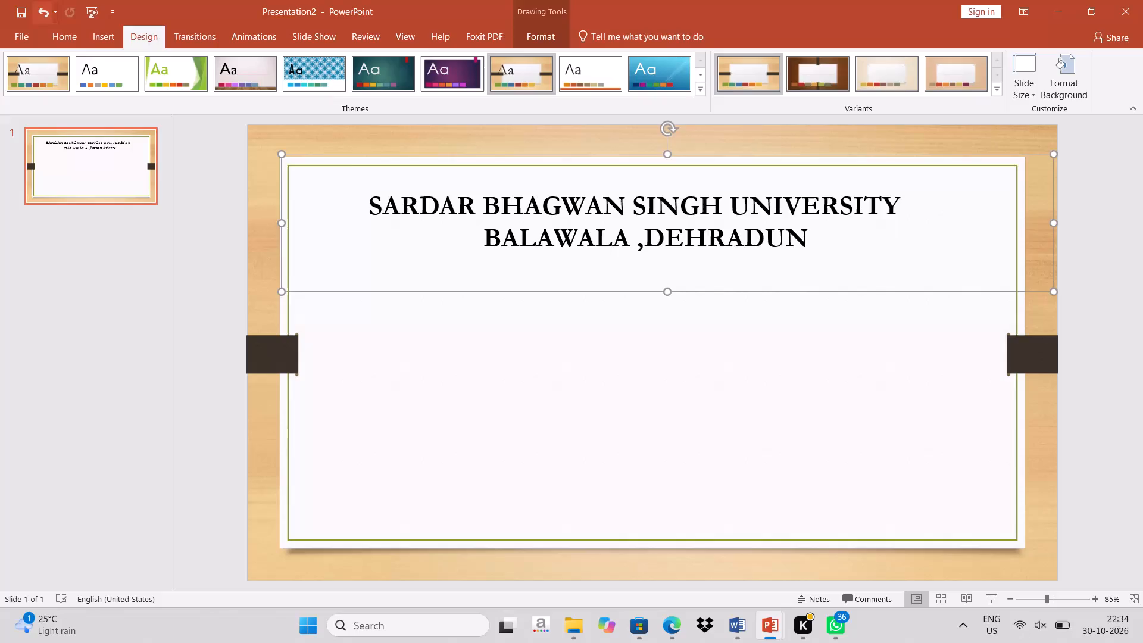
Browse the Downloads, Desktop and Documents folders for a picture to insert on the title slide.
{"action": "left_click", "coordinate": [98, 38]}
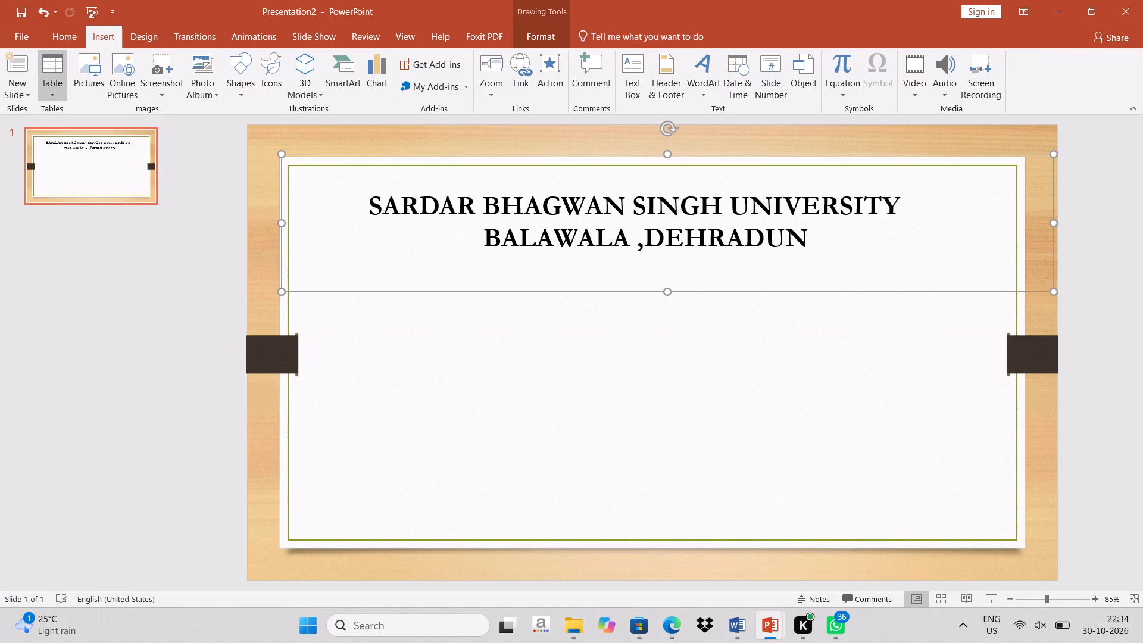
{"action": "left_click", "coordinate": [98, 88]}
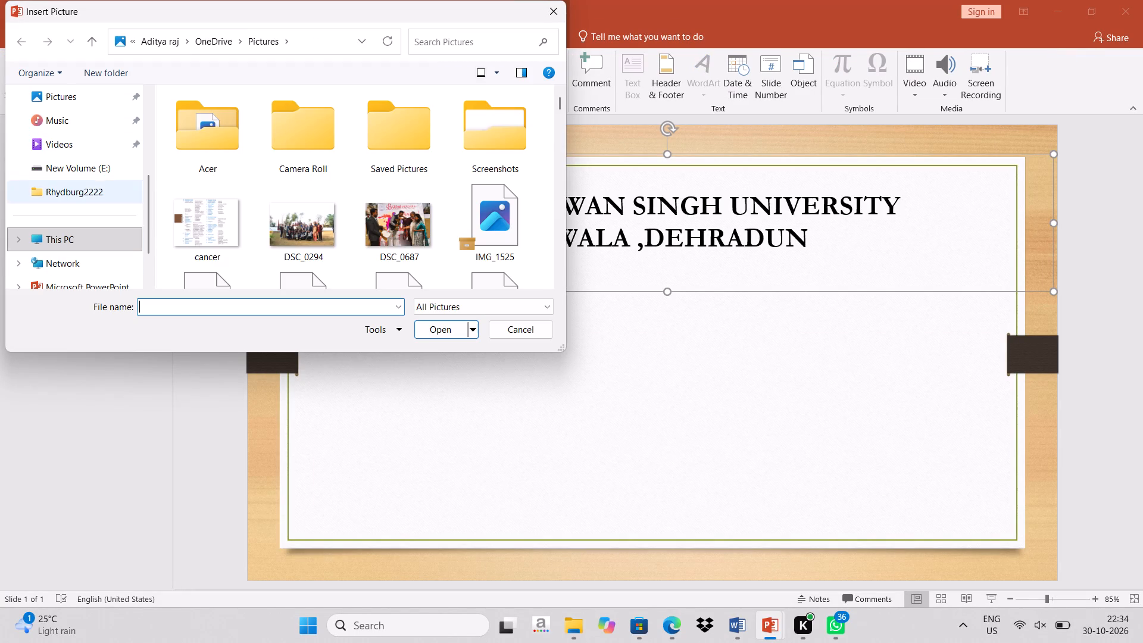
{"action": "left_click", "coordinate": [143, 147]}
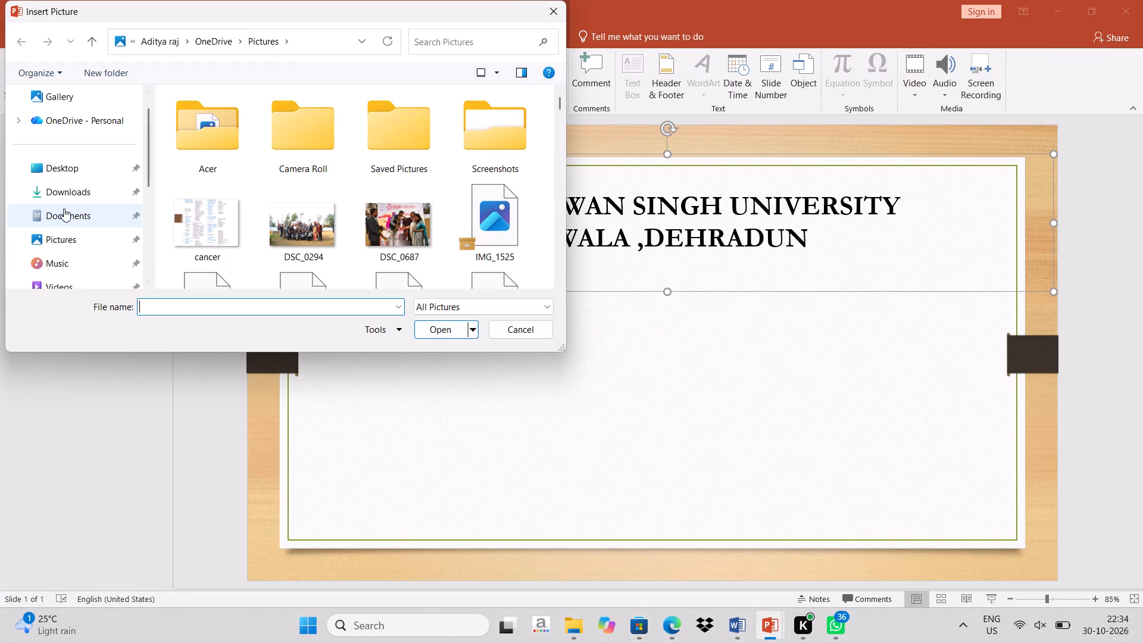
{"action": "left_click", "coordinate": [62, 199]}
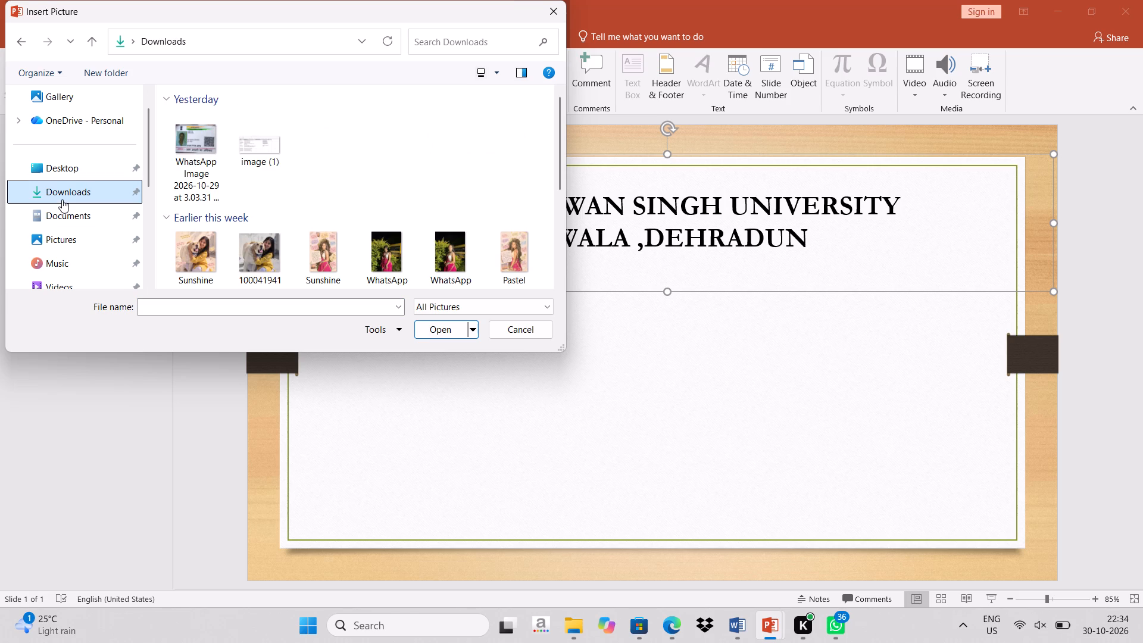
{"action": "scroll", "coordinate": [311, 209], "scroll_direction": "down", "scroll_amount": 1}
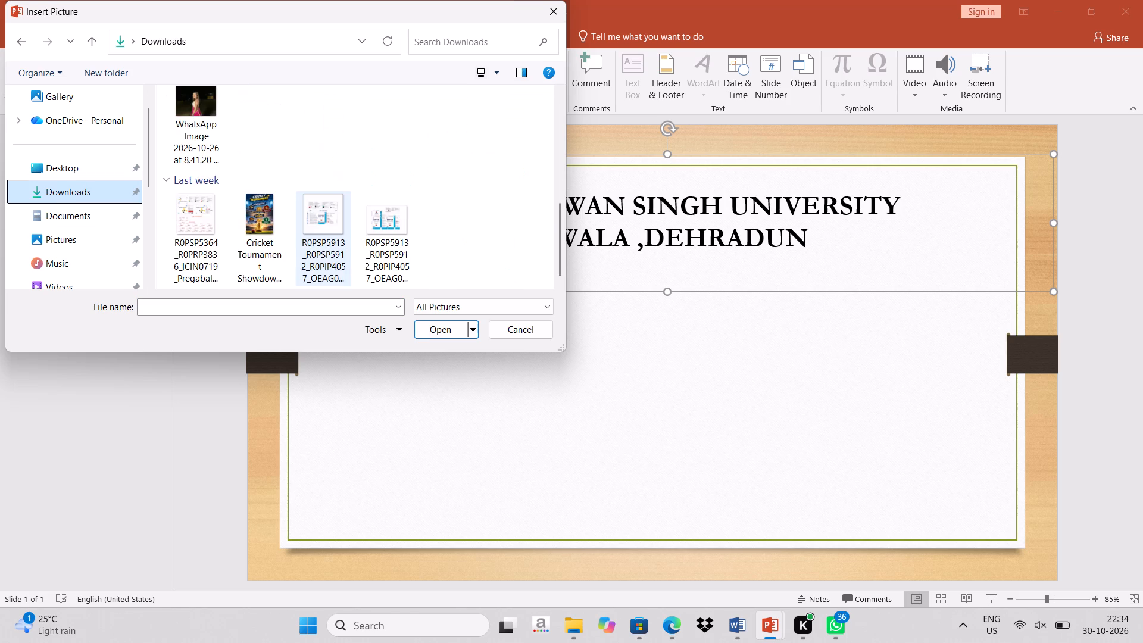
{"action": "scroll", "coordinate": [311, 209], "scroll_direction": "down", "scroll_amount": 6}
{"action": "left_click", "coordinate": [557, 283]}
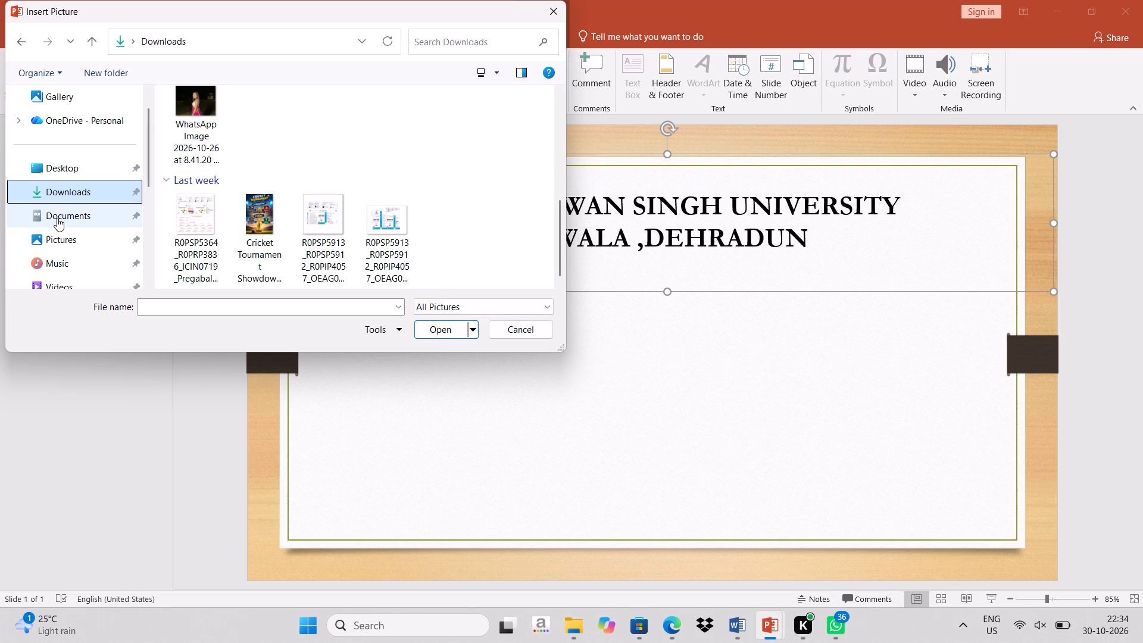
{"action": "left_click", "coordinate": [75, 164]}
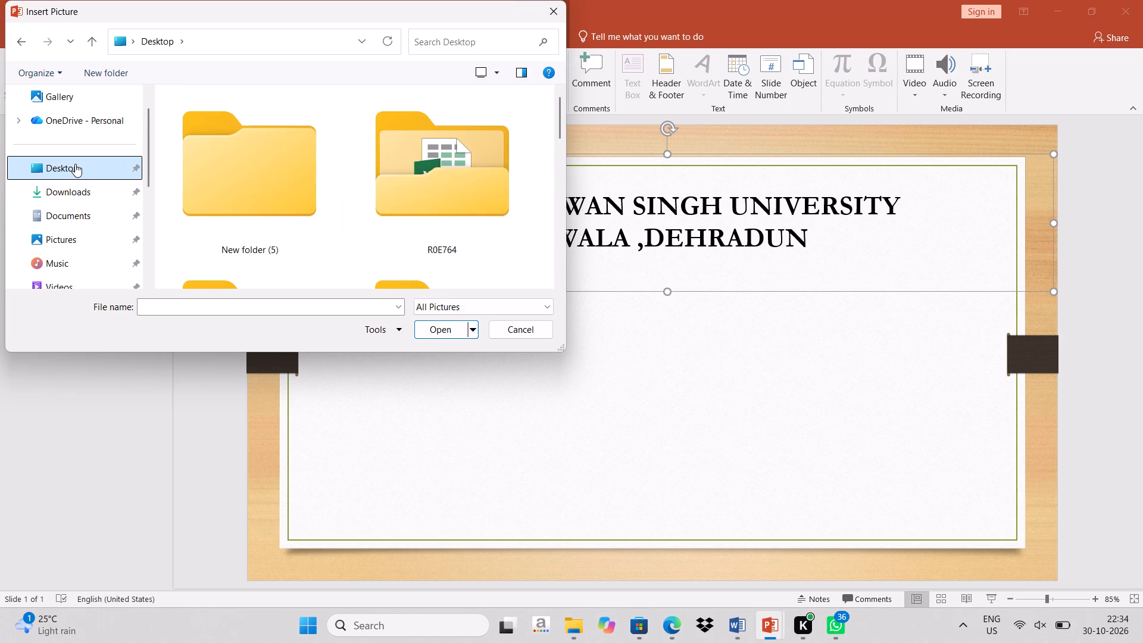
{"action": "left_click", "coordinate": [65, 210]}
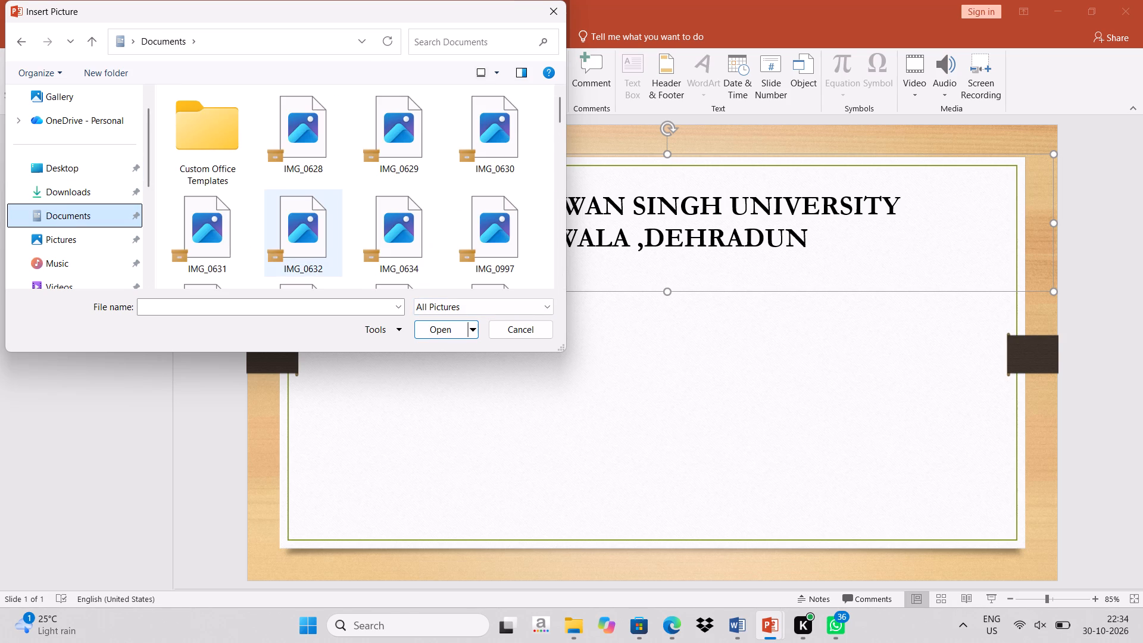
{"action": "scroll", "coordinate": [335, 199], "scroll_direction": "down", "scroll_amount": 6}
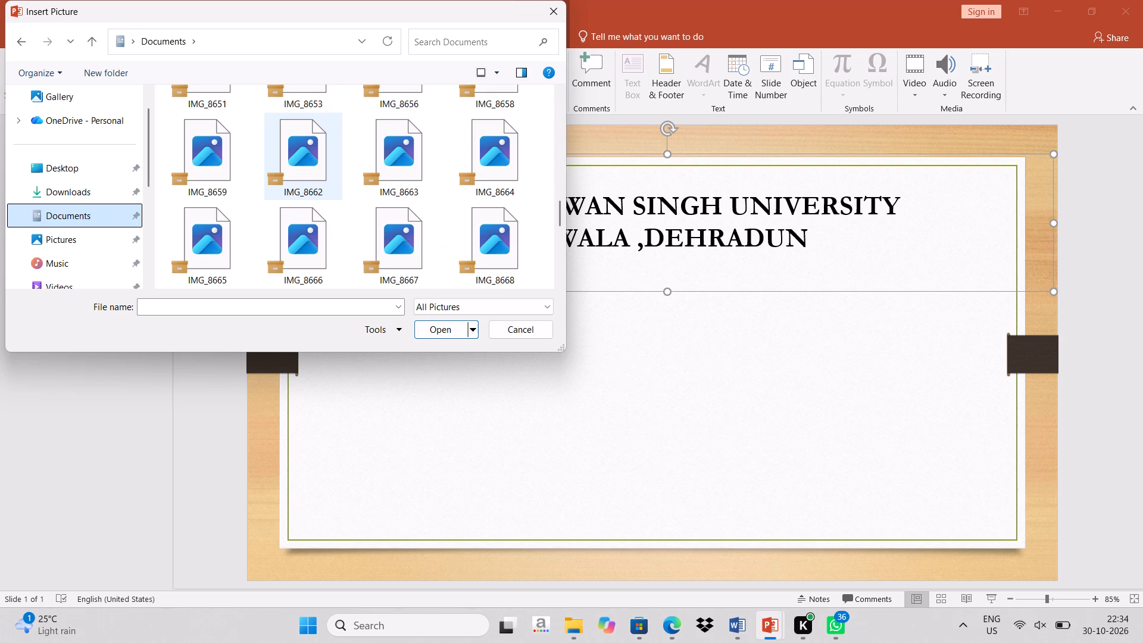
{"action": "scroll", "coordinate": [335, 199], "scroll_direction": "down", "scroll_amount": 8}
{"action": "scroll", "coordinate": [342, 185], "scroll_direction": "up", "scroll_amount": 15}
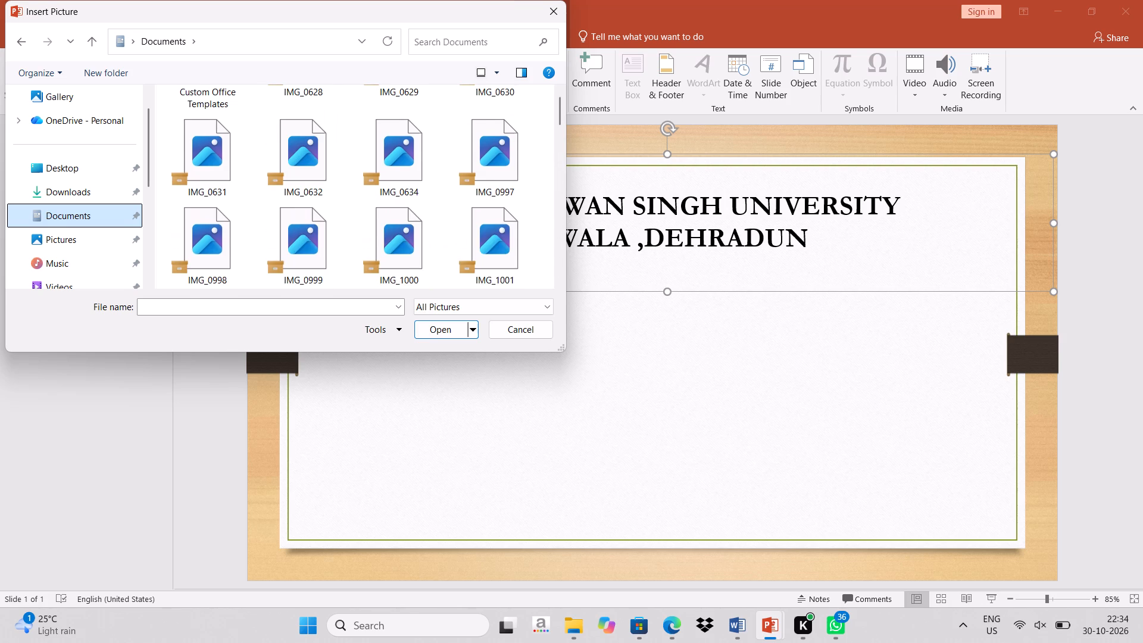
{"action": "scroll", "coordinate": [342, 185], "scroll_direction": "up", "scroll_amount": 20}
{"action": "scroll", "coordinate": [342, 185], "scroll_direction": "up", "scroll_amount": 5}
{"action": "left_click", "coordinate": [202, 413]}
{"action": "left_click", "coordinate": [551, 11]}
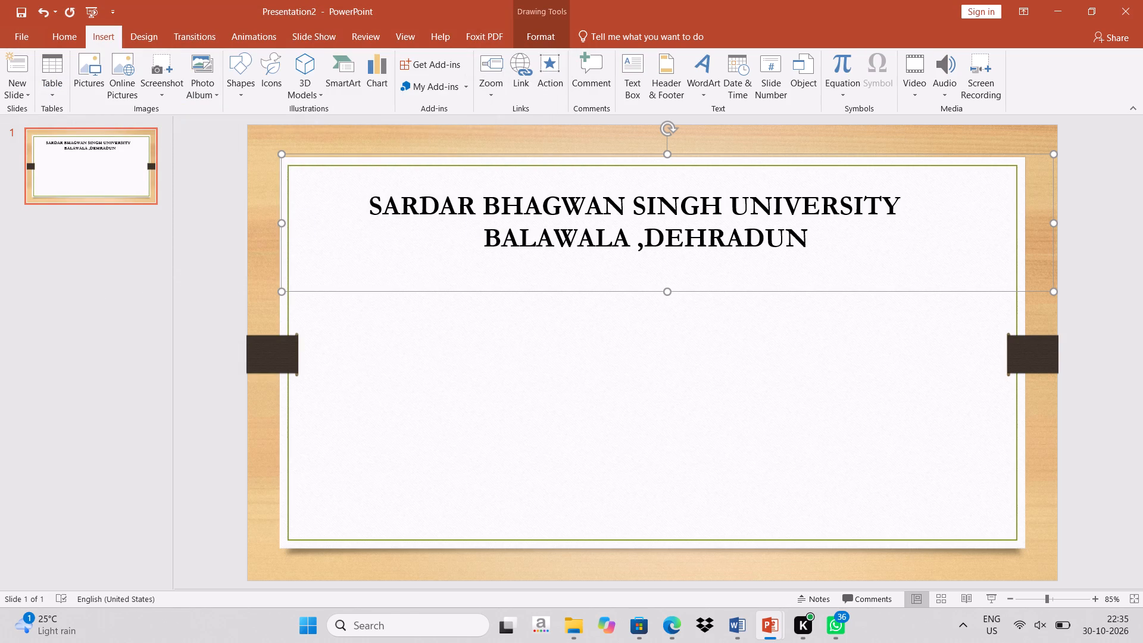
Add a new slide with the Blank layout after the title slide.
{"action": "left_click", "coordinate": [496, 364]}
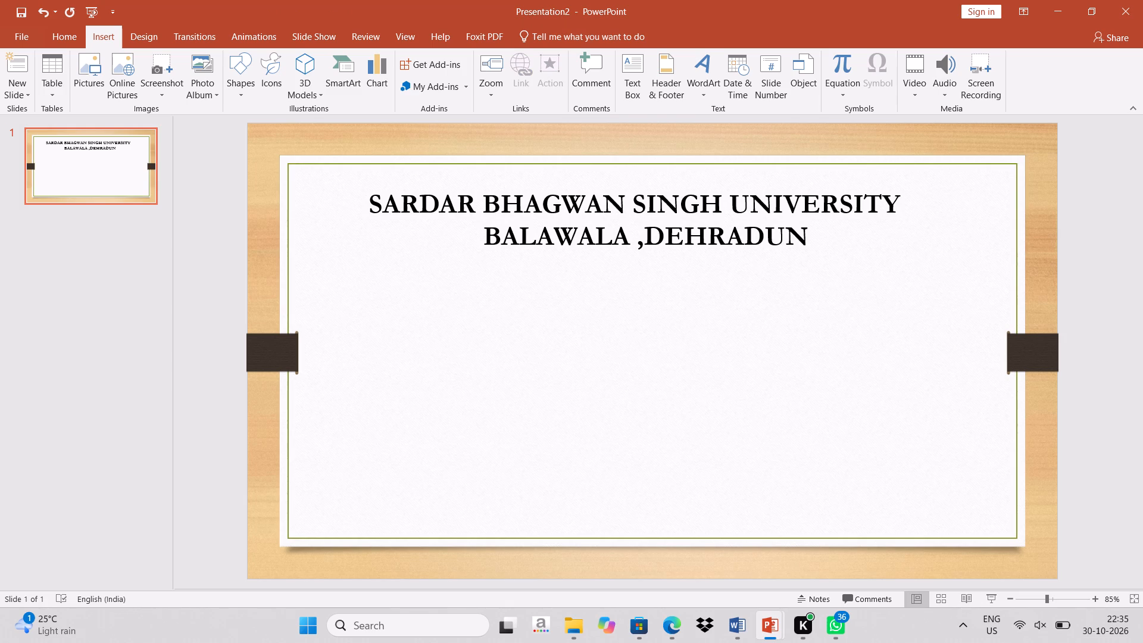
{"action": "left_click", "coordinate": [24, 89]}
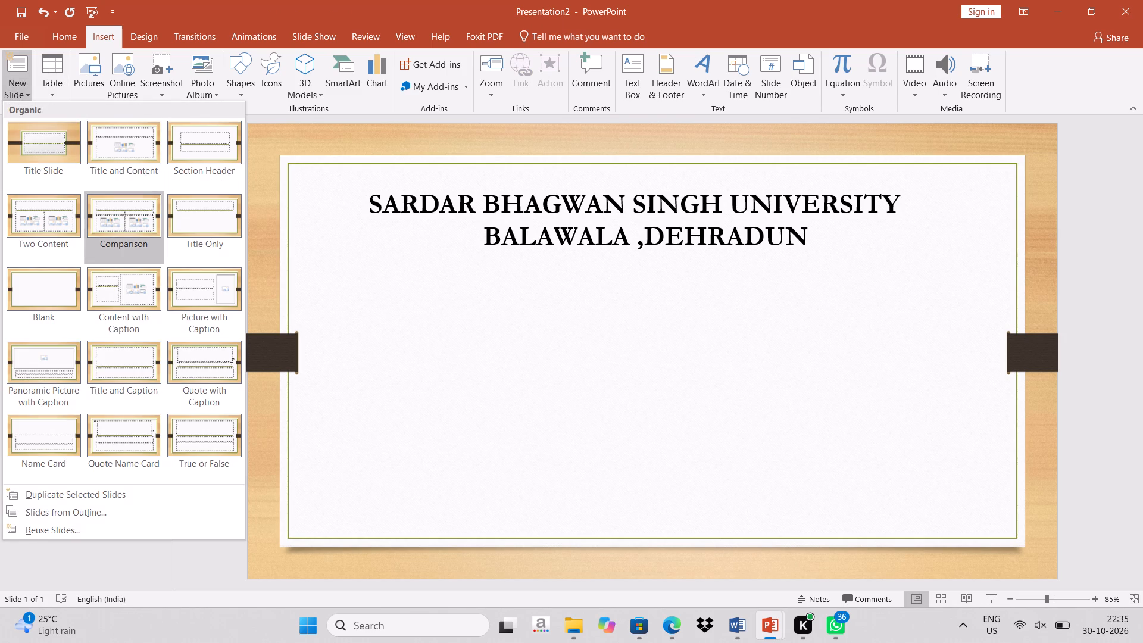
{"action": "left_click", "coordinate": [33, 280]}
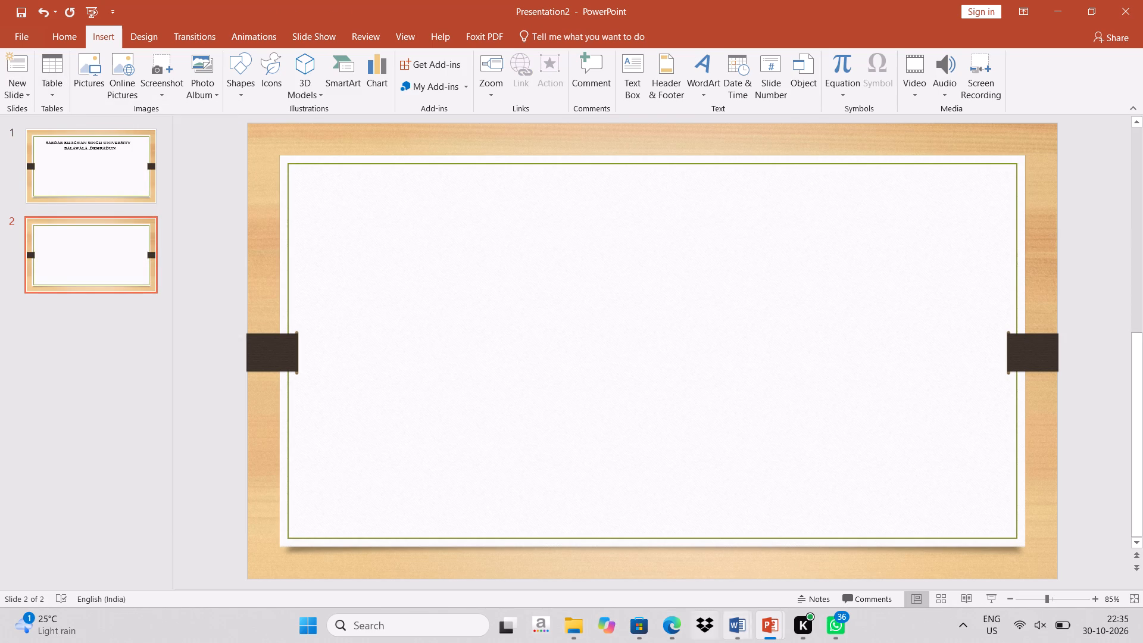
Switch to the Vaccines_and_Their_Technology_BSc_Biotechnology presentation and copy the heading "What is a vaccine?" from slide 3.
{"action": "left_click", "coordinate": [594, 546]}
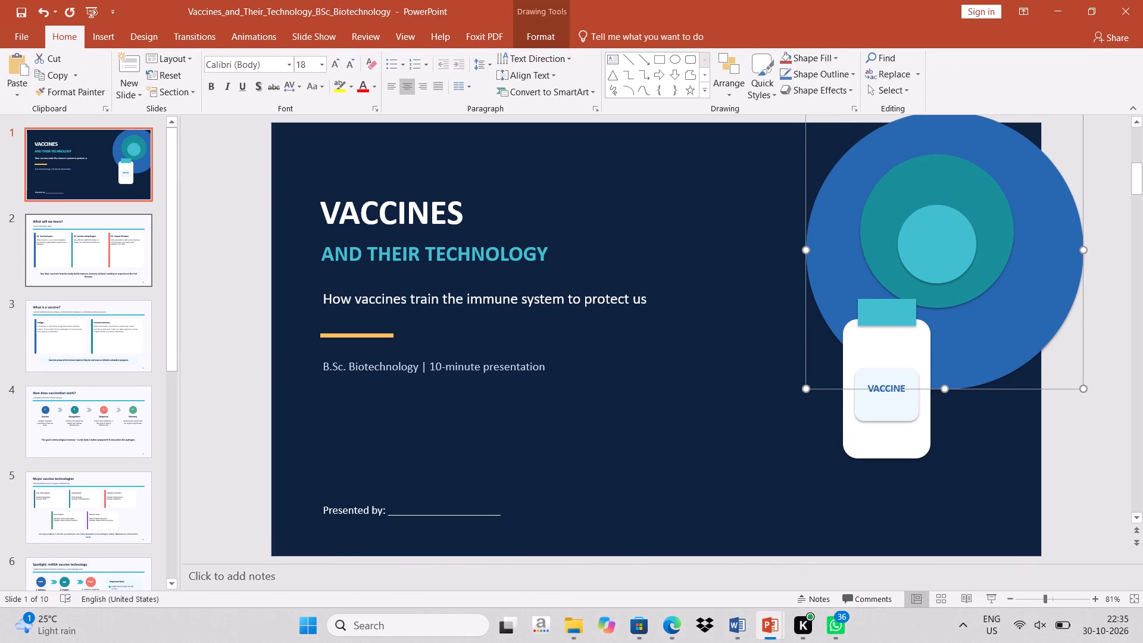
{"action": "left_click", "coordinate": [83, 227]}
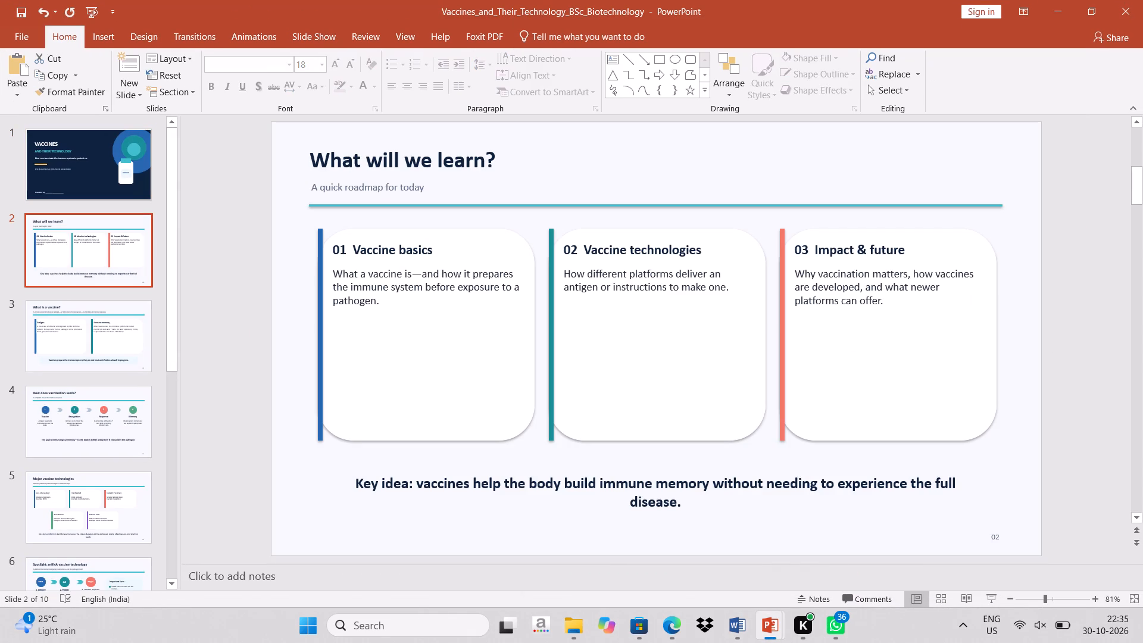
{"action": "left_click", "coordinate": [39, 348]}
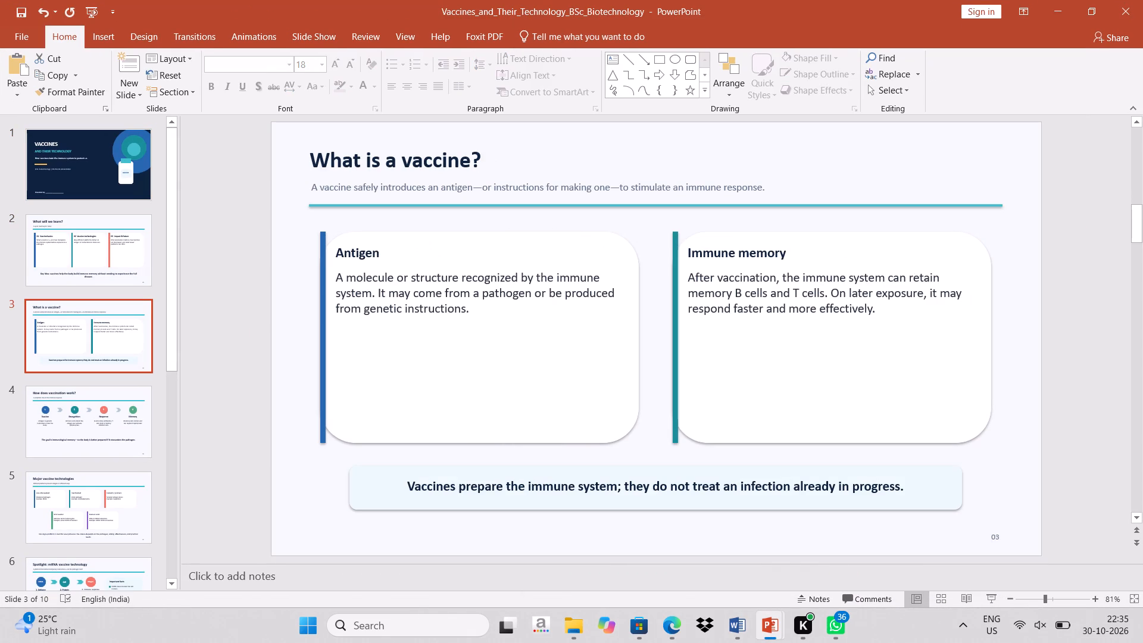
{"action": "left_click_drag", "start_coordinate": [310, 159], "coordinate": [460, 163]}
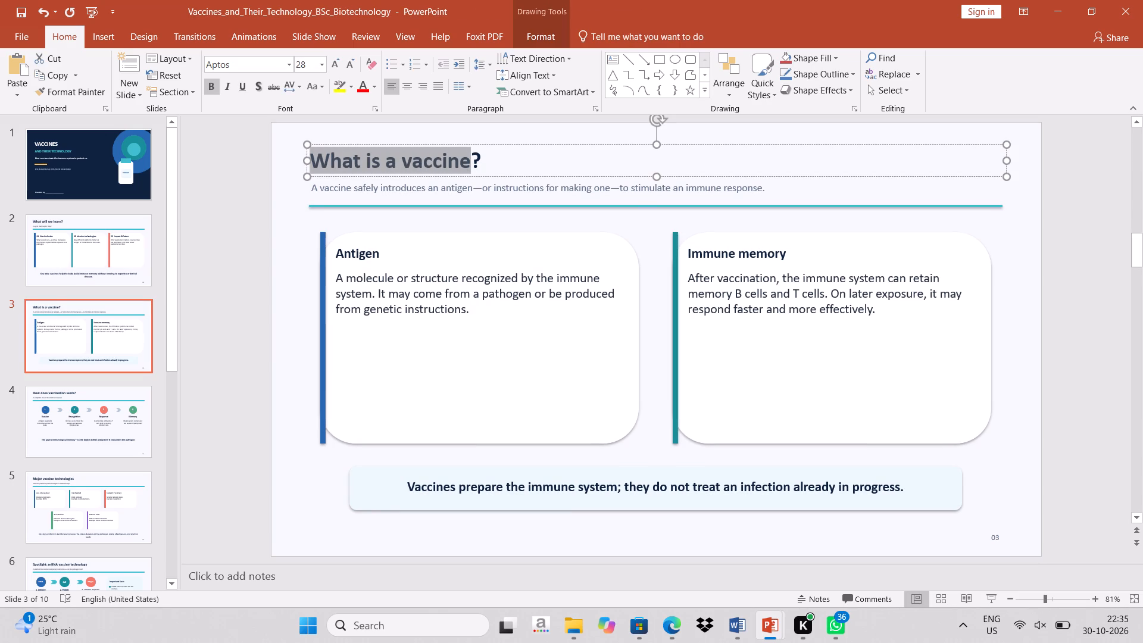
{"action": "left_click_drag", "start_coordinate": [460, 163], "coordinate": [486, 164]}
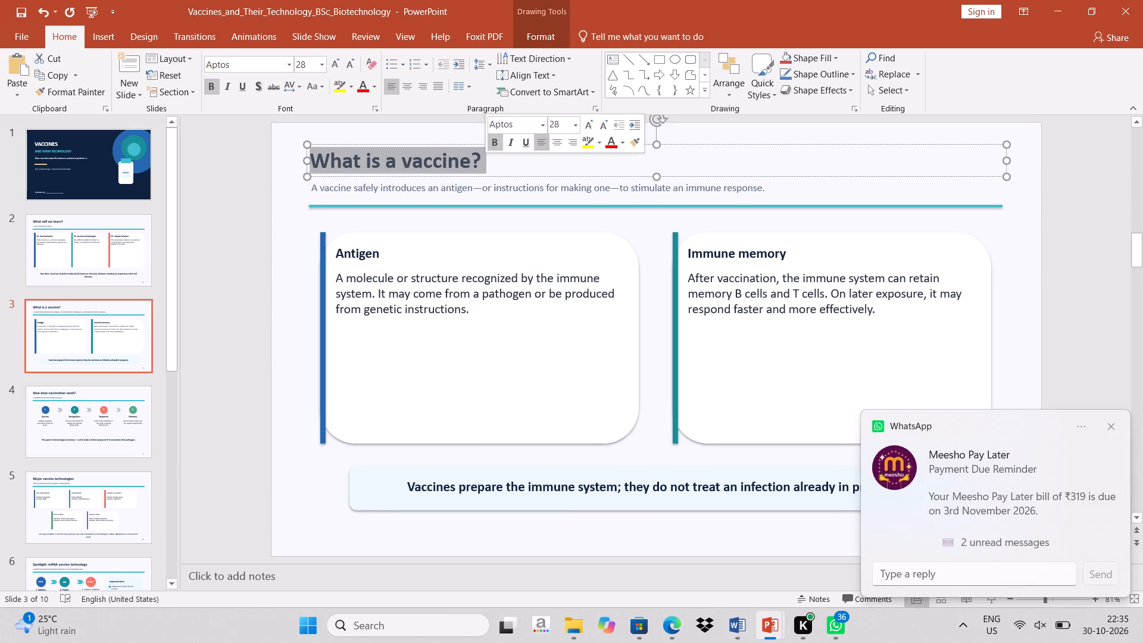
{"action": "right_click", "coordinate": [451, 165]}
{"action": "left_click", "coordinate": [475, 194]}
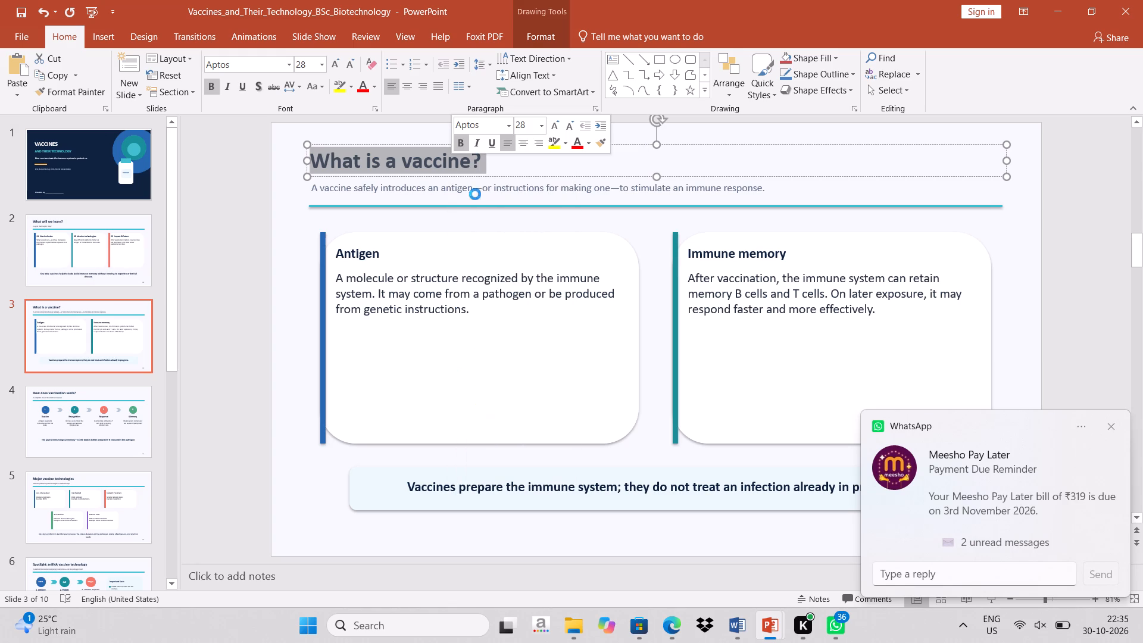
Switch back to Presentation2 and paste the copied "What is a vaccine?" heading into a new text box on slide 2.
{"action": "left_click", "coordinate": [73, 417]}
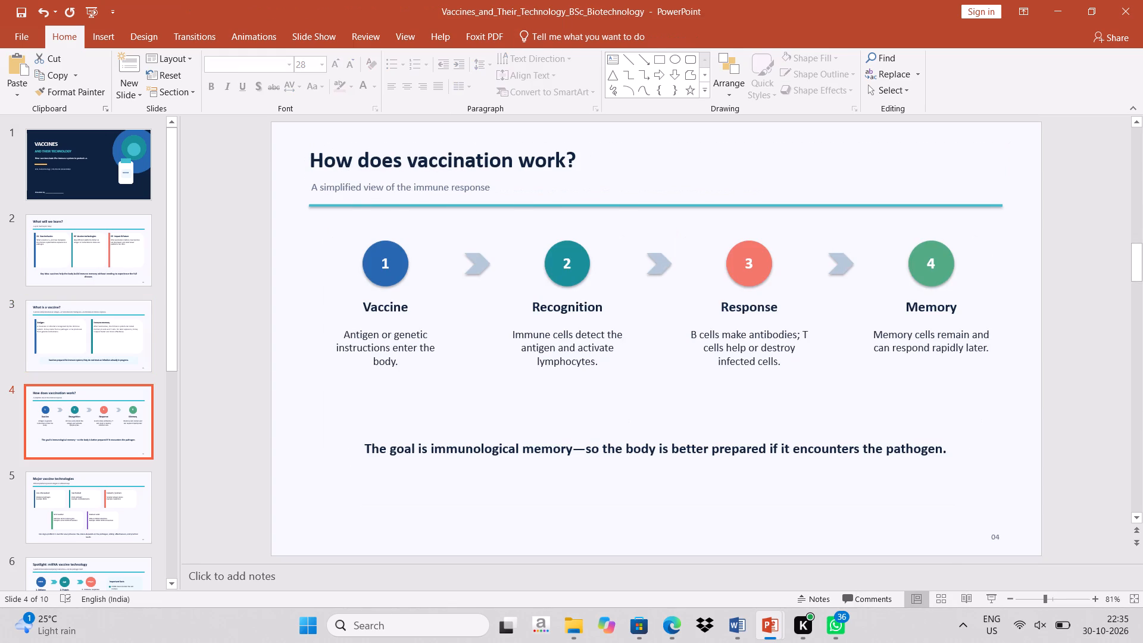
{"action": "scroll", "coordinate": [505, 345], "scroll_direction": "down", "scroll_amount": 1}
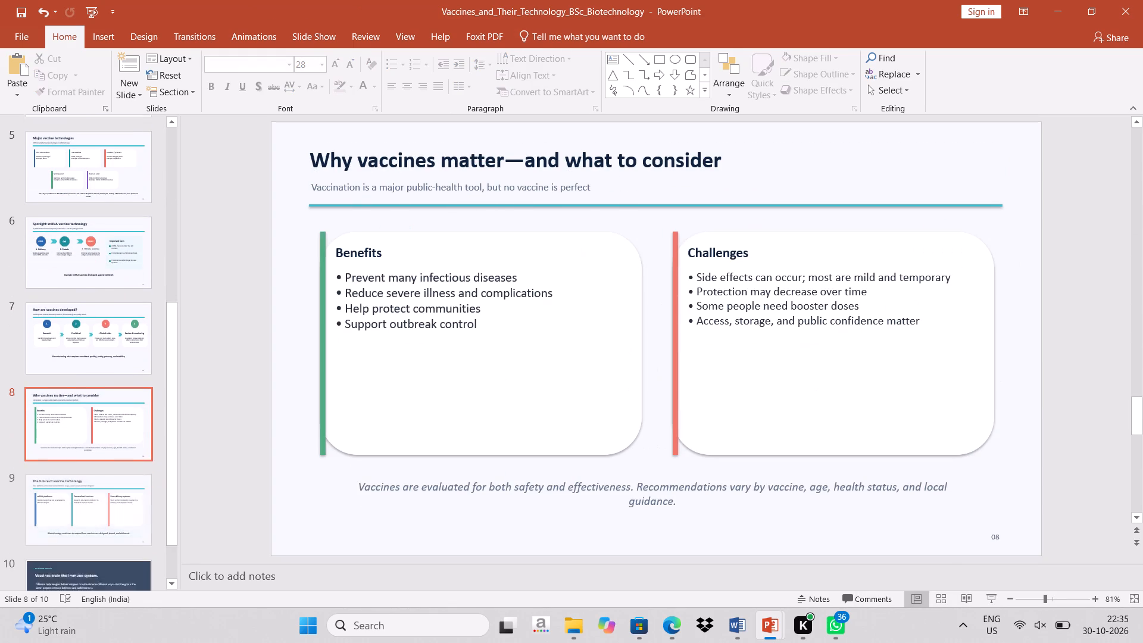
{"action": "scroll", "coordinate": [505, 345], "scroll_direction": "down", "scroll_amount": 1}
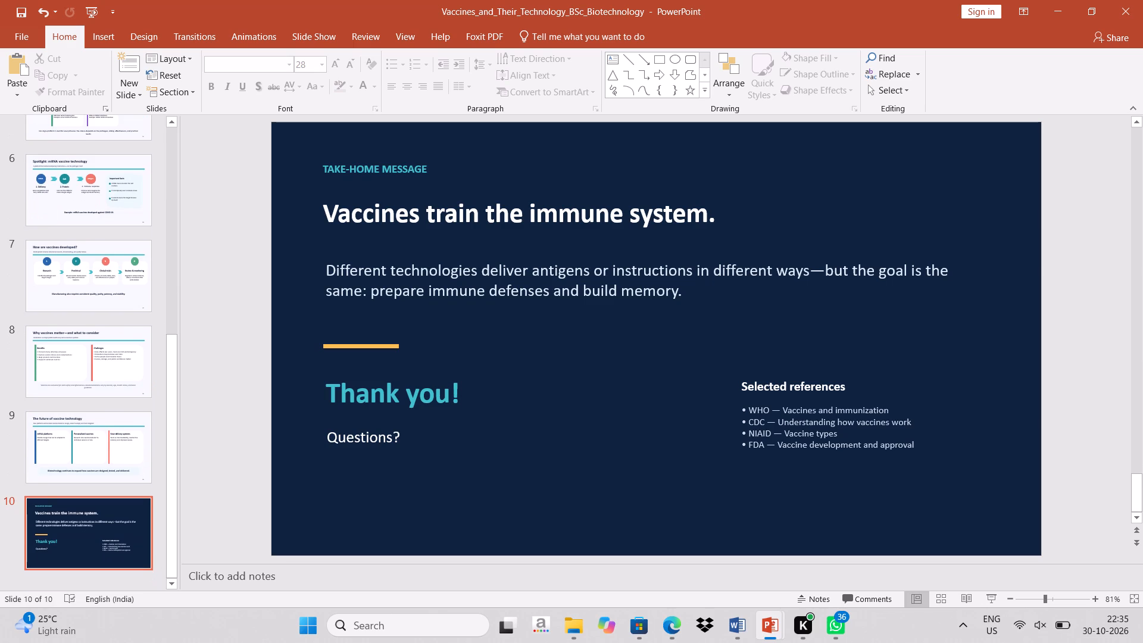
{"action": "scroll", "coordinate": [505, 345], "scroll_direction": "down", "scroll_amount": 2}
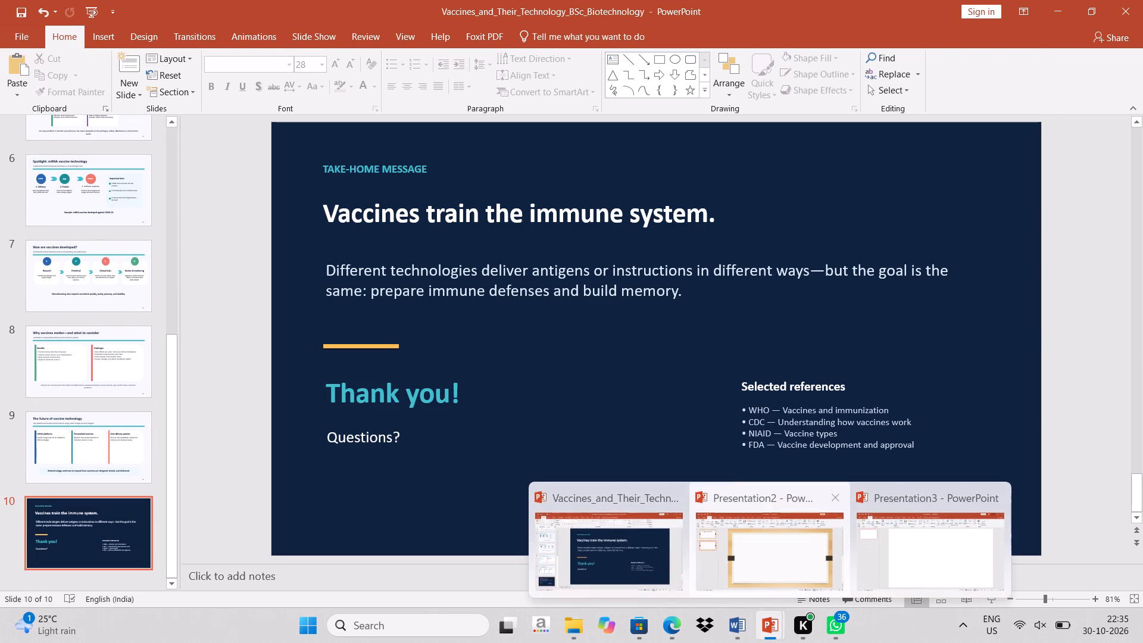
{"action": "left_click", "coordinate": [817, 555]}
{"action": "left_click", "coordinate": [109, 226]}
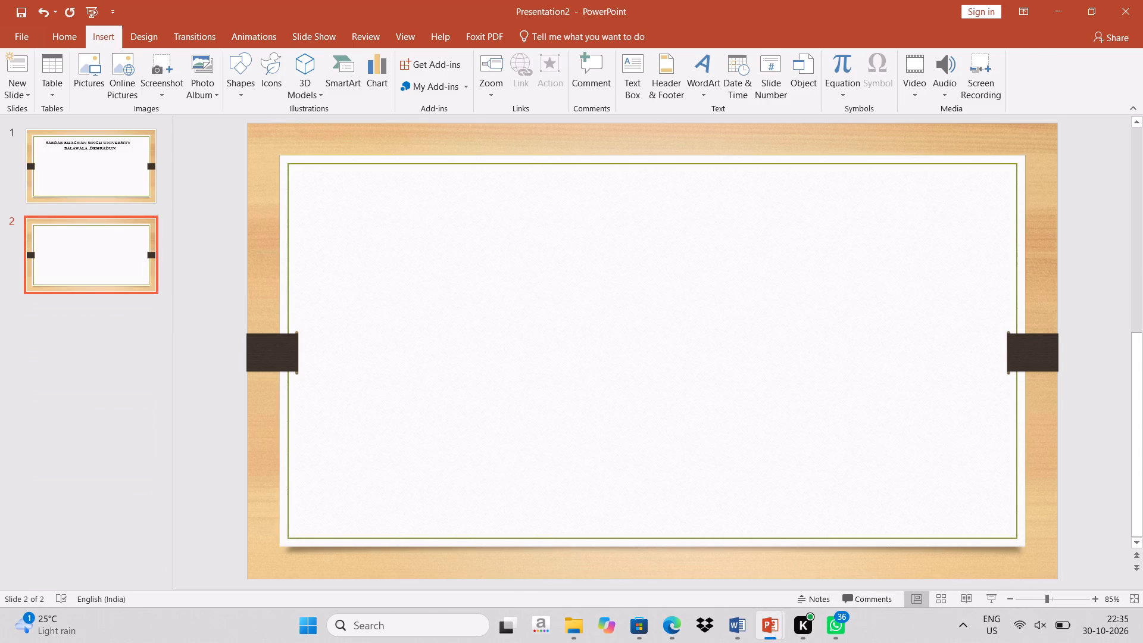
{"action": "left_click", "coordinate": [365, 224]}
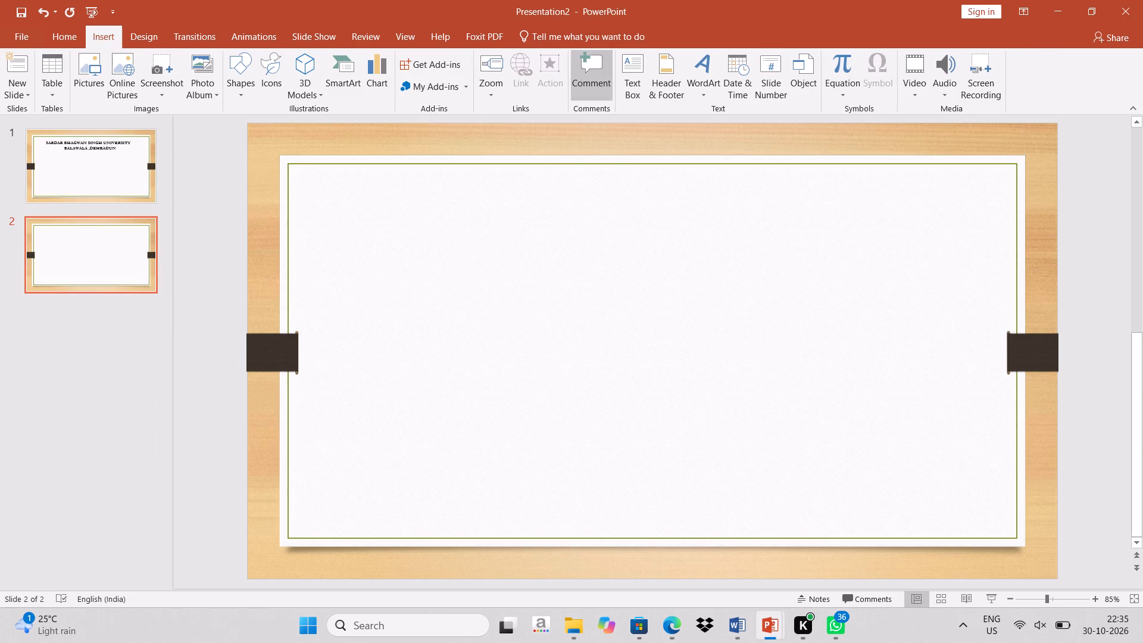
{"action": "double_click", "coordinate": [623, 85]}
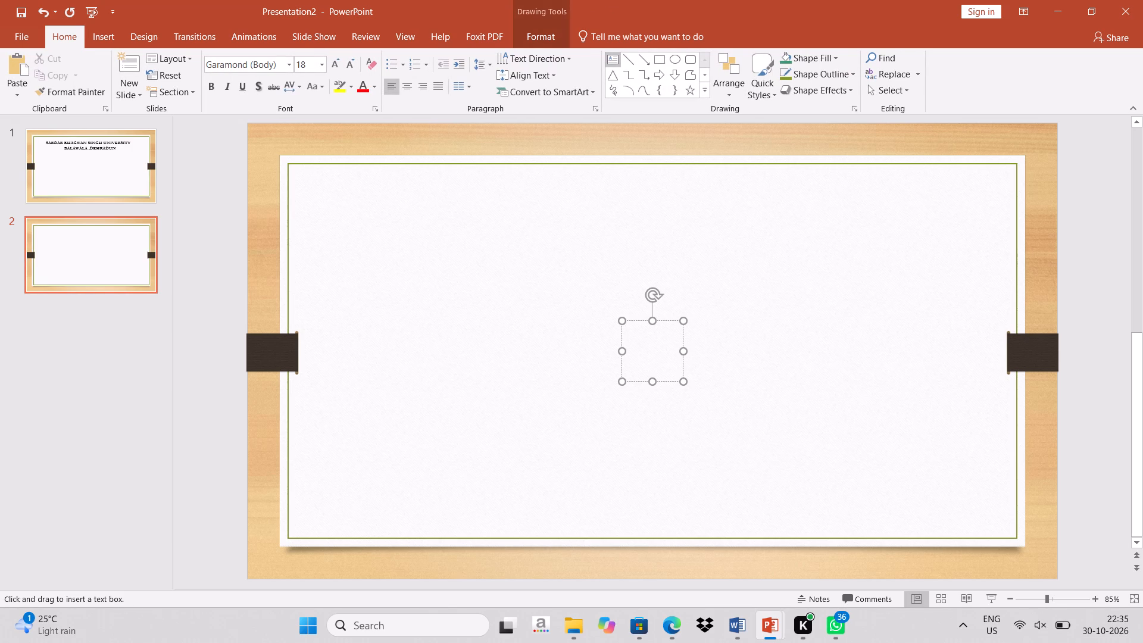
{"action": "key", "text": "ctrl+v"}
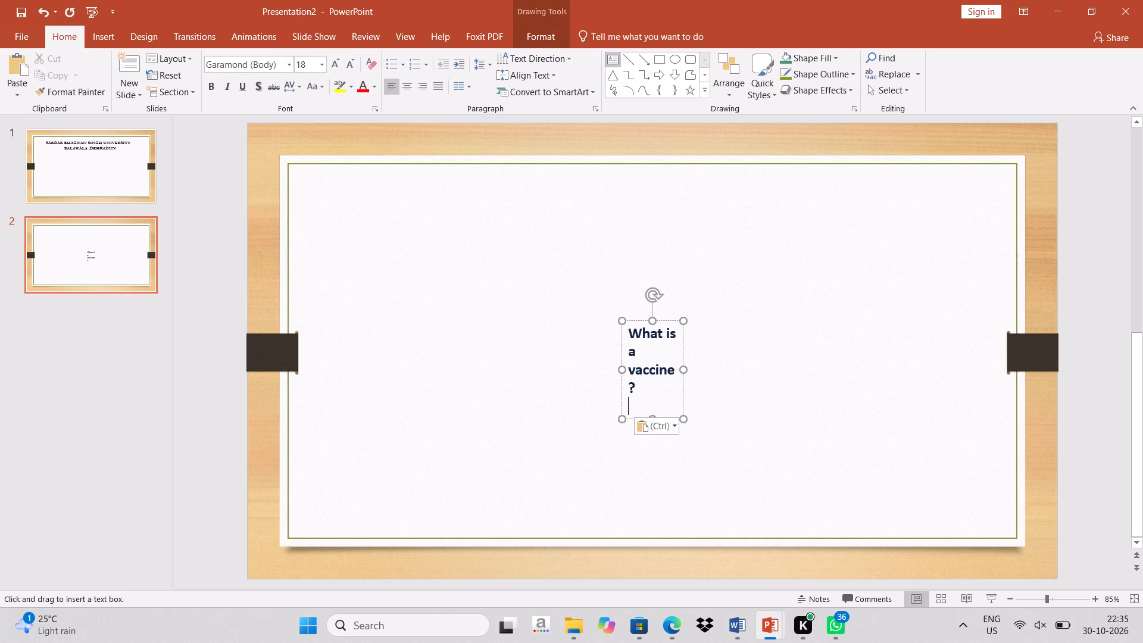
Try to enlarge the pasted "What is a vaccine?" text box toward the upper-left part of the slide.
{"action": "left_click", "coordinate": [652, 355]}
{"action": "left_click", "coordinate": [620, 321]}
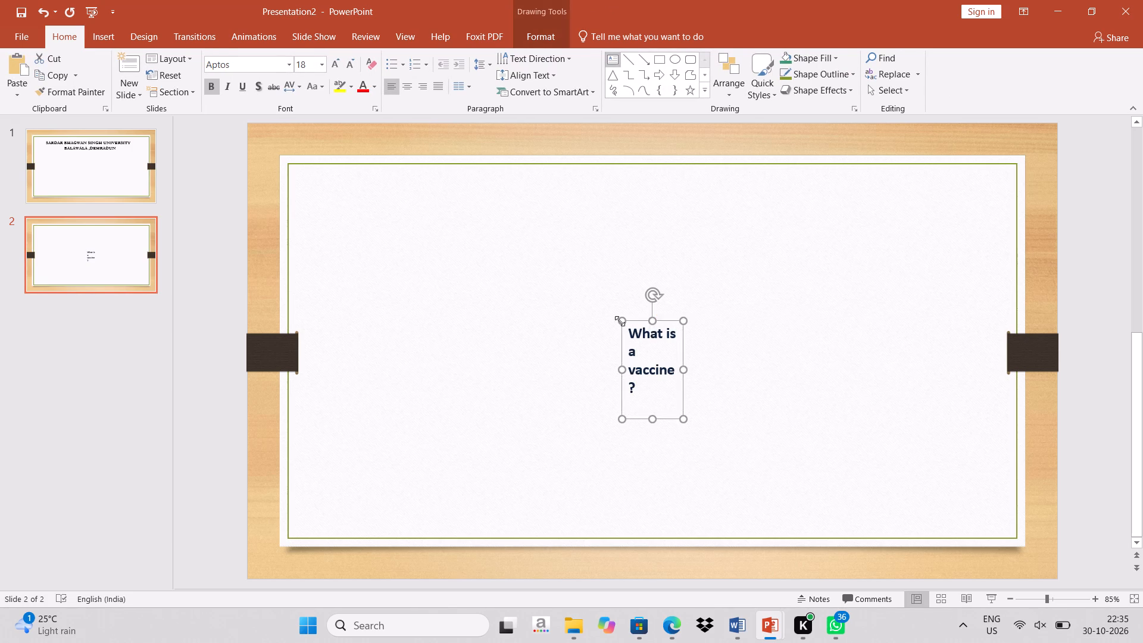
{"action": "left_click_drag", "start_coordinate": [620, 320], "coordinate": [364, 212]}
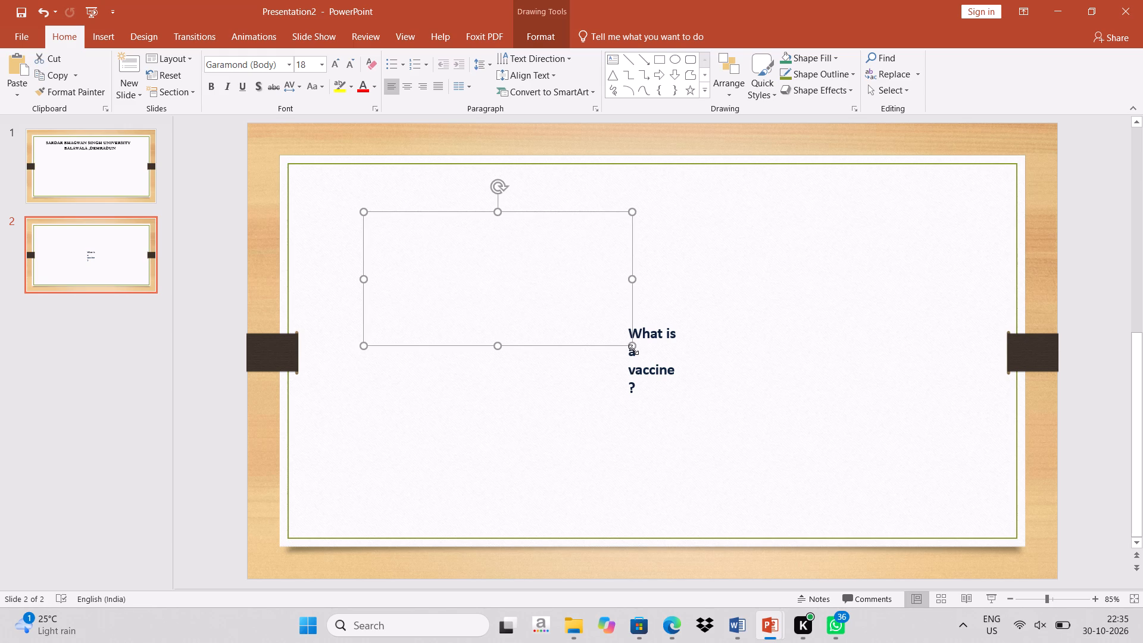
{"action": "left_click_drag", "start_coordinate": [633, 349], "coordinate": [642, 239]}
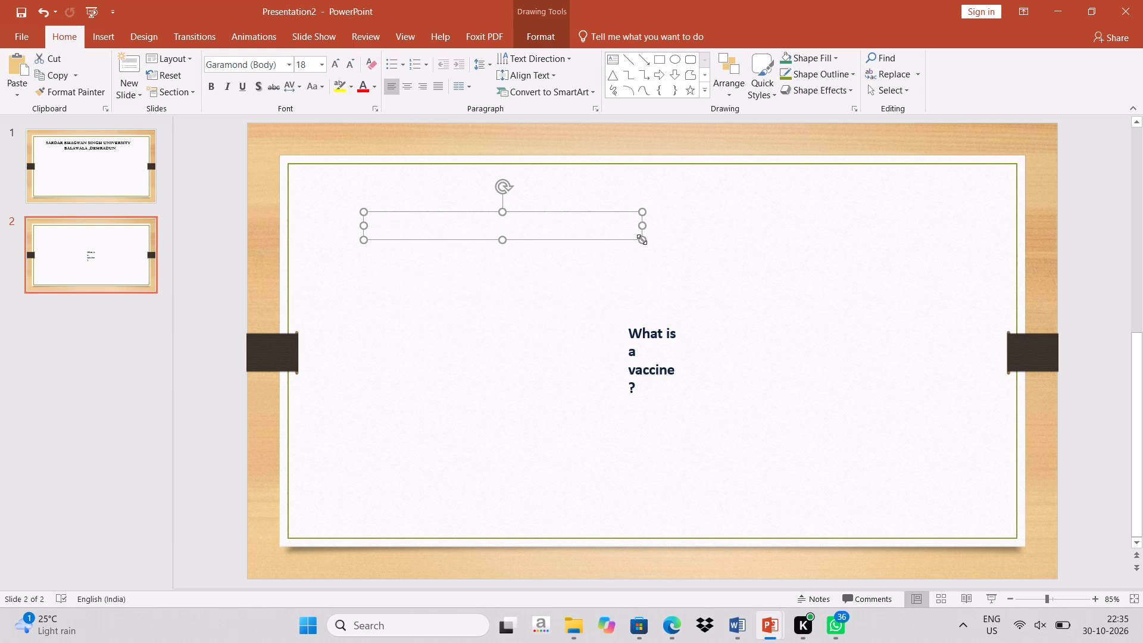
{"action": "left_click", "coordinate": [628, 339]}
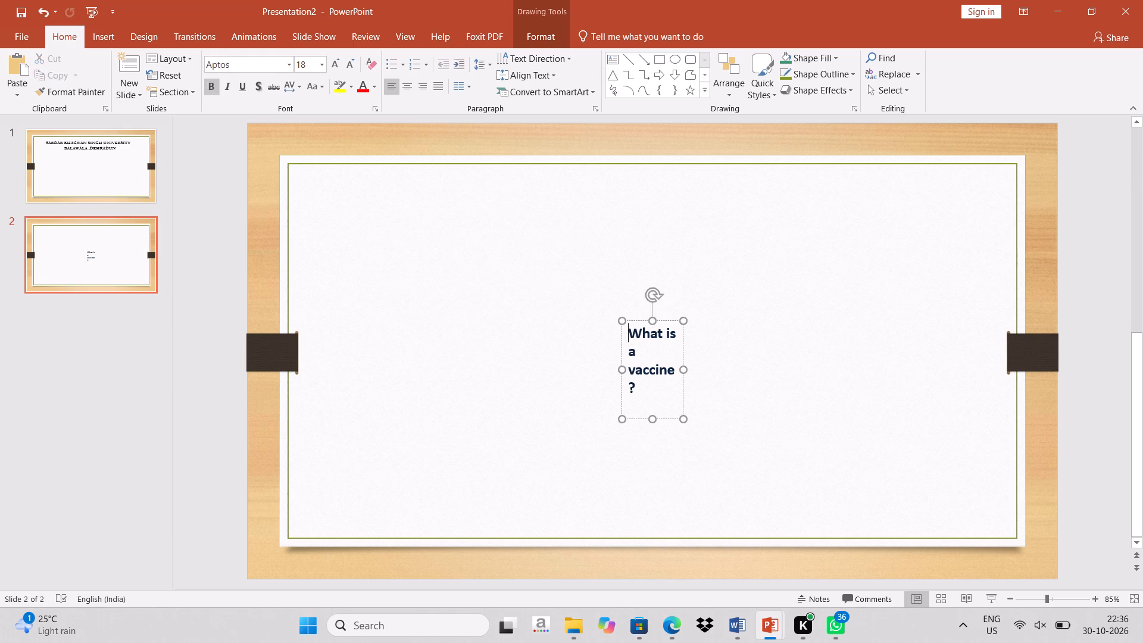
Cut the heading text from its box, then move the empty box to the slide's upper-left corner and widen it across most of the slide.
{"action": "left_click_drag", "start_coordinate": [628, 339], "coordinate": [653, 419]}
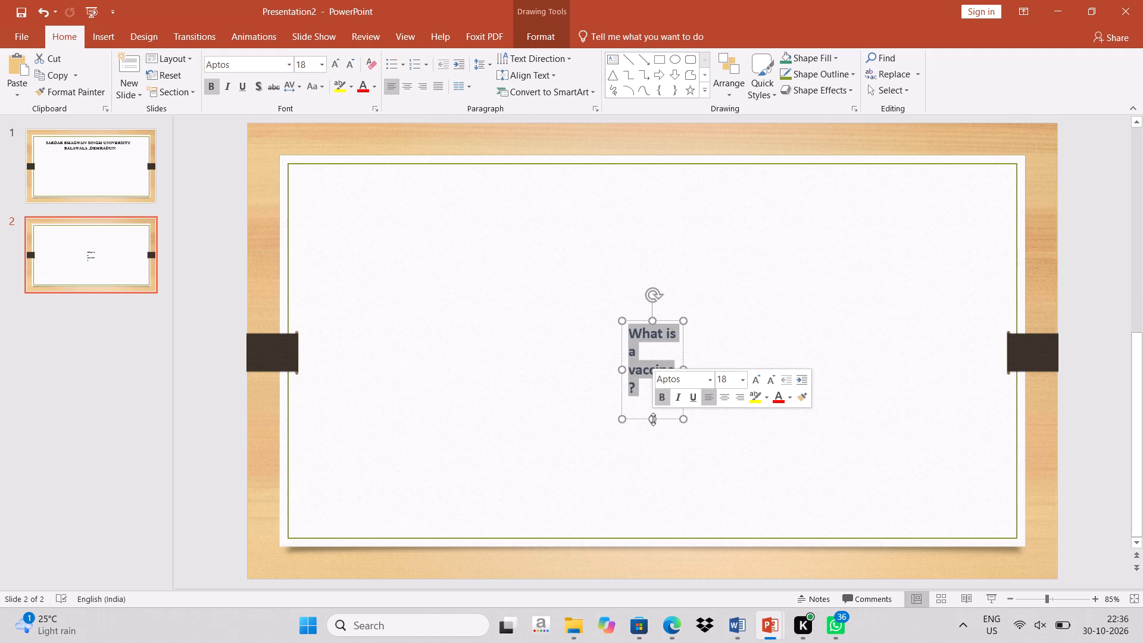
{"action": "key", "text": "ctrl+x"}
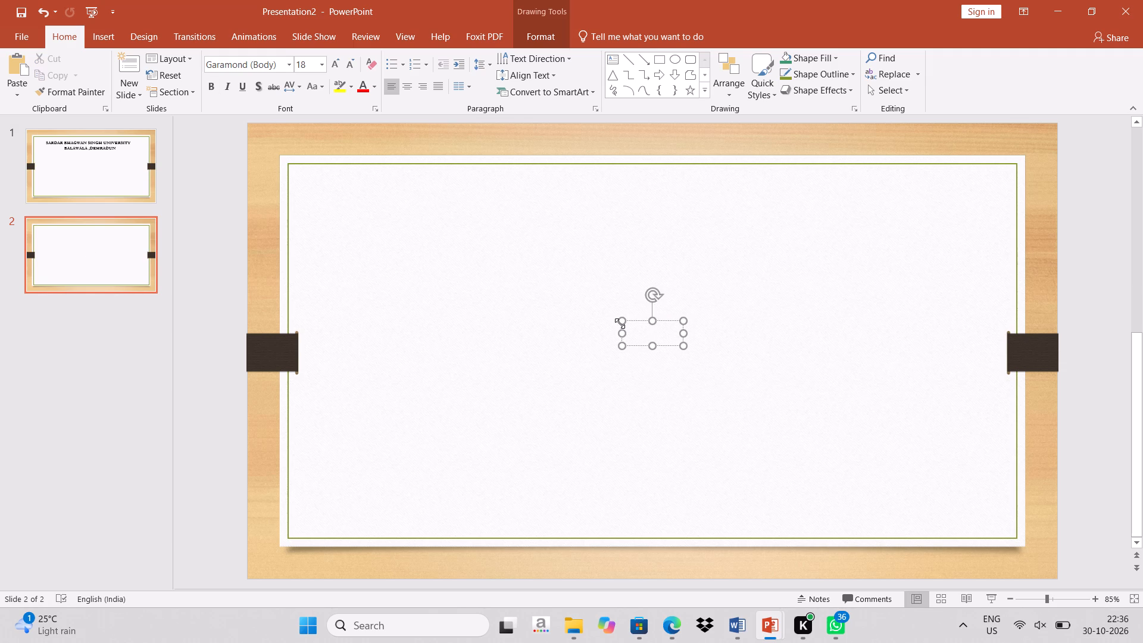
{"action": "left_click_drag", "start_coordinate": [630, 322], "coordinate": [526, 269]}
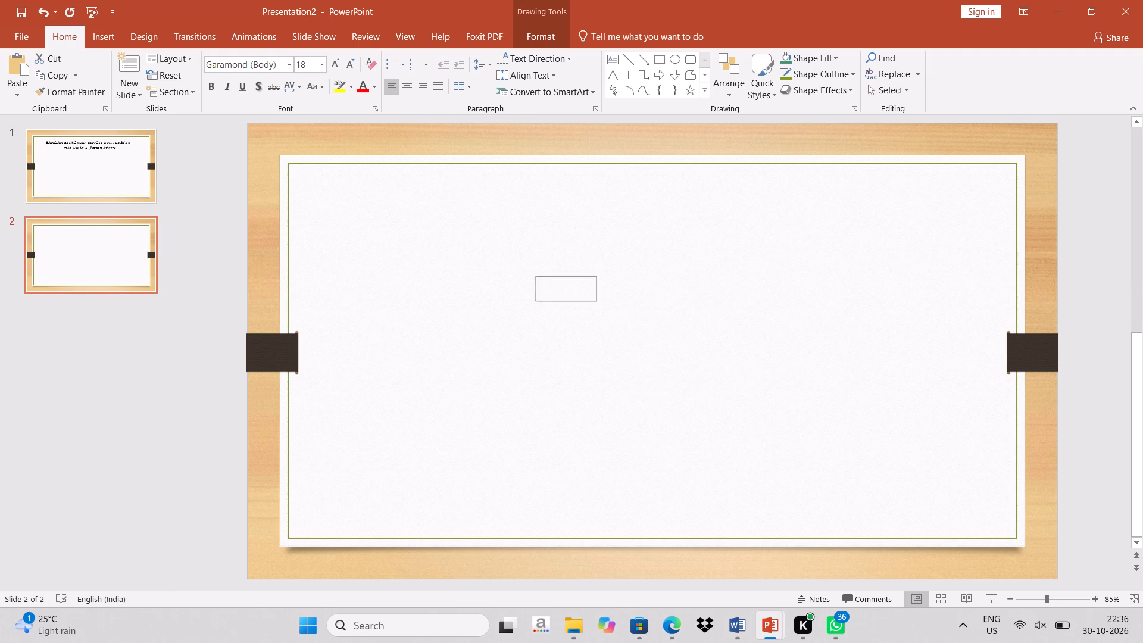
{"action": "left_click_drag", "start_coordinate": [526, 269], "coordinate": [310, 177]}
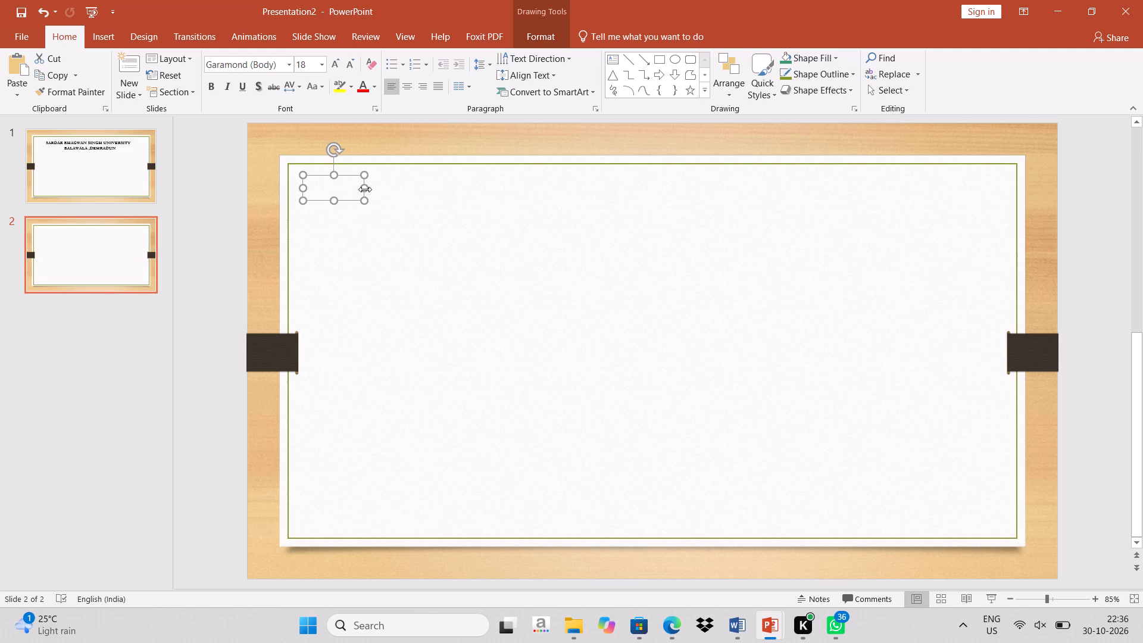
{"action": "left_click_drag", "start_coordinate": [365, 189], "coordinate": [929, 198]}
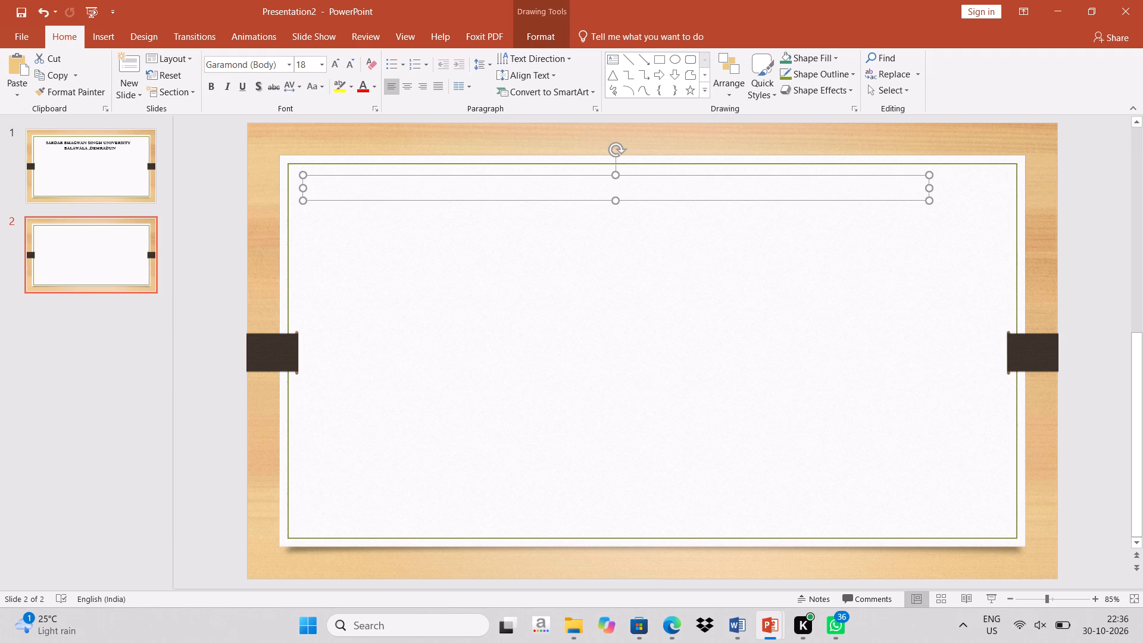
Paste the cut heading "What is a vaccine?" into the widened text box on slide 2.
{"action": "left_click", "coordinate": [392, 189]}
{"action": "left_click", "coordinate": [392, 189]}
{"action": "double_click", "coordinate": [392, 189]}
{"action": "key", "text": "ctrl+v"}
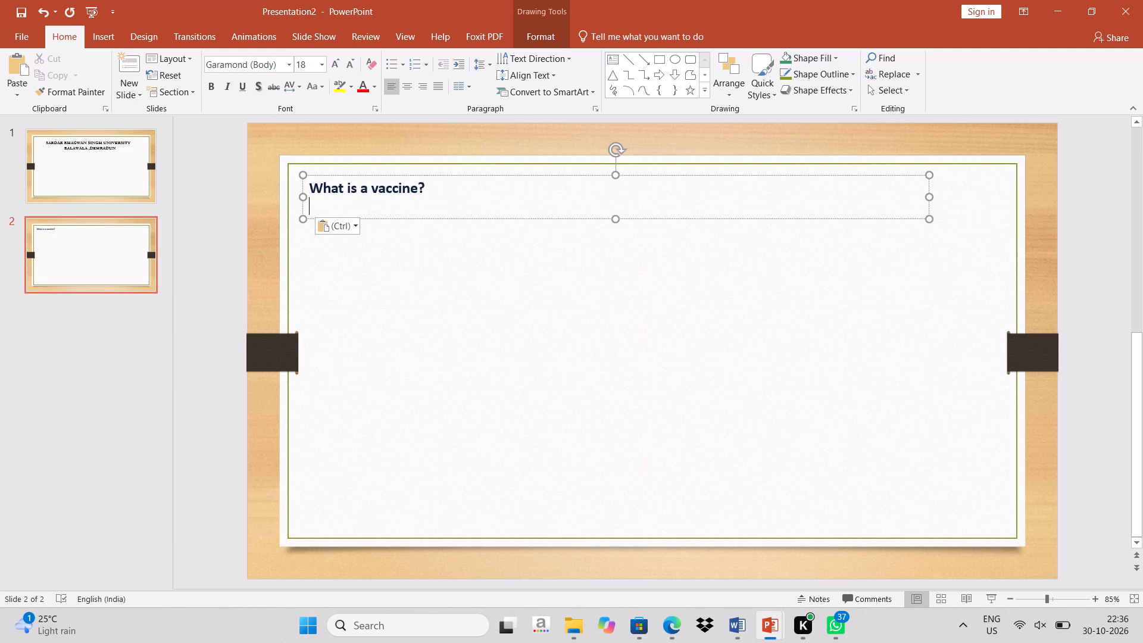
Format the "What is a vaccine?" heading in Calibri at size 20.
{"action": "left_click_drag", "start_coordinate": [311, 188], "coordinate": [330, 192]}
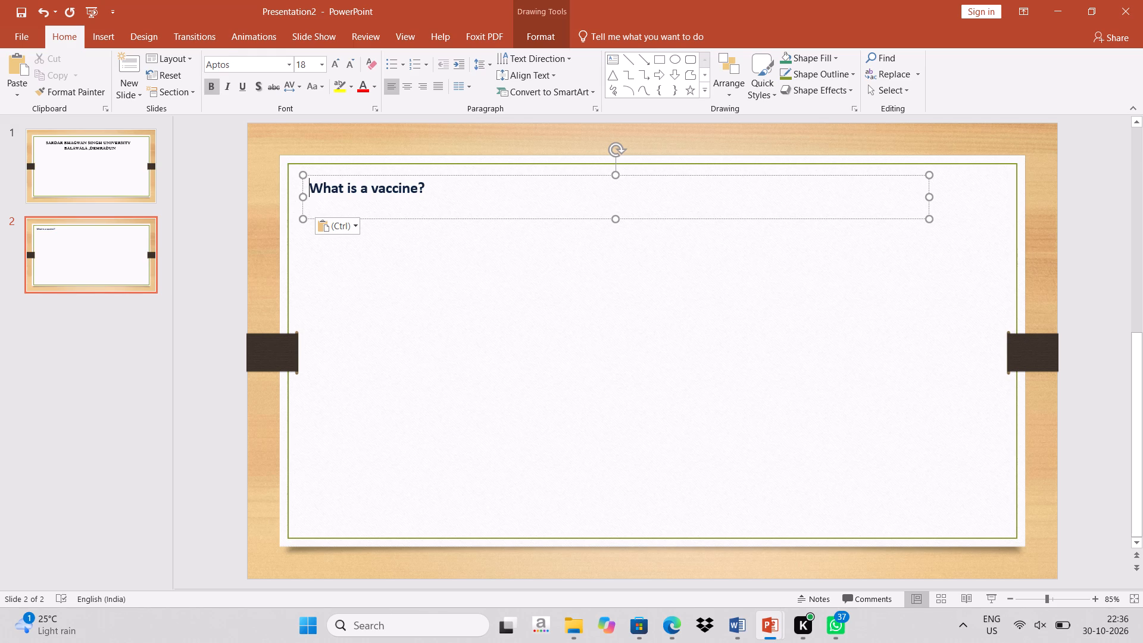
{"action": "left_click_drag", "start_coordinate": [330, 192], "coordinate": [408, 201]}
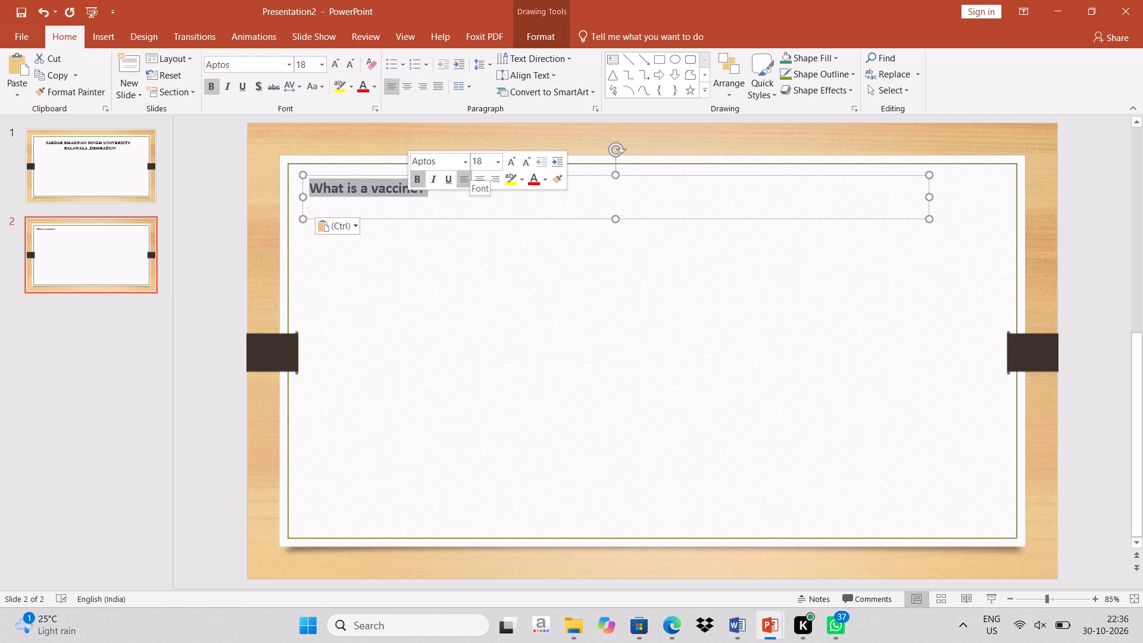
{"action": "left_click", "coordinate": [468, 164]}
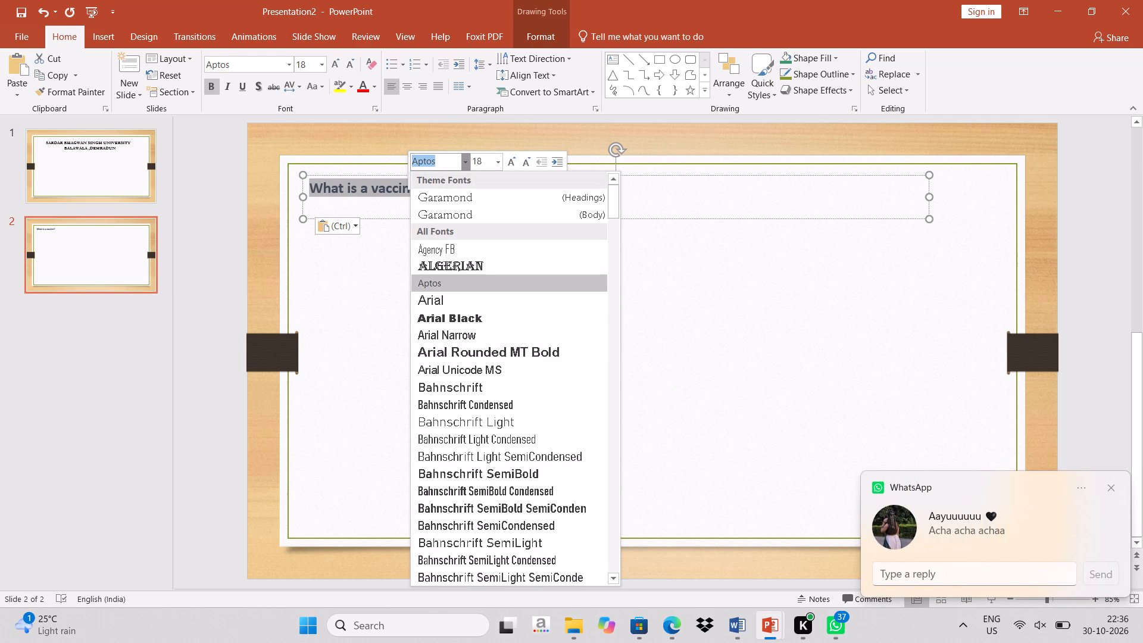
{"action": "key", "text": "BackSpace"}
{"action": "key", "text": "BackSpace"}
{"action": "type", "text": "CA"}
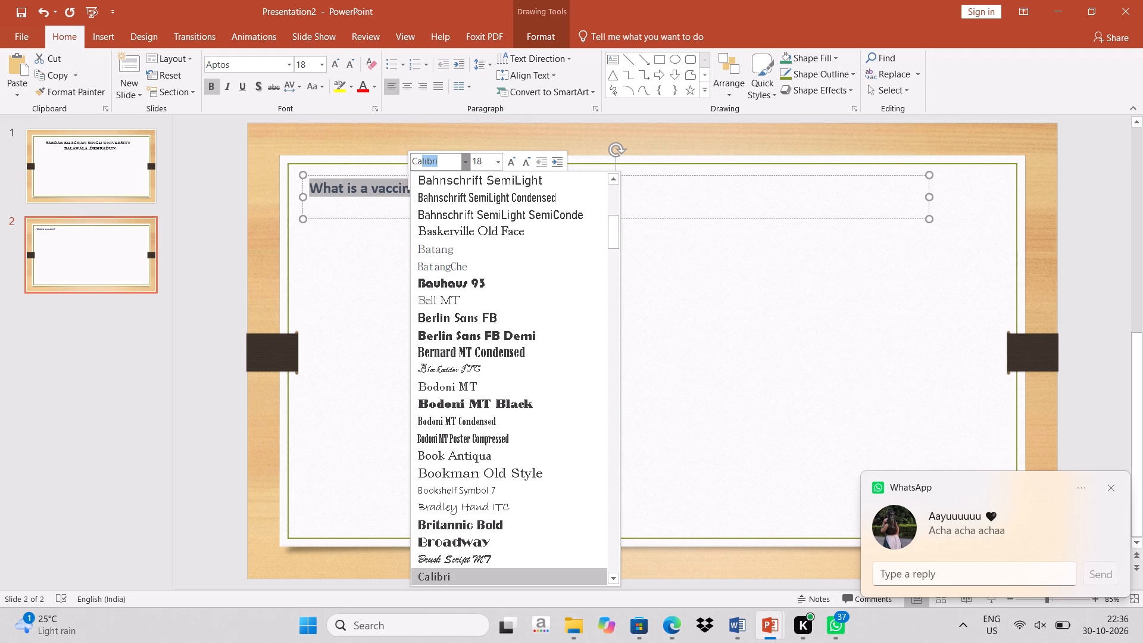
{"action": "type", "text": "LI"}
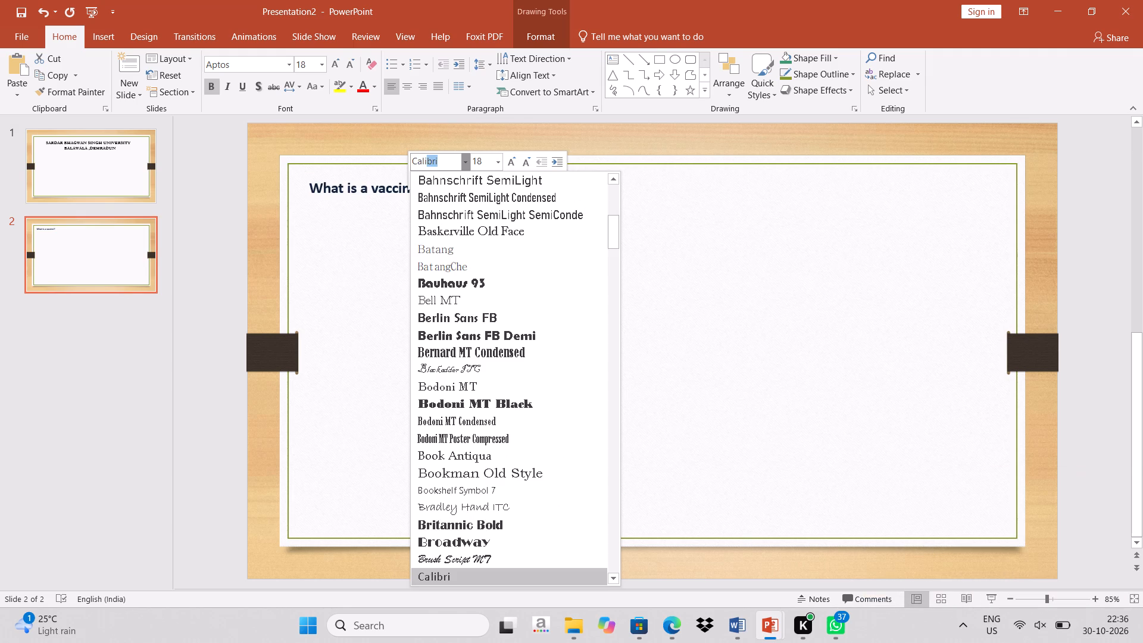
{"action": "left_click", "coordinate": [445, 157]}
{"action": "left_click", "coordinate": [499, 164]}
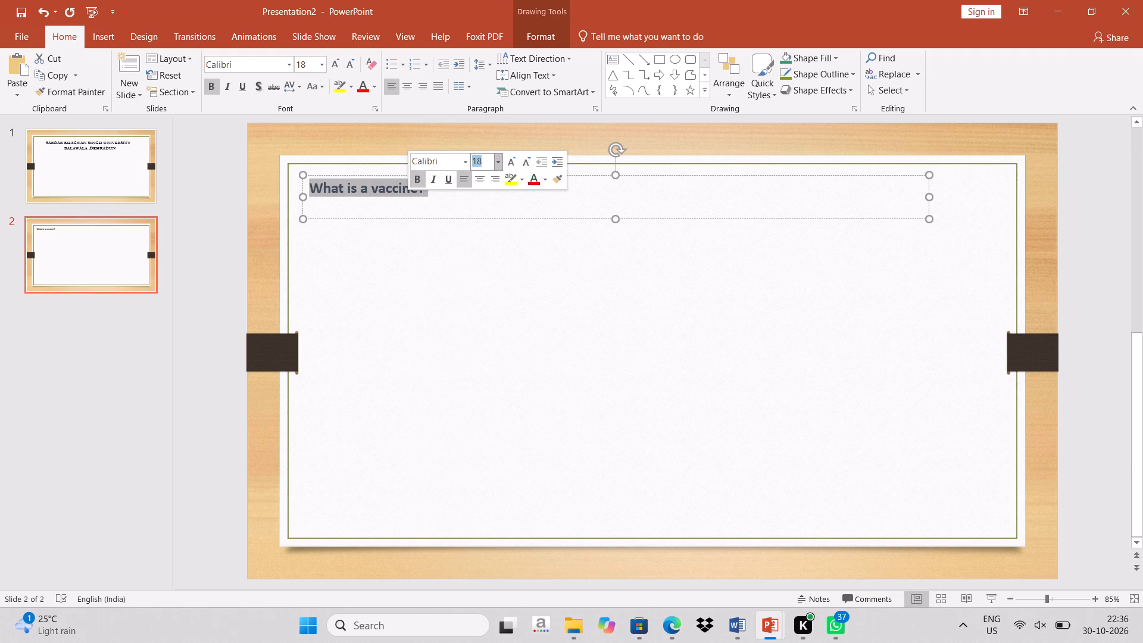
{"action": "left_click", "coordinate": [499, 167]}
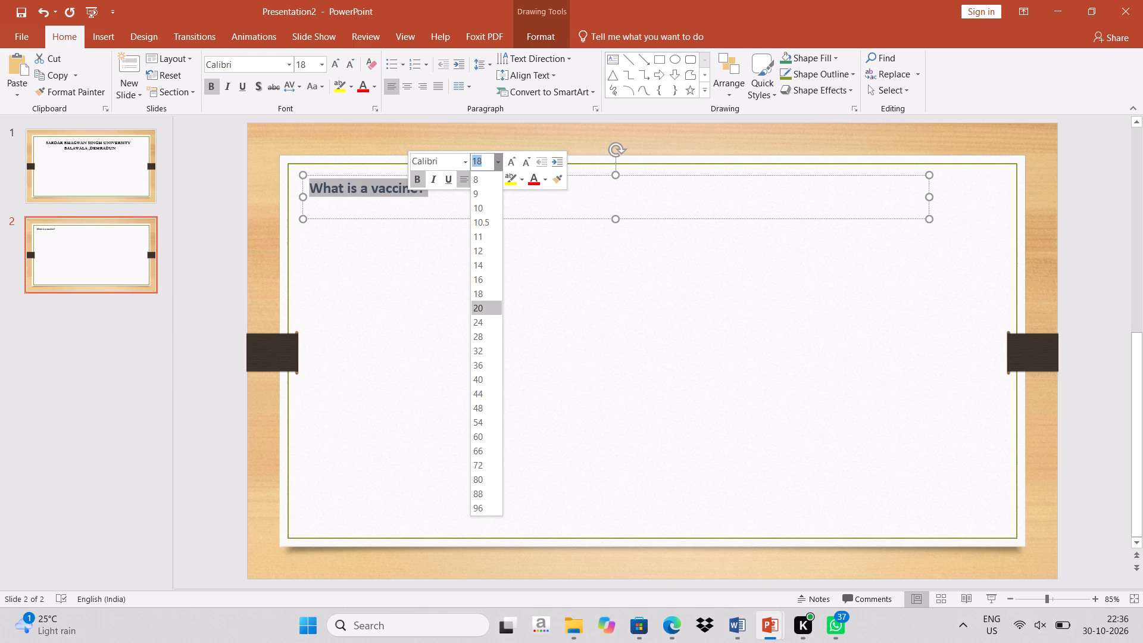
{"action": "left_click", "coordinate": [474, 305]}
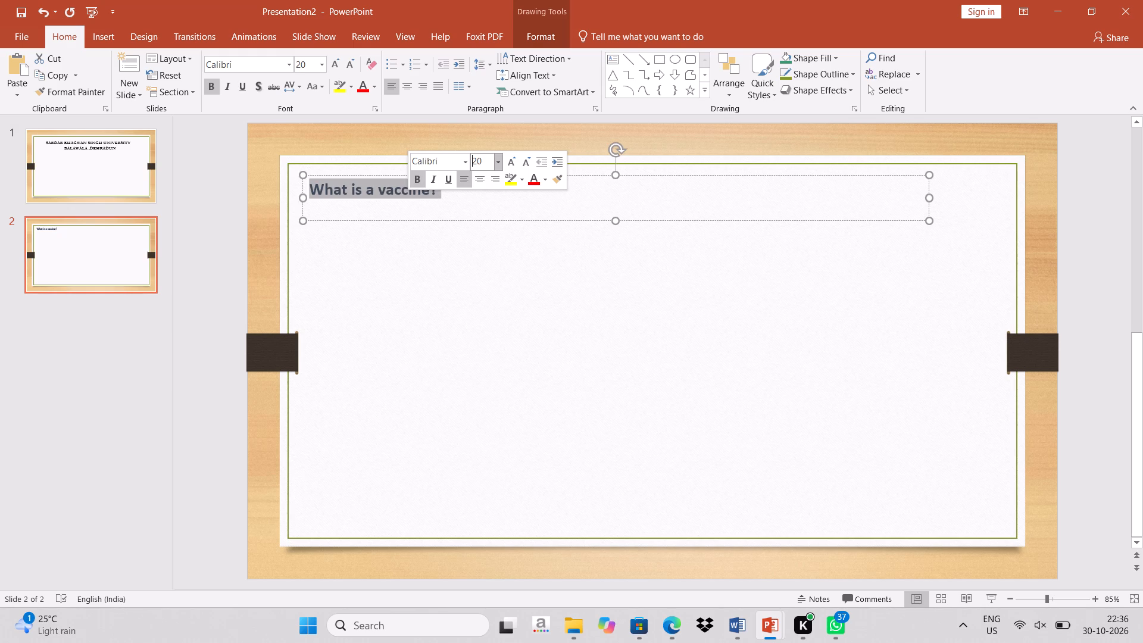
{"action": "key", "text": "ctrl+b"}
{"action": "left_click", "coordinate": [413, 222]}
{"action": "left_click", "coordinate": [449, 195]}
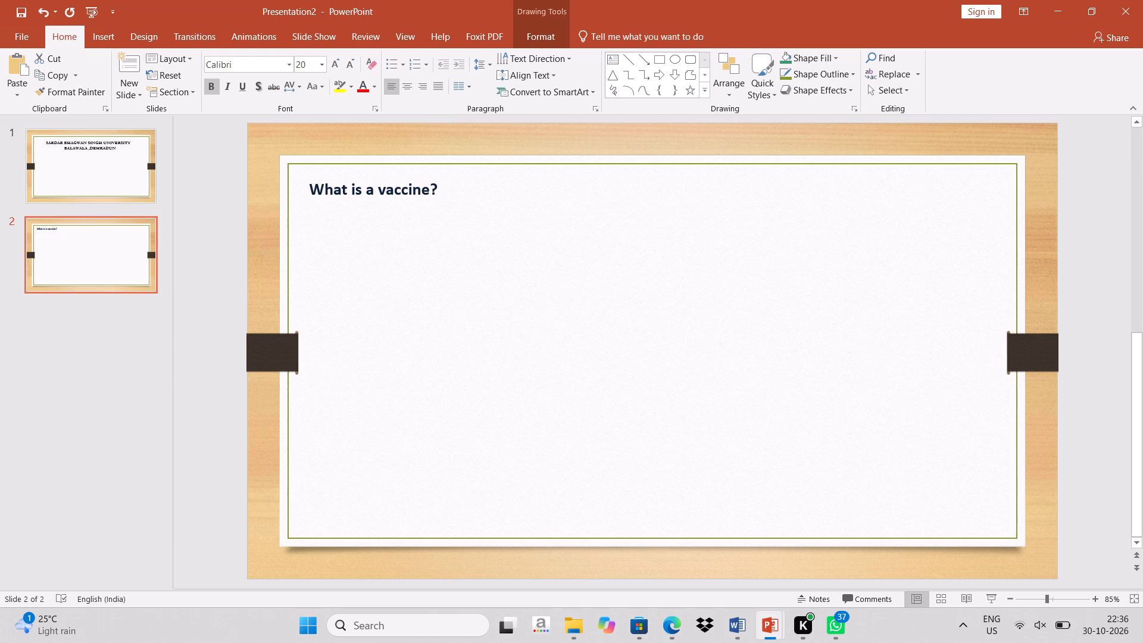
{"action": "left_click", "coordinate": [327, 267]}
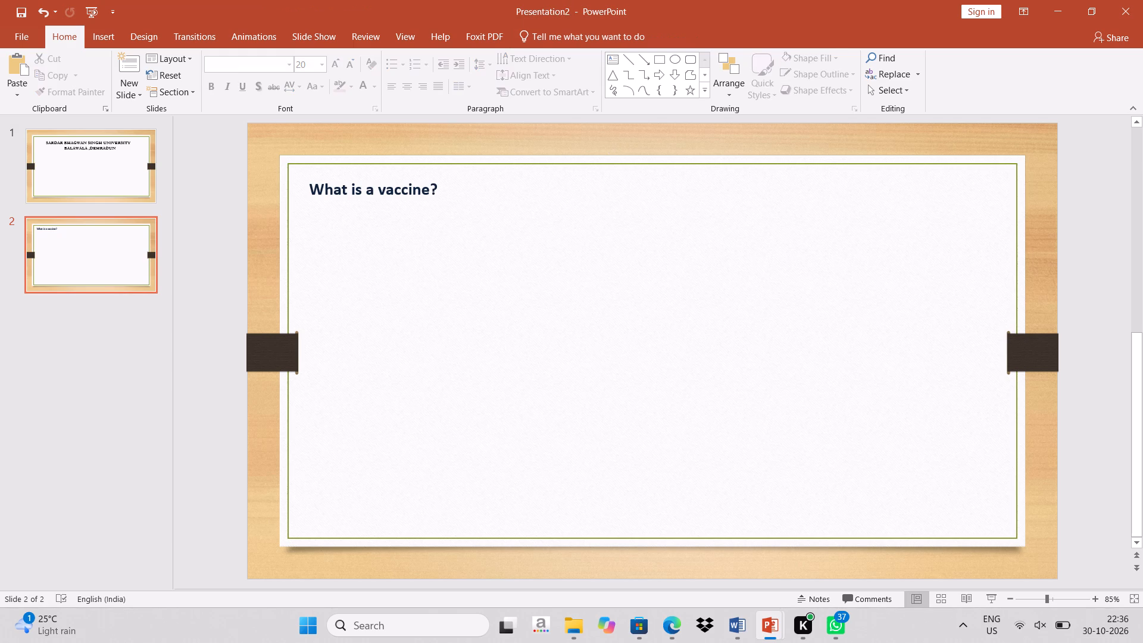
Change the font of the "What is a vaccine?" heading on slide 2 to Times New Roman.
{"action": "left_click", "coordinate": [338, 192]}
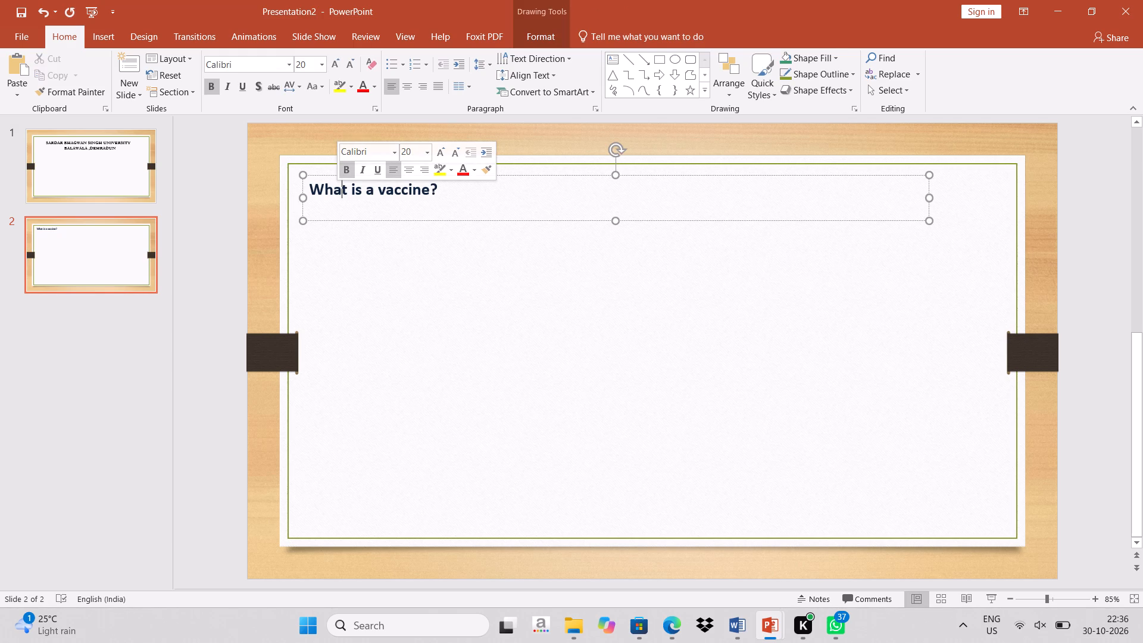
{"action": "left_click_drag", "start_coordinate": [311, 191], "coordinate": [451, 211]}
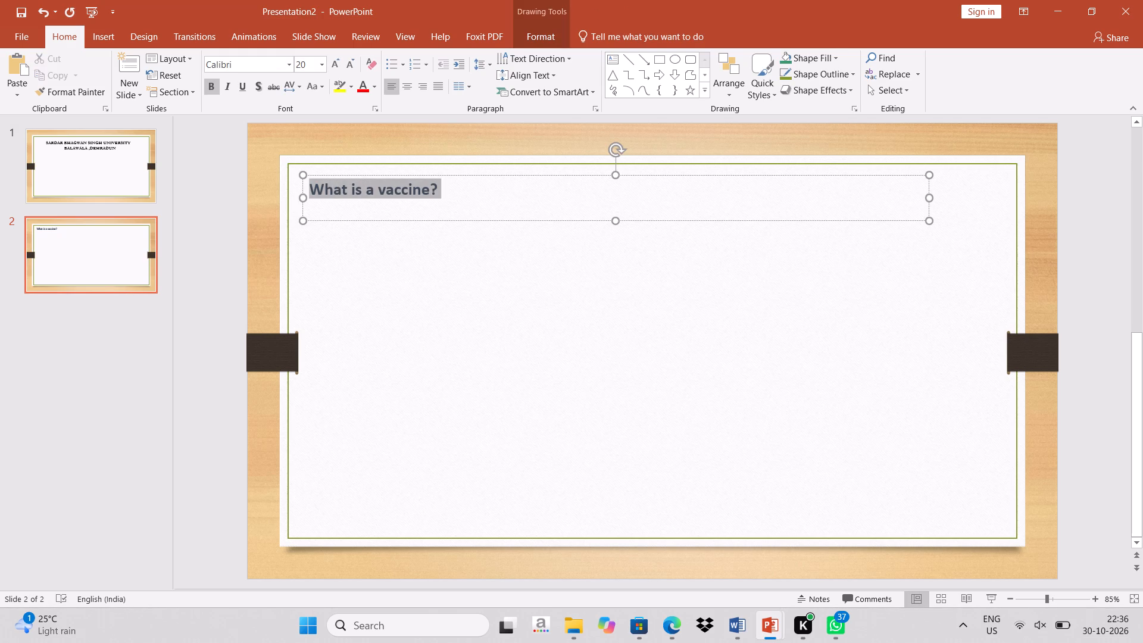
{"action": "left_click_drag", "start_coordinate": [451, 211], "coordinate": [454, 212]}
{"action": "left_click", "coordinate": [514, 170]}
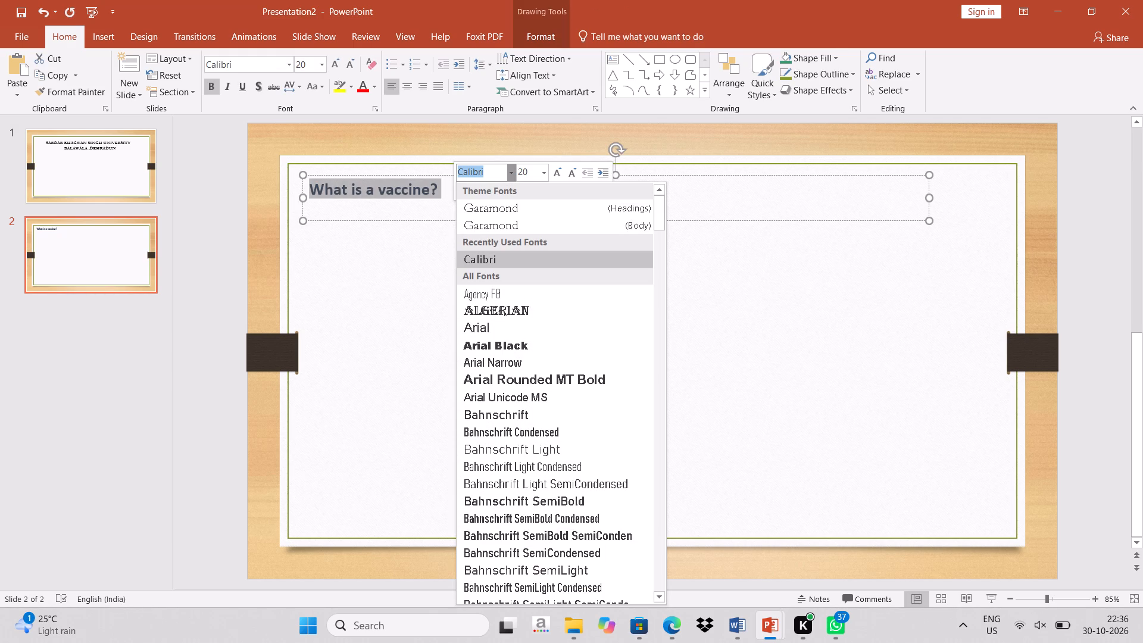
{"action": "type", "text": "TIME"}
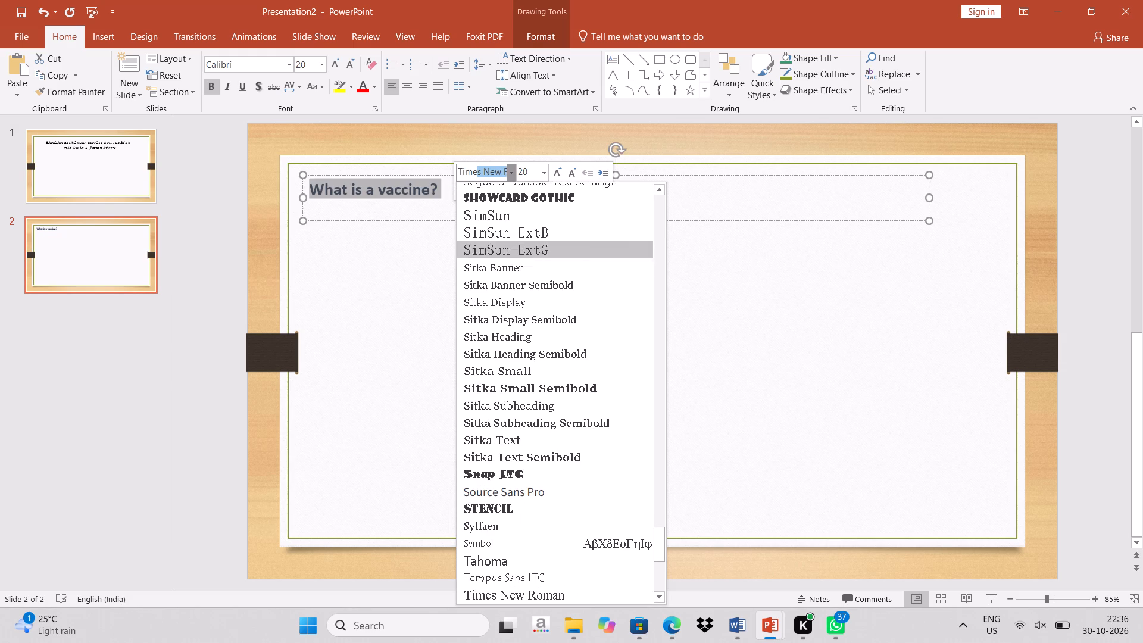
{"action": "scroll", "coordinate": [514, 271], "scroll_direction": "up", "scroll_amount": 1}
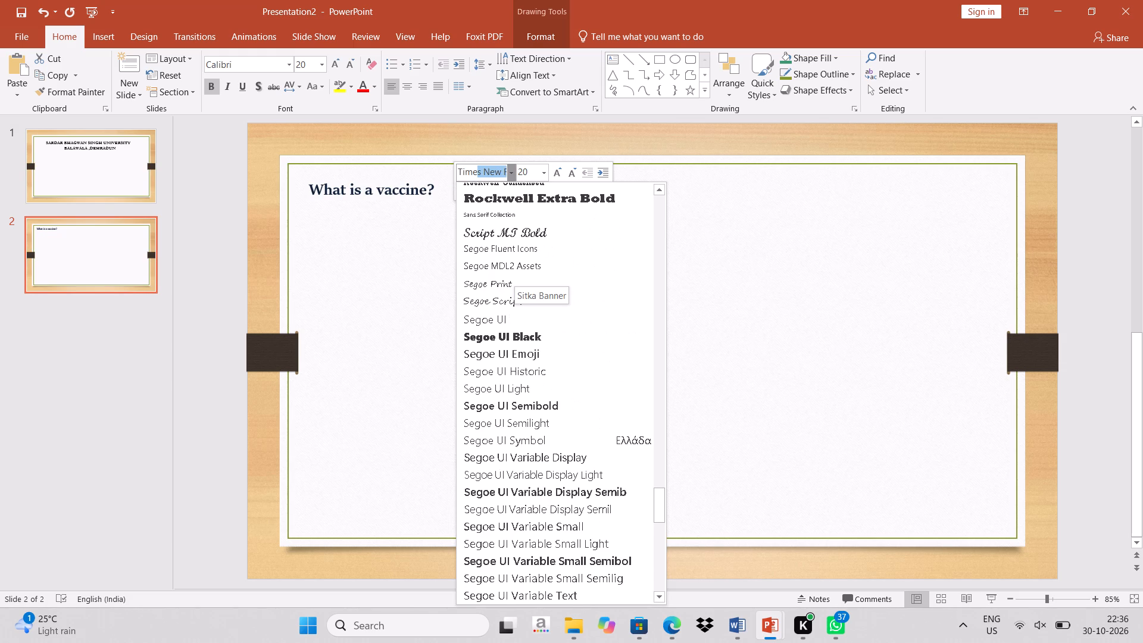
{"action": "key", "text": "BackSpace"}
{"action": "key", "text": "BackSpace"}
{"action": "key", "text": "BackSpace"}
{"action": "key", "text": "BackSpace"}
{"action": "key", "text": "BackSpace"}
{"action": "key", "text": "BackSpace"}
{"action": "key", "text": "BackSpace"}
{"action": "key", "text": "BackSpace"}
{"action": "key", "text": "BackSpace"}
{"action": "key", "text": "BackSpace"}
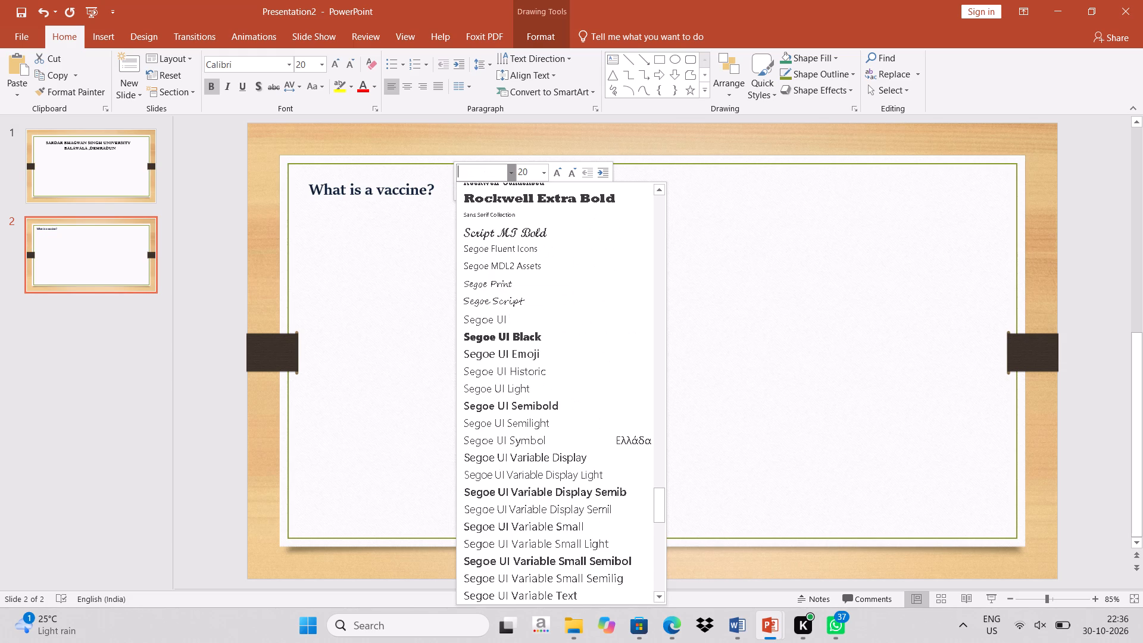
{"action": "type", "text": "TIM"}
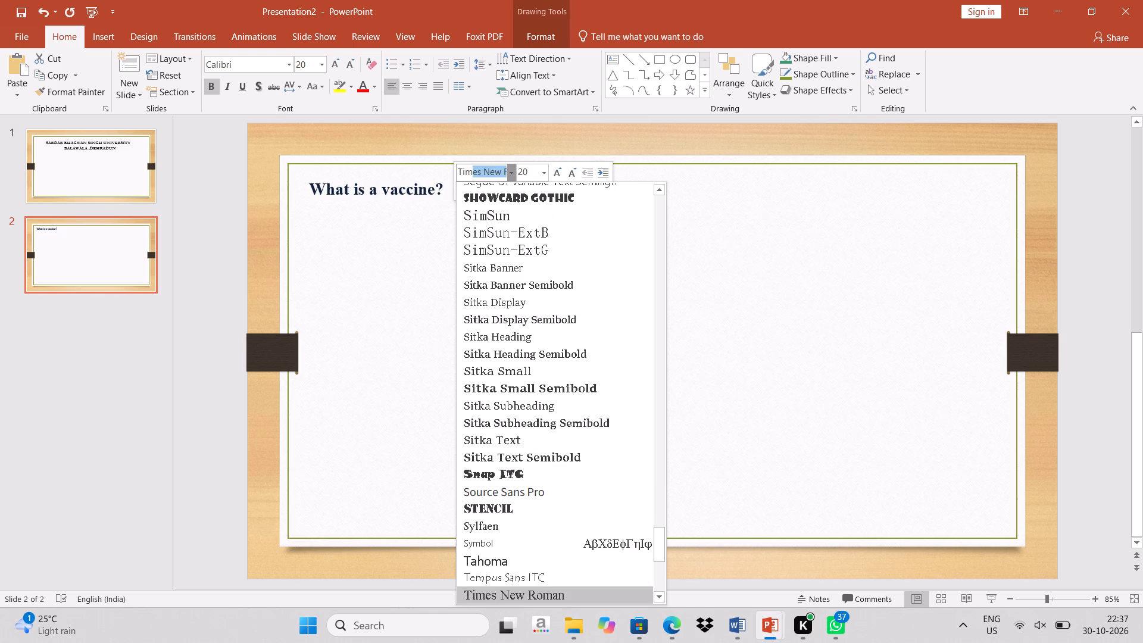
{"action": "type", "text": "ES"}
{"action": "key", "text": "Return"}
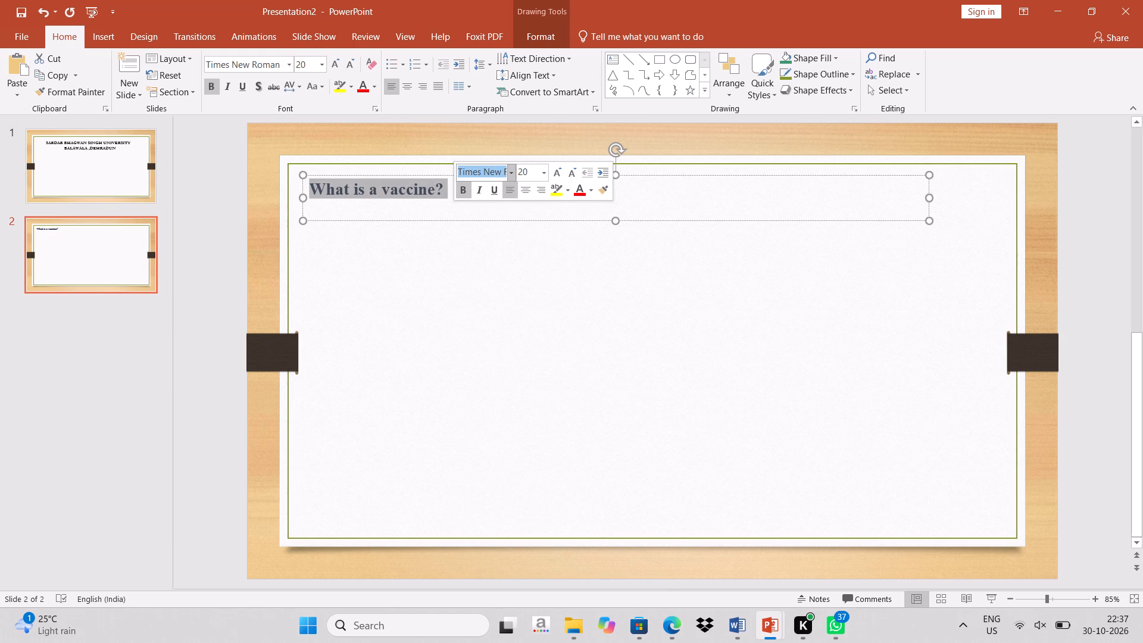
Set the font size of the "What is a vaccine?" heading to 36.
{"action": "left_click", "coordinate": [545, 171]}
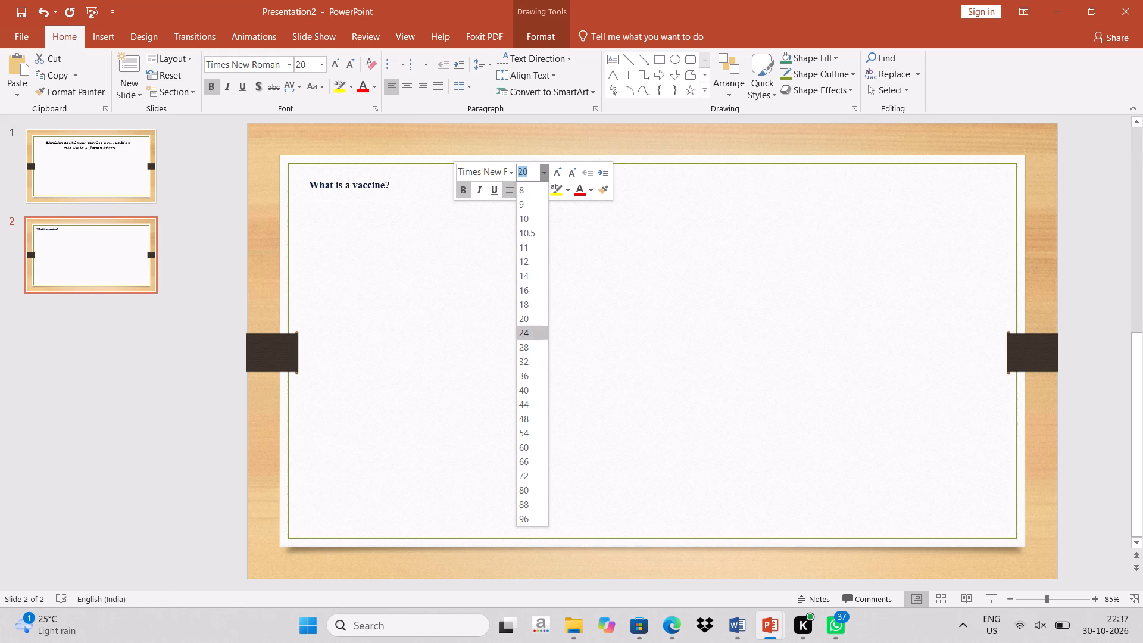
{"action": "left_click", "coordinate": [529, 371]}
{"action": "left_click", "coordinate": [529, 371]}
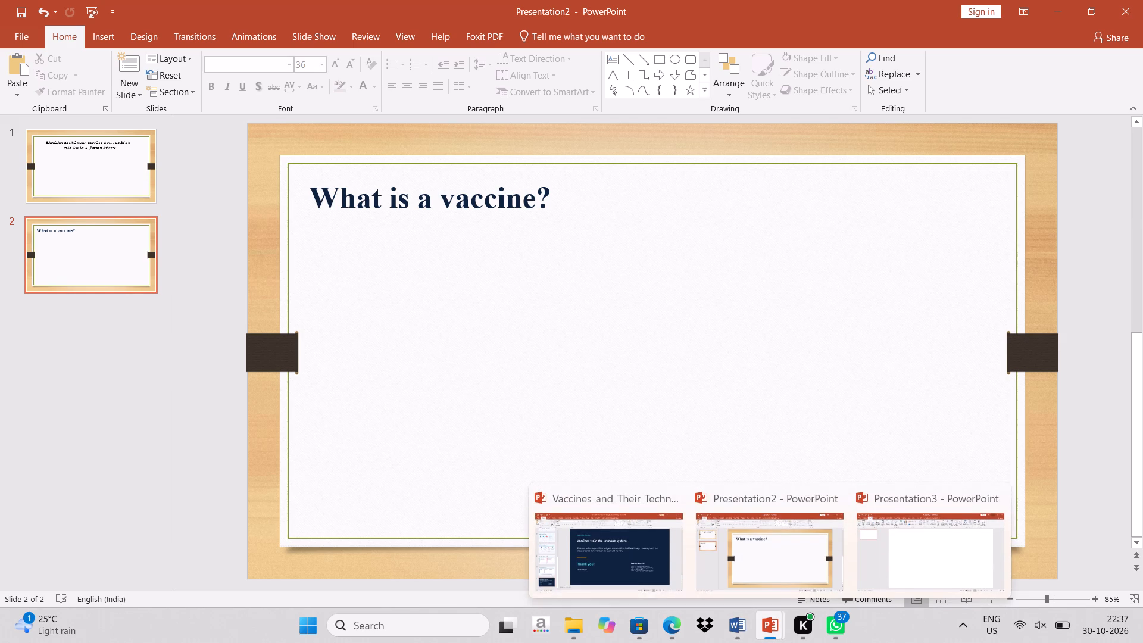
Switch to the Vaccines_and_Their_Technology_BSc_Biotechnology deck and copy the definition sentence beneath "What is a vaccine?" on slide 3.
{"action": "left_click", "coordinate": [595, 546]}
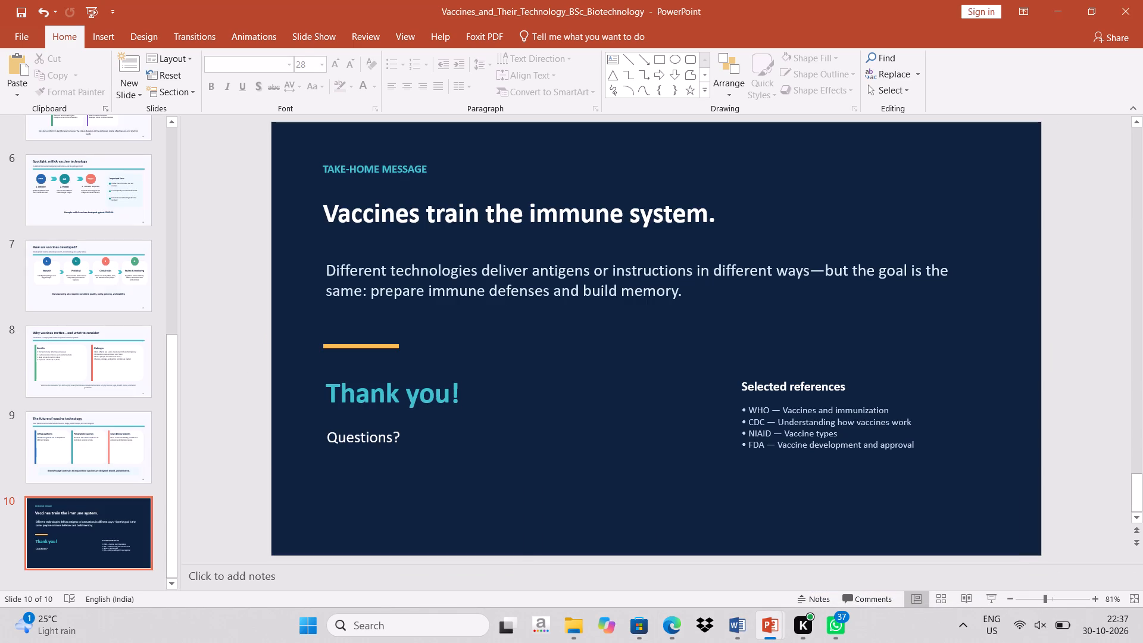
{"action": "scroll", "coordinate": [51, 202], "scroll_direction": "up", "scroll_amount": 9}
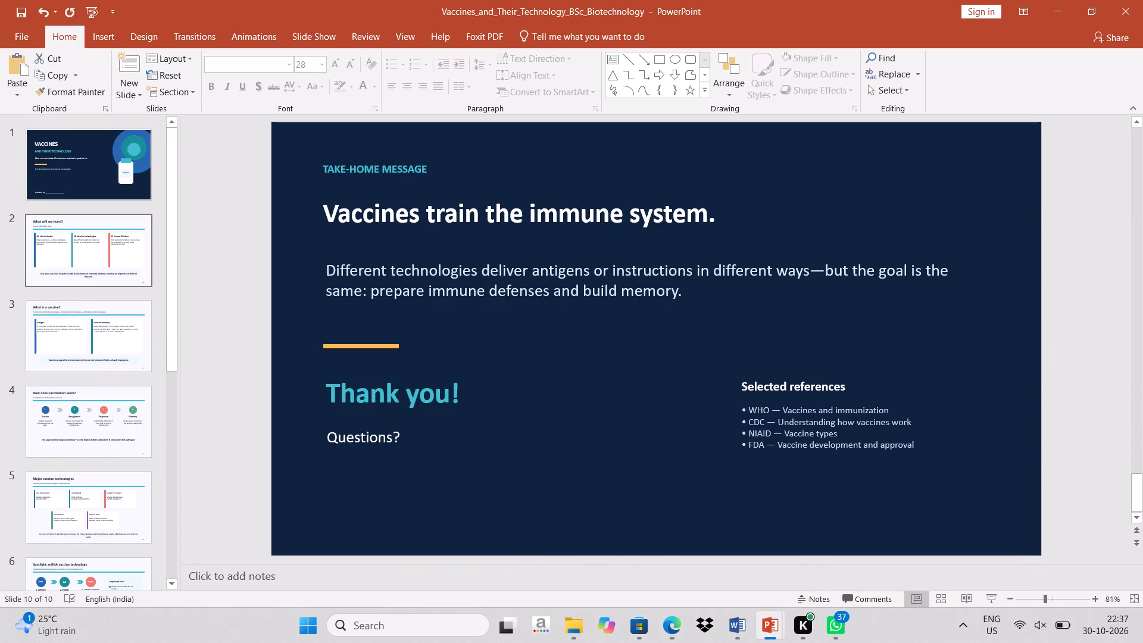
{"action": "left_click", "coordinate": [63, 258]}
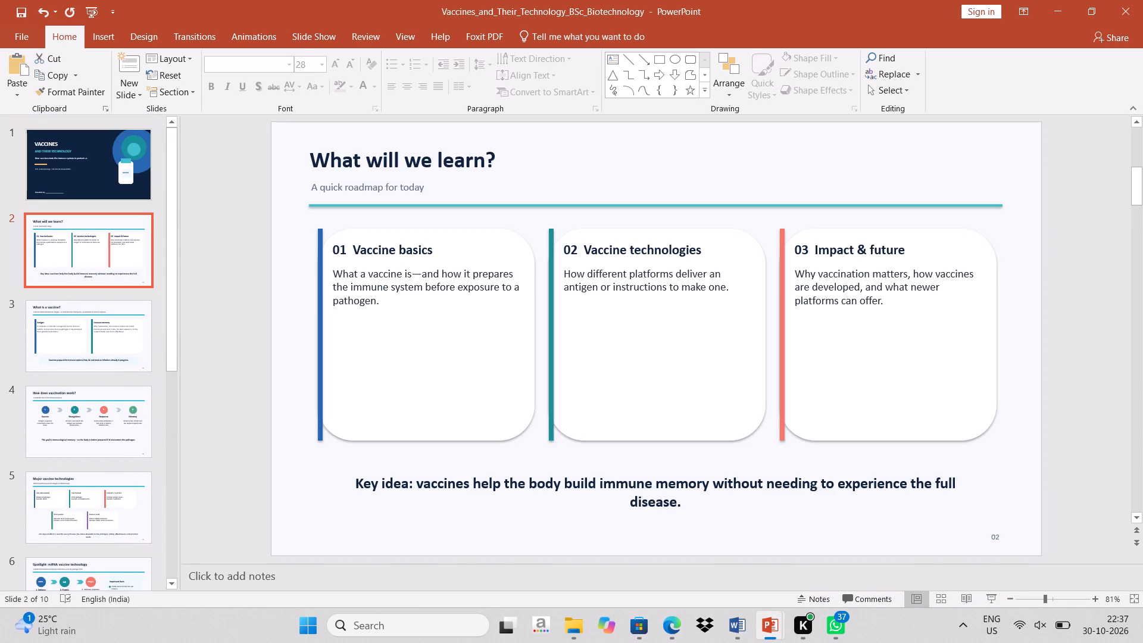
{"action": "left_click", "coordinate": [45, 363]}
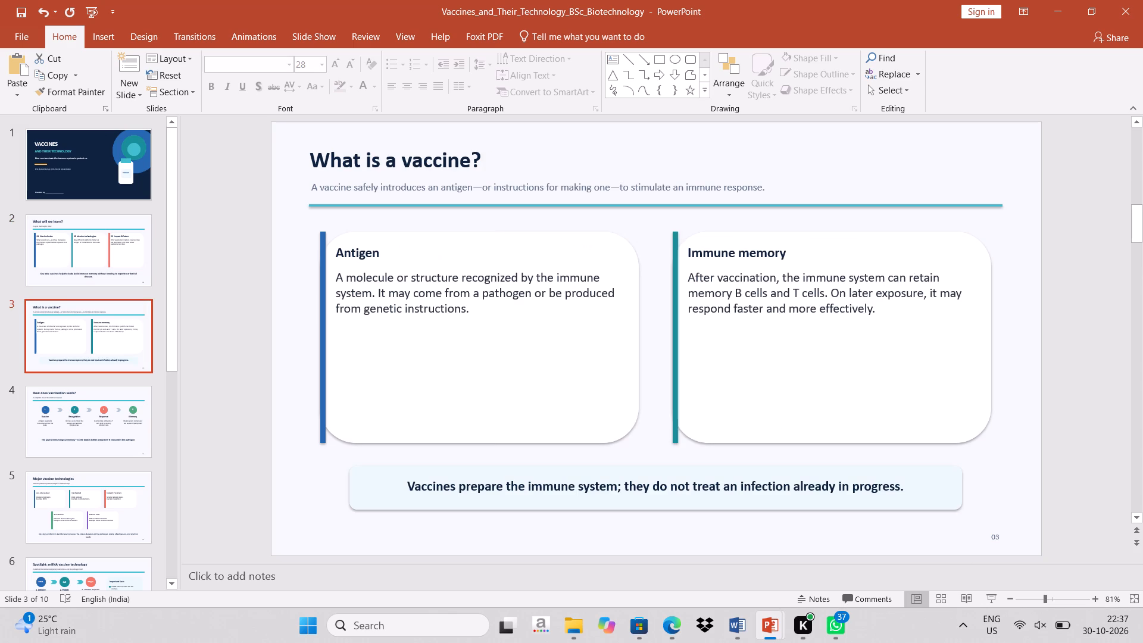
{"action": "left_click", "coordinate": [307, 188]}
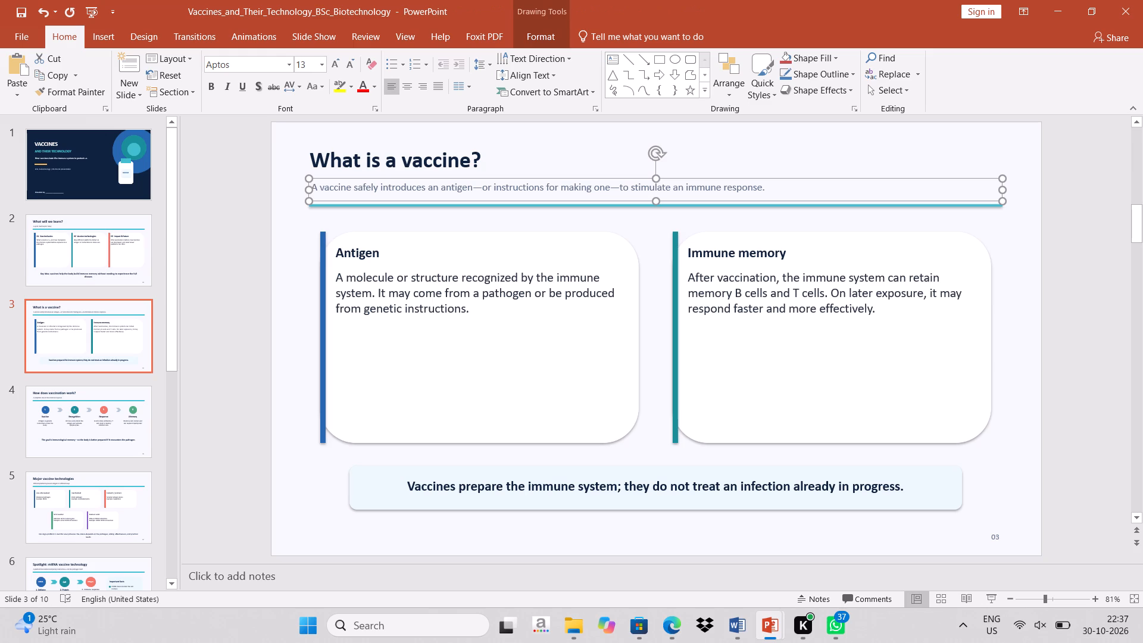
{"action": "left_click_drag", "start_coordinate": [313, 189], "coordinate": [748, 223]}
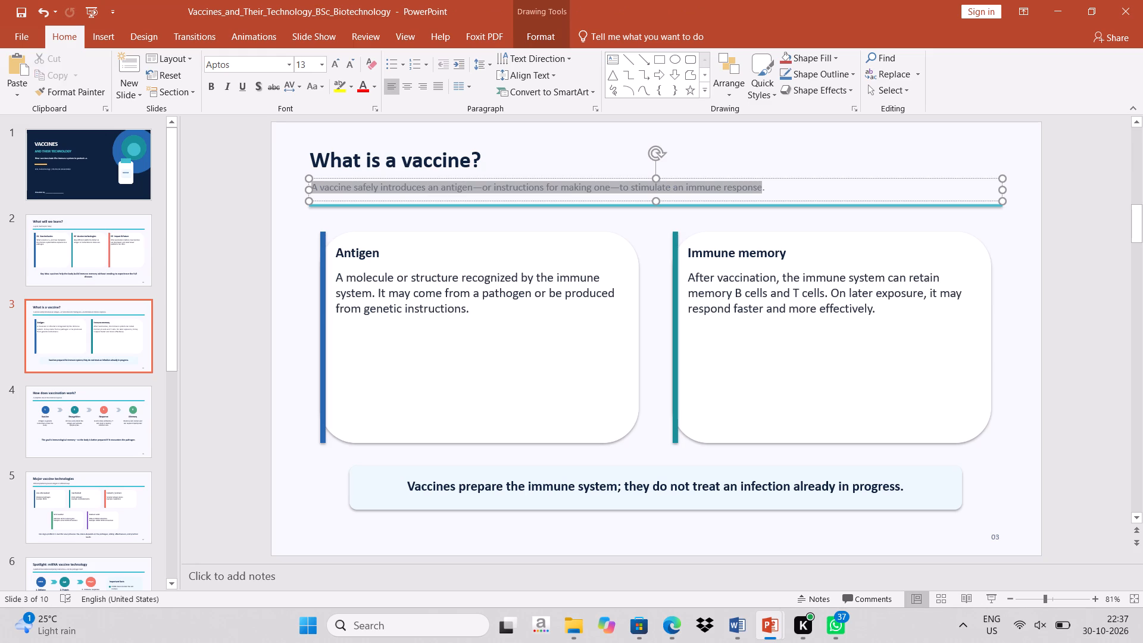
{"action": "left_click_drag", "start_coordinate": [748, 223], "coordinate": [778, 222]}
{"action": "key", "text": "ctrl+c"}
Return to Presentation2 and paste the copied definition as a four-diamond bullet on a new line below the "What is a vaccine?" heading.
{"action": "left_click", "coordinate": [1053, 5]}
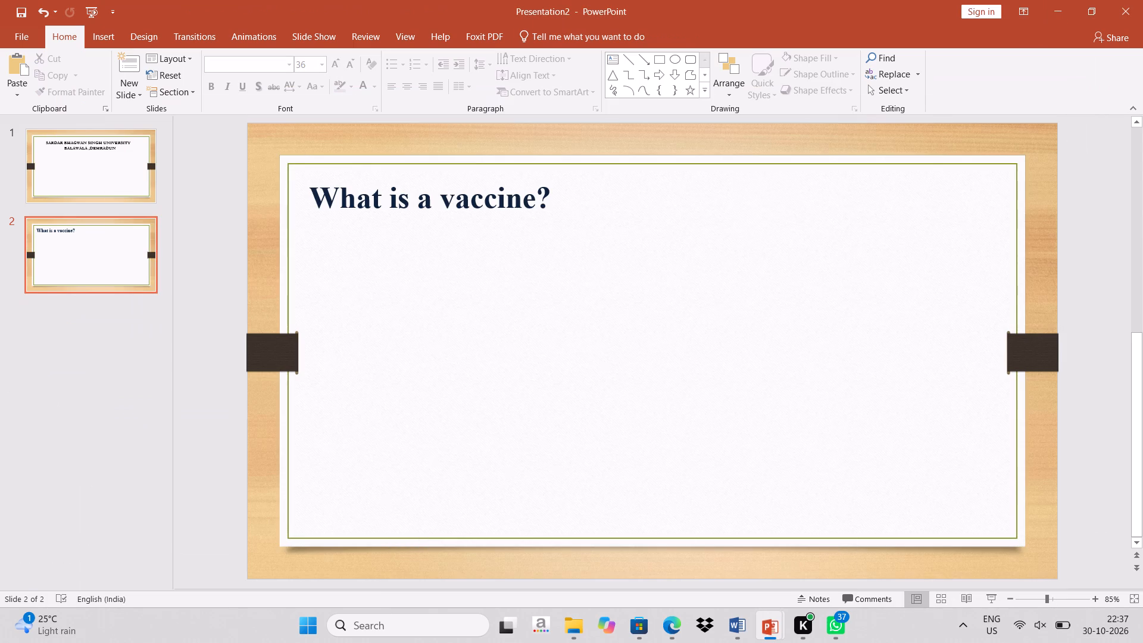
{"action": "left_click", "coordinate": [368, 269]}
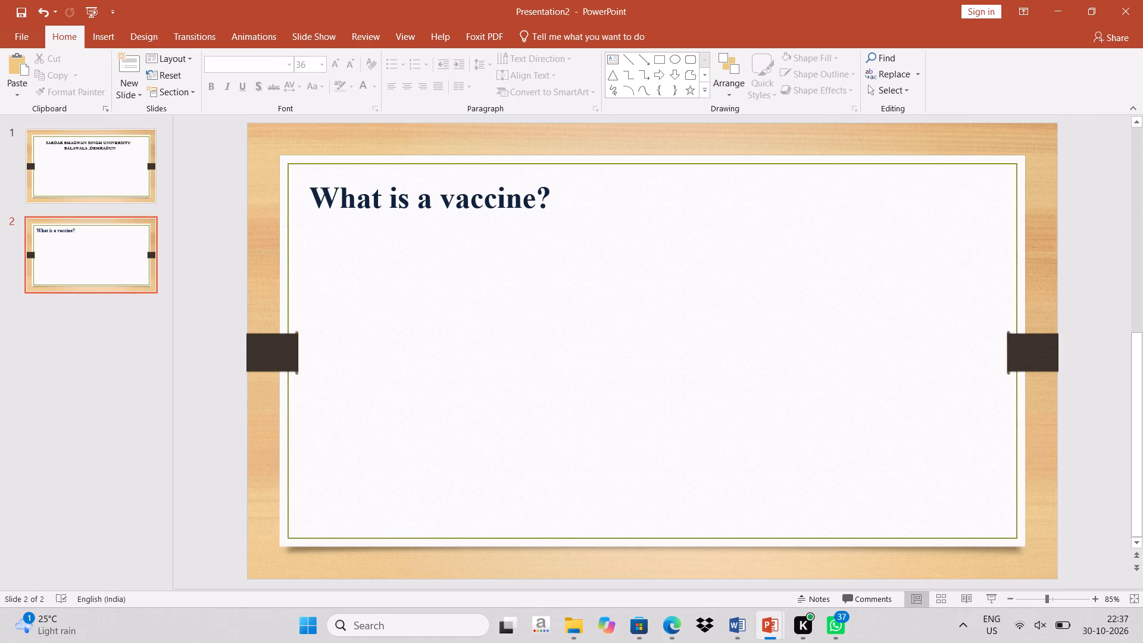
{"action": "left_click", "coordinate": [430, 220]}
{"action": "key", "text": "Return"}
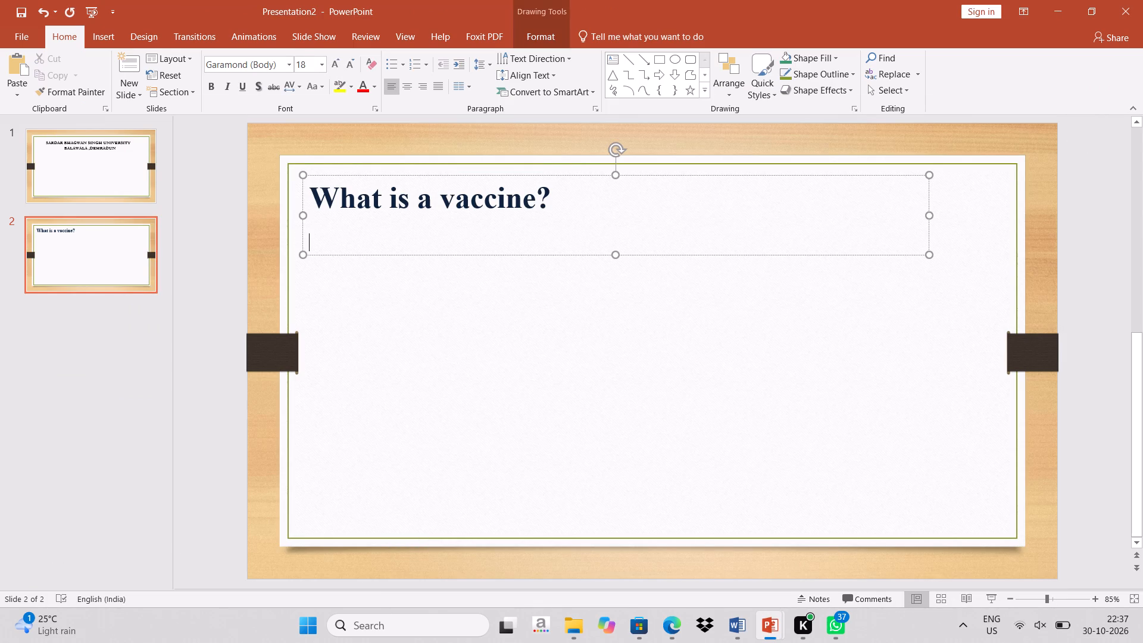
{"action": "left_click", "coordinate": [90, 39]}
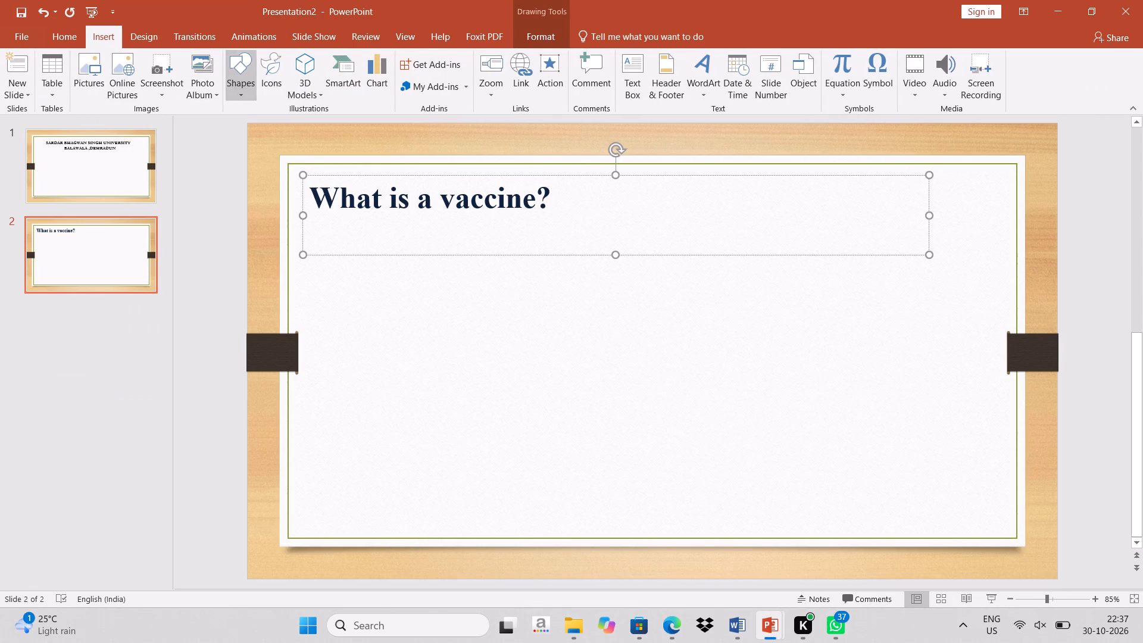
{"action": "left_click", "coordinate": [242, 83]}
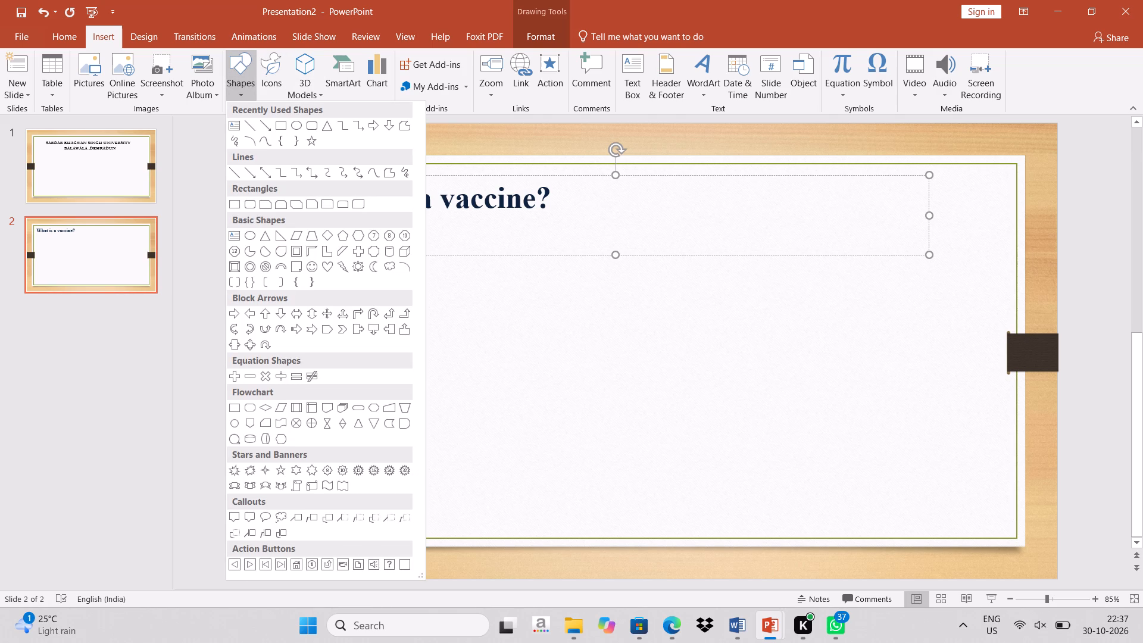
{"action": "left_click", "coordinate": [71, 35]}
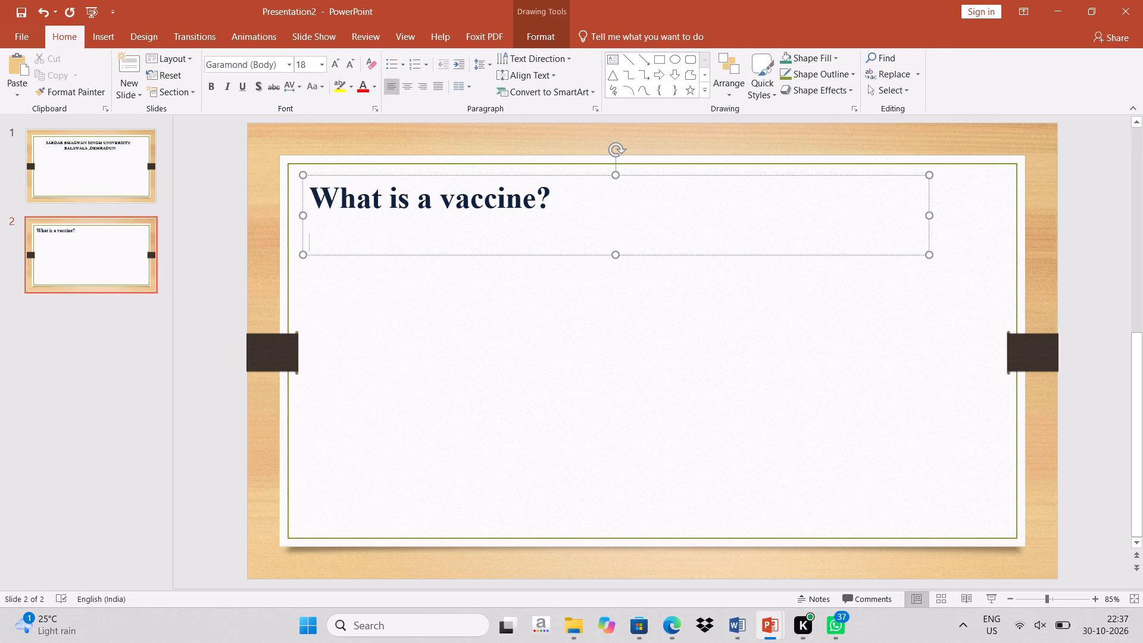
{"action": "left_click", "coordinate": [404, 64]}
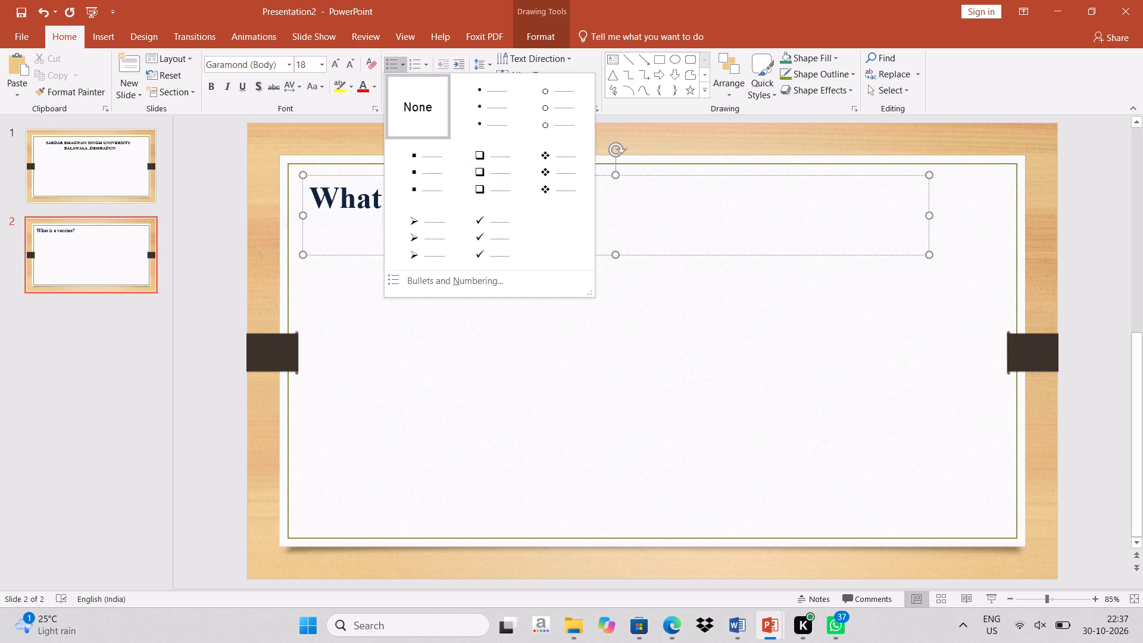
{"action": "left_click", "coordinate": [549, 173]}
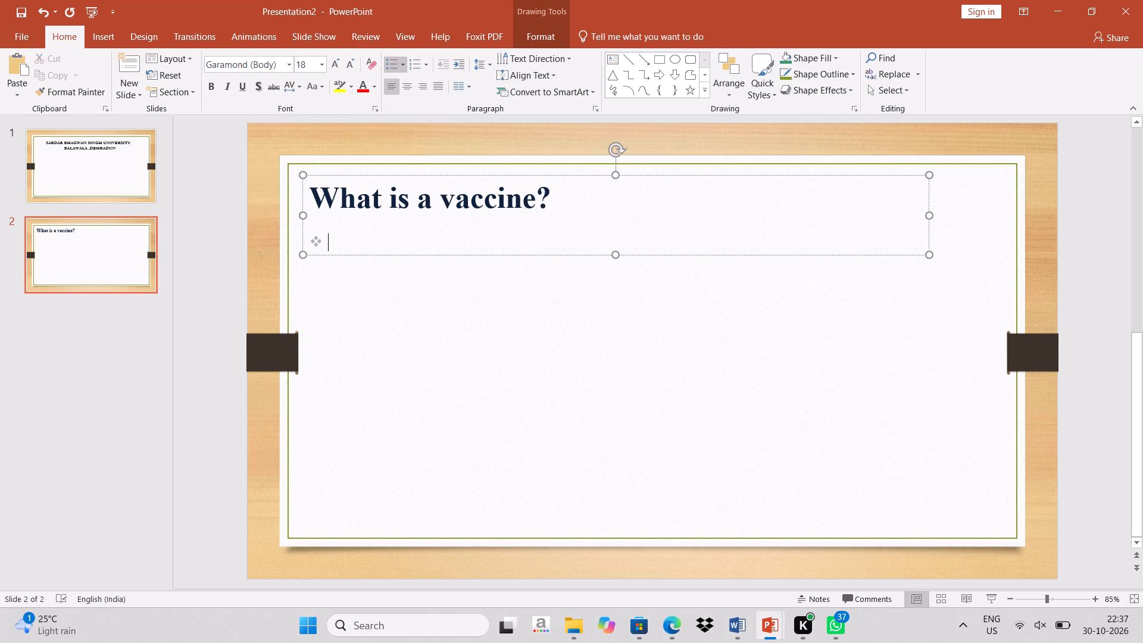
{"action": "key", "text": "ctrl+v"}
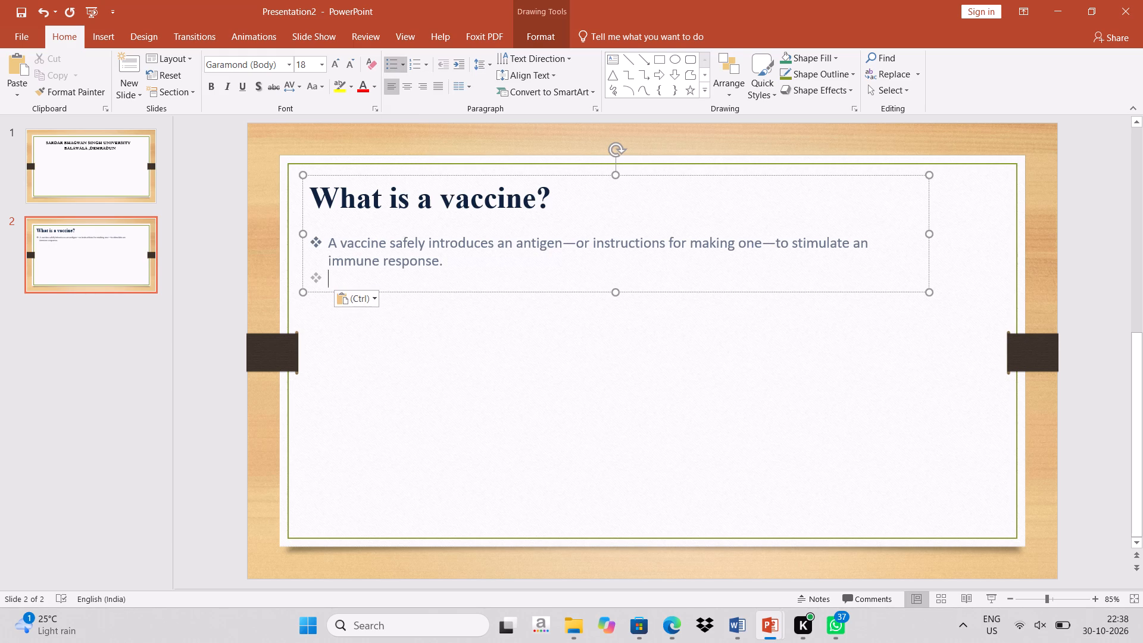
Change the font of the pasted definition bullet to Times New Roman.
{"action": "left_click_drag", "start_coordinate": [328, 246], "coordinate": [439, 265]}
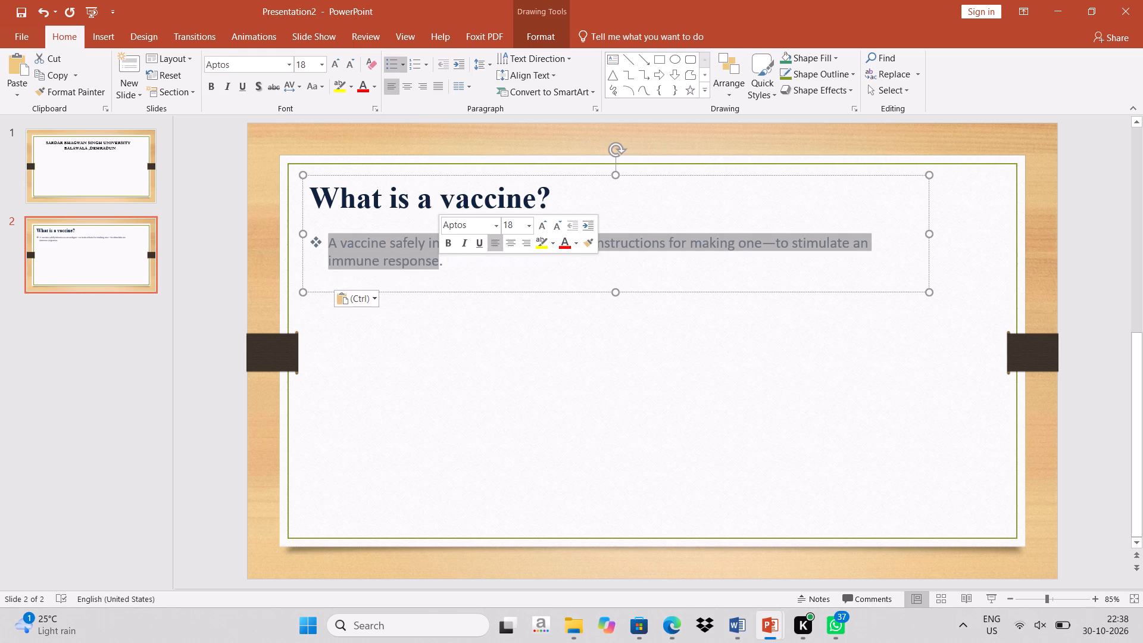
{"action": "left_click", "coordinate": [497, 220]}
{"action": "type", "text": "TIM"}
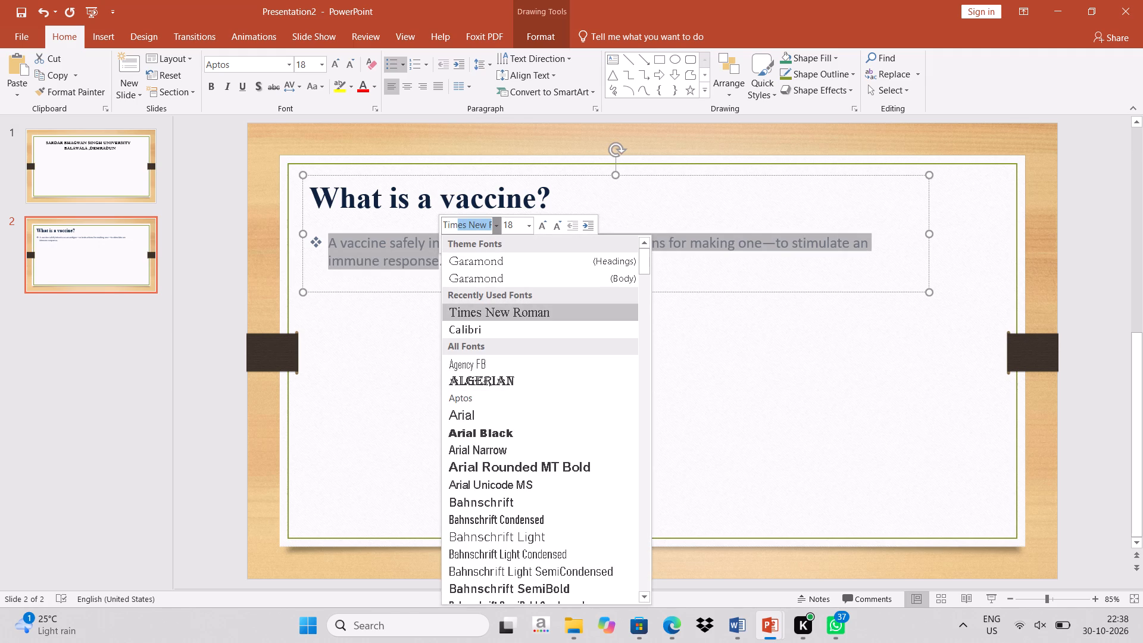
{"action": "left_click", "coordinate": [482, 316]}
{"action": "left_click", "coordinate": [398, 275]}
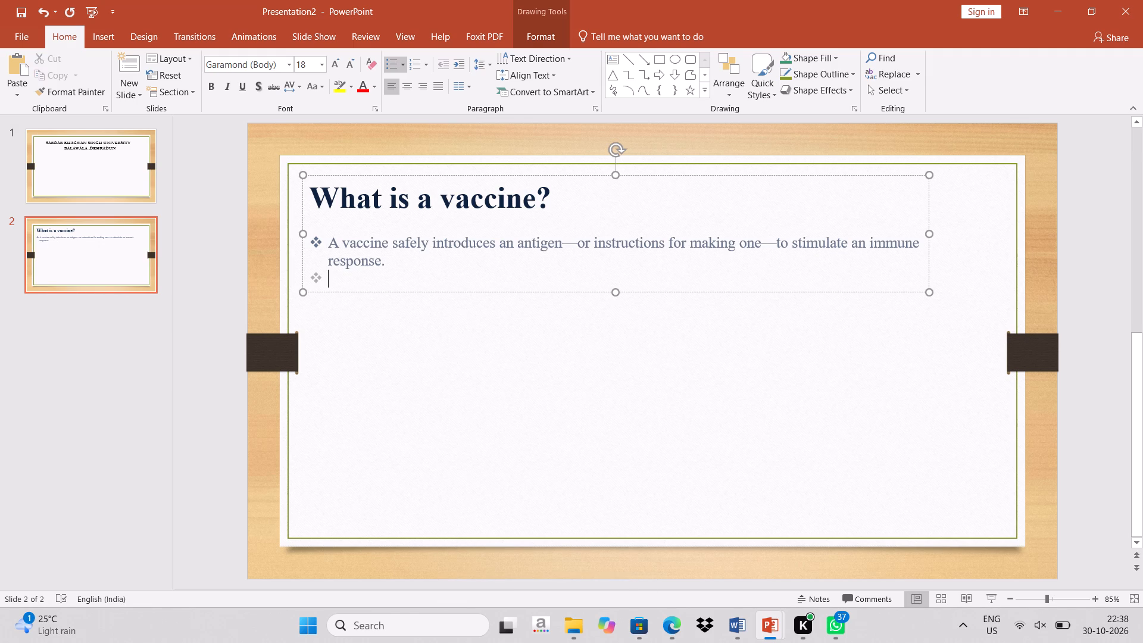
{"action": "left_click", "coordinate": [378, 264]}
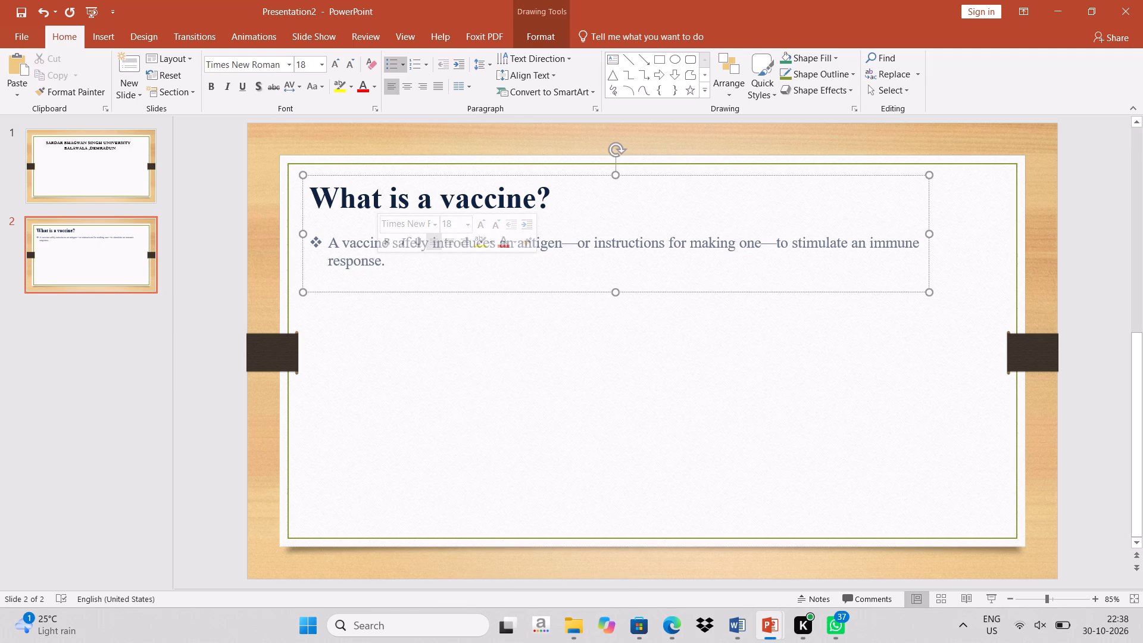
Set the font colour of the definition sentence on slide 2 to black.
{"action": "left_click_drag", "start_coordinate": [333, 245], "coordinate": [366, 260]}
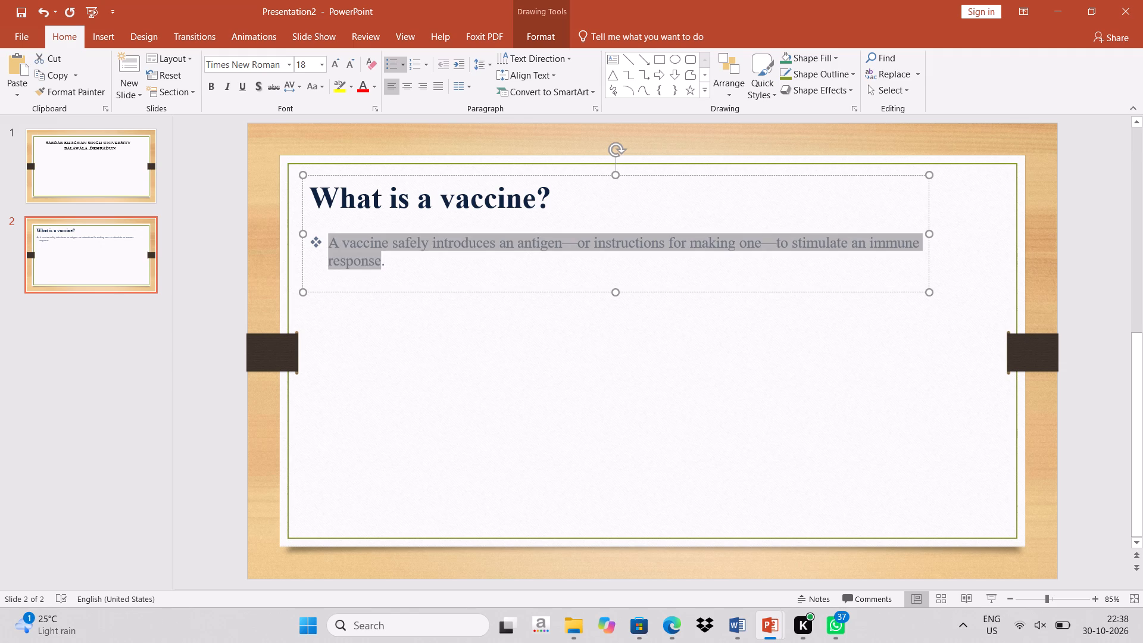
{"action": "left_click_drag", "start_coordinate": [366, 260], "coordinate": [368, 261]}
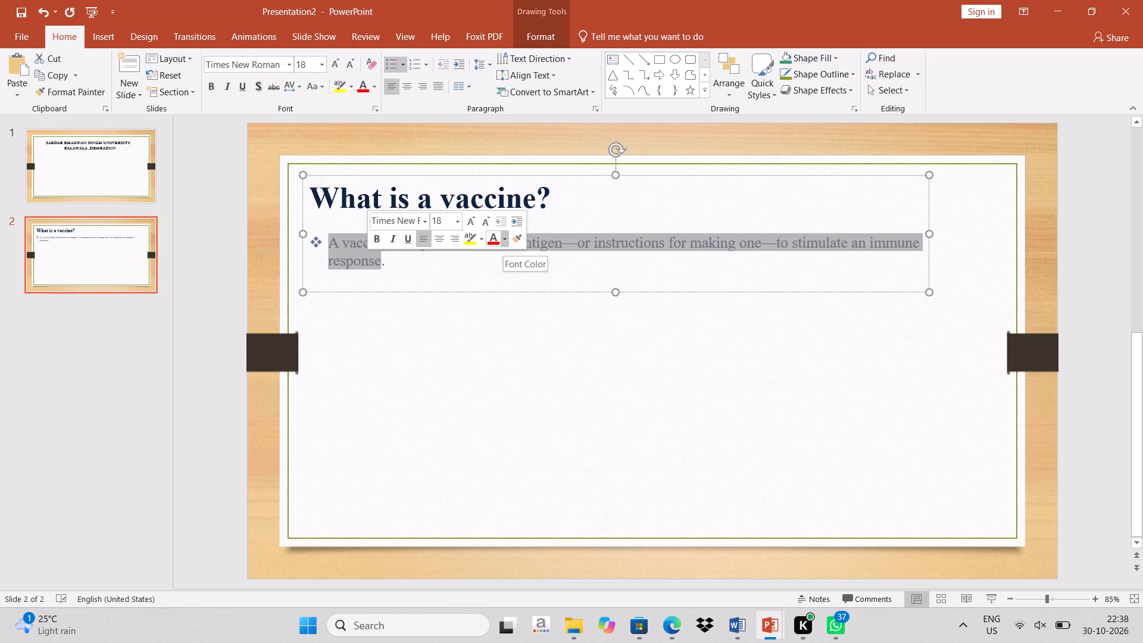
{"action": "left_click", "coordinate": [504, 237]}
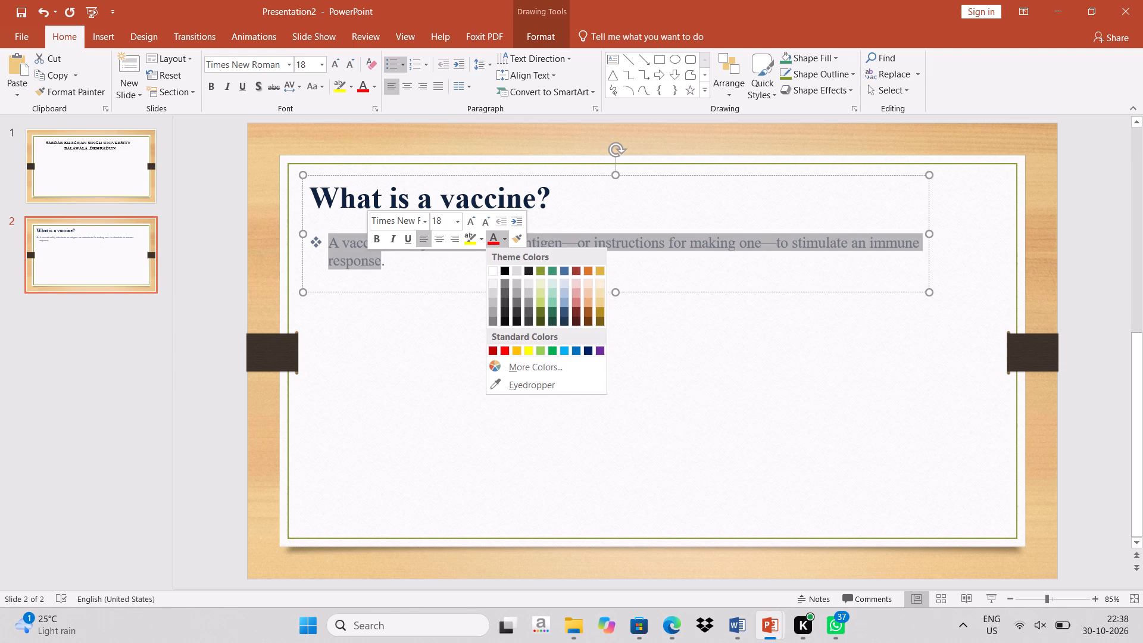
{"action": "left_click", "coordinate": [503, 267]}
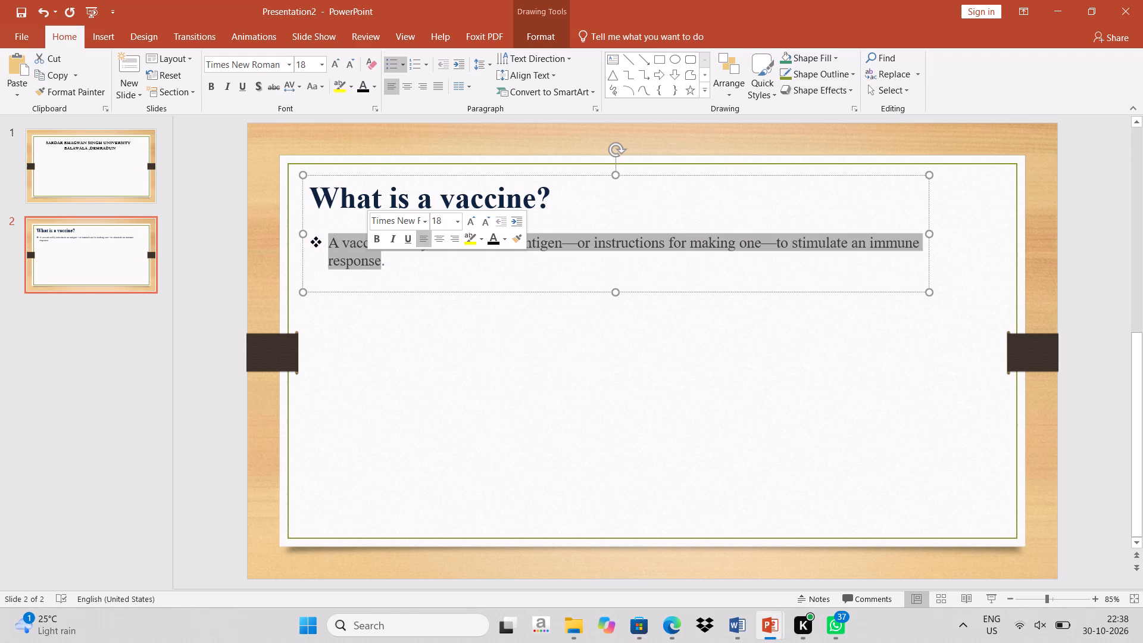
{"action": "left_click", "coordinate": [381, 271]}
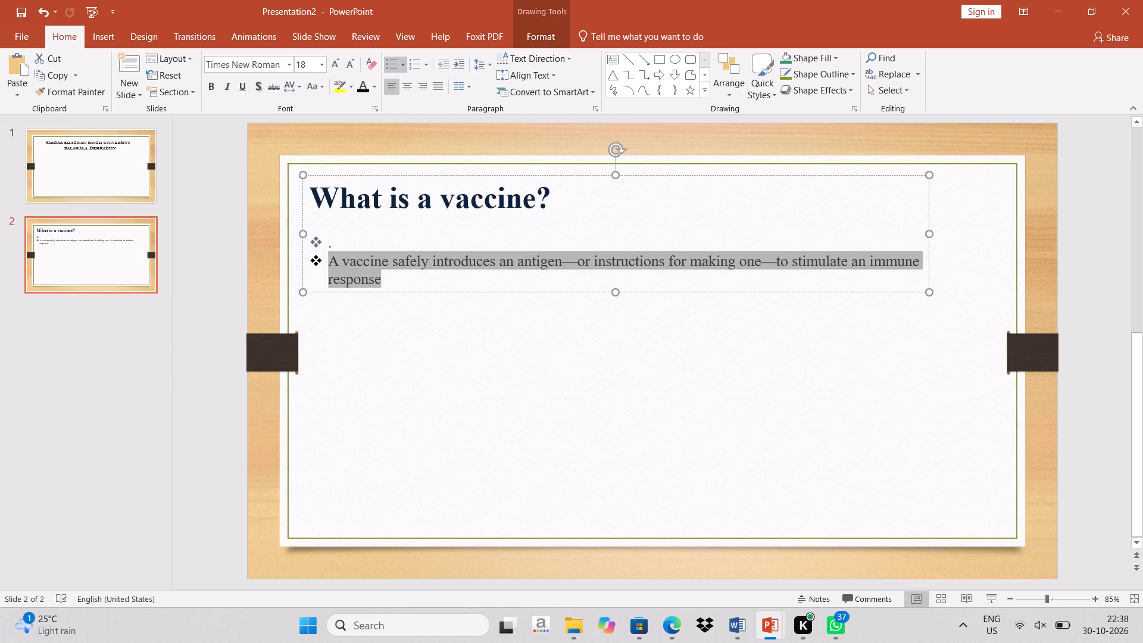
Delete the displaced definition text, paste the copied sentence again in the first bullet, and remove the stray period before it.
{"action": "key", "text": "BackSpace"}
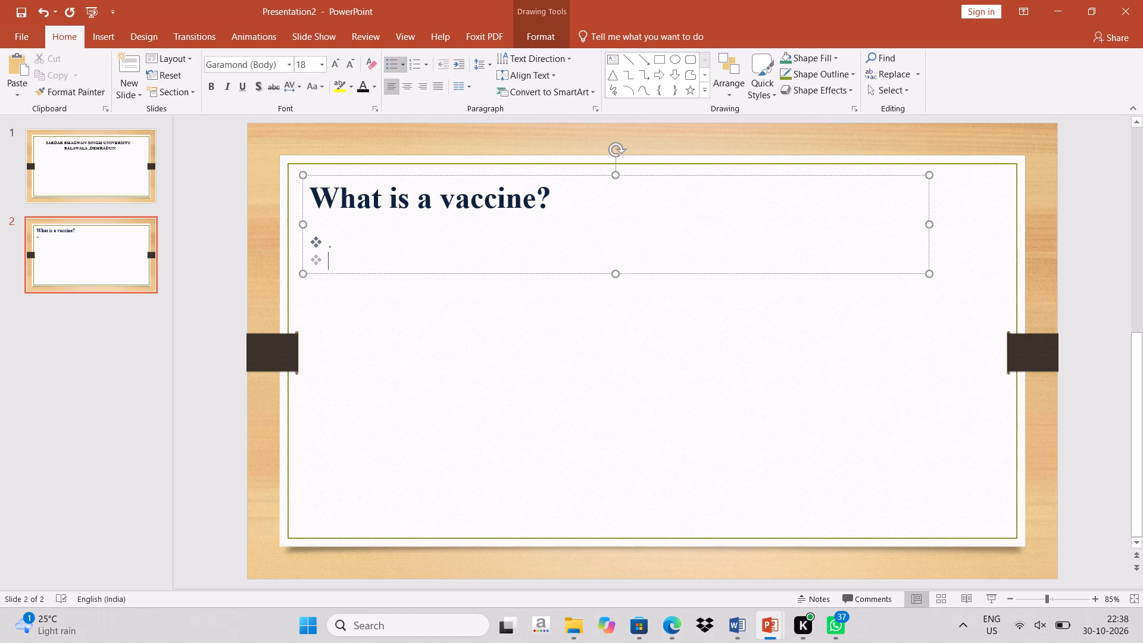
{"action": "left_click", "coordinate": [367, 225]}
{"action": "left_click", "coordinate": [340, 241]}
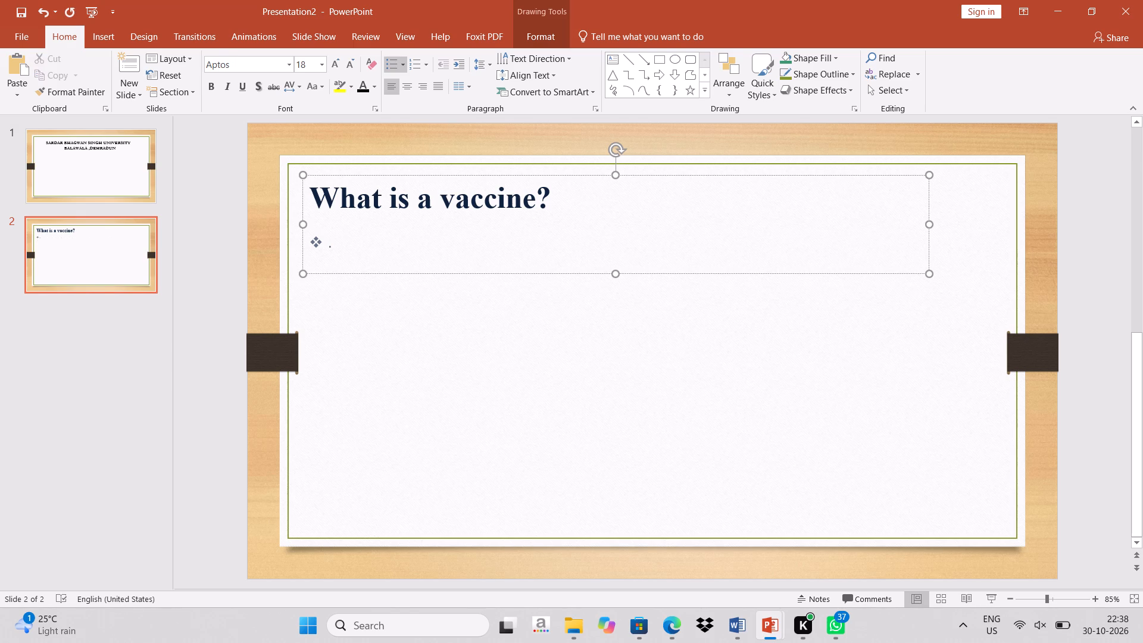
{"action": "key", "text": "ctrl+v"}
{"action": "left_click", "coordinate": [332, 246]}
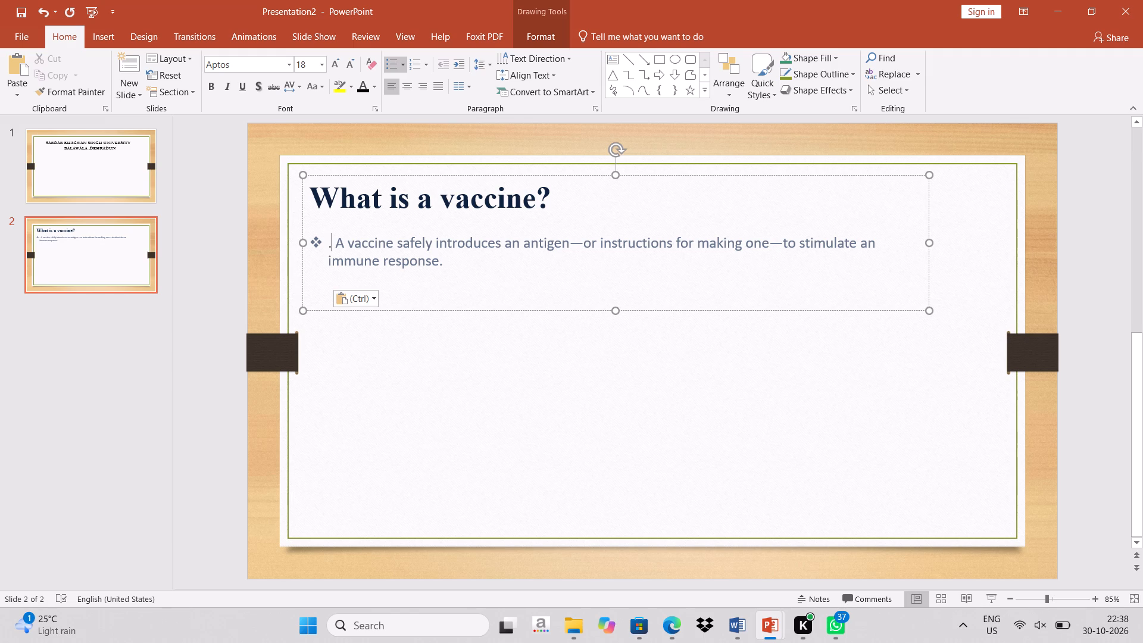
{"action": "key", "text": "BackSpace"}
Colour the re-pasted definition sentence on slide 2 black.
{"action": "left_click_drag", "start_coordinate": [329, 244], "coordinate": [424, 262]}
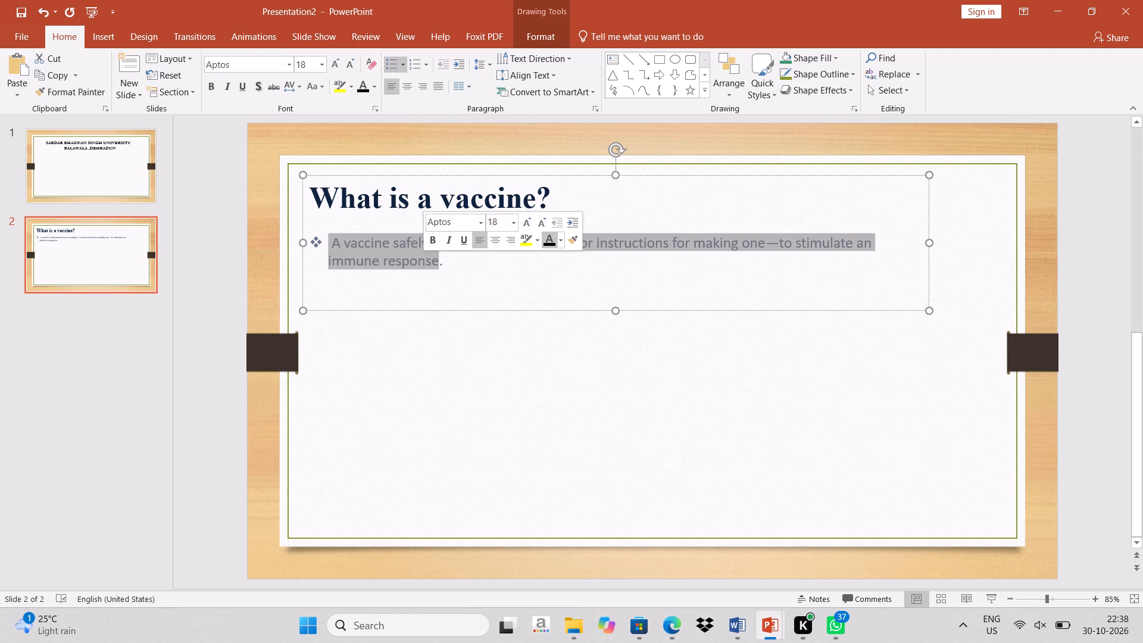
{"action": "left_click", "coordinate": [548, 245]}
{"action": "left_click", "coordinate": [479, 297]}
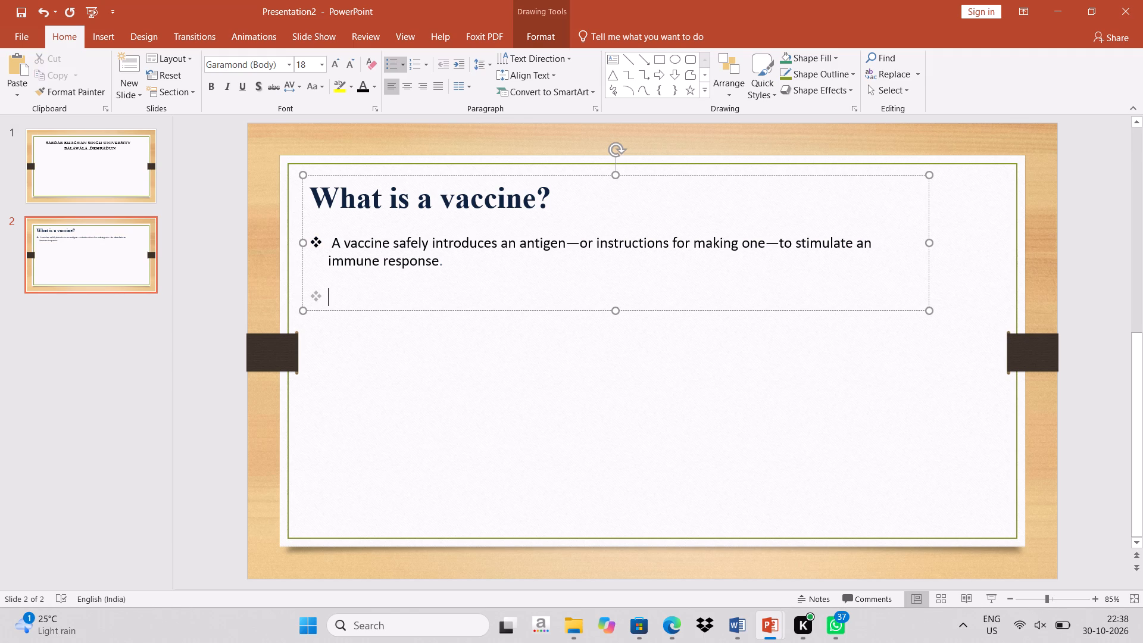
Replace the dash between "antigen" and "or" in the definition bullet with a space.
{"action": "left_click", "coordinate": [566, 249]}
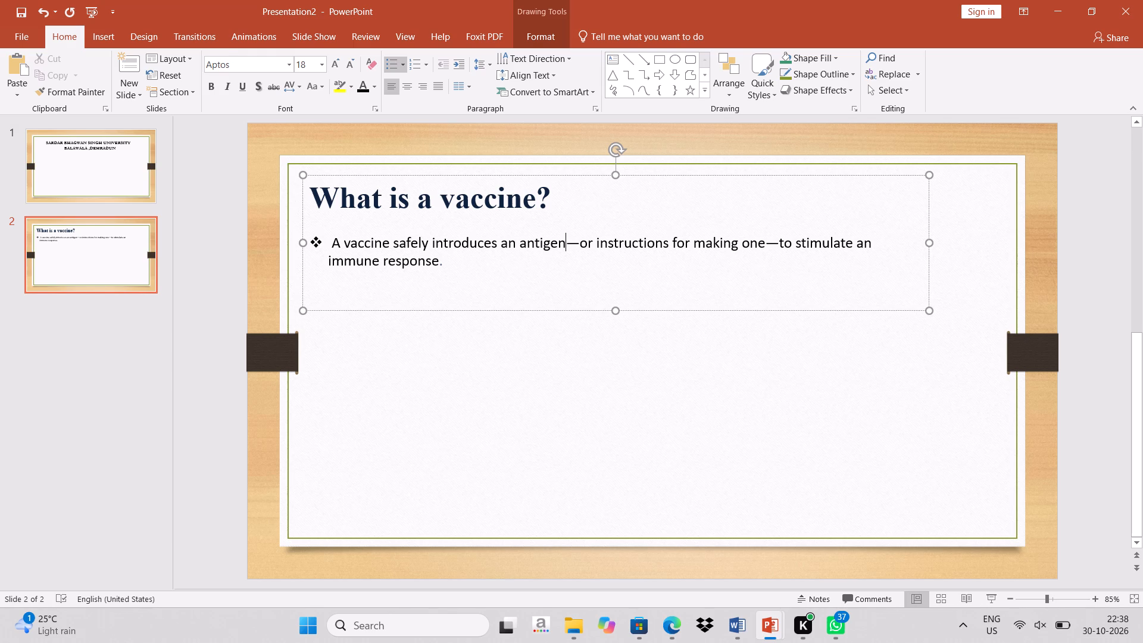
{"action": "key", "text": "Right"}
{"action": "key", "text": "BackSpace"}
{"action": "key", "text": "space"}
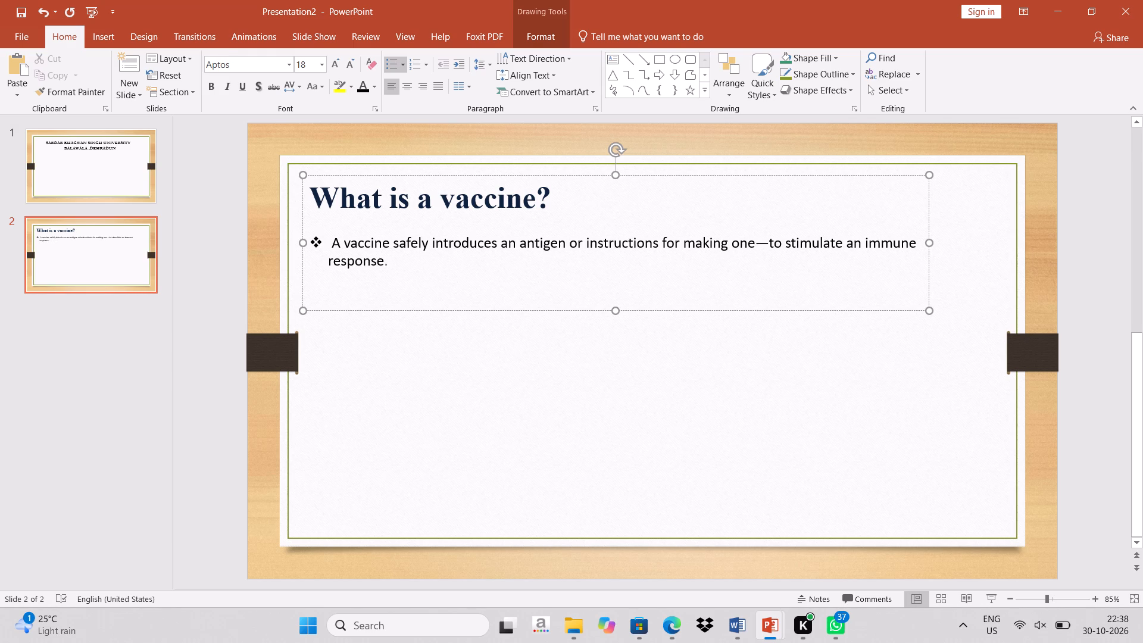
Replace the dash between "one" and "to" in the definition bullet with a space.
{"action": "left_click", "coordinate": [741, 230]}
{"action": "left_click", "coordinate": [772, 227]}
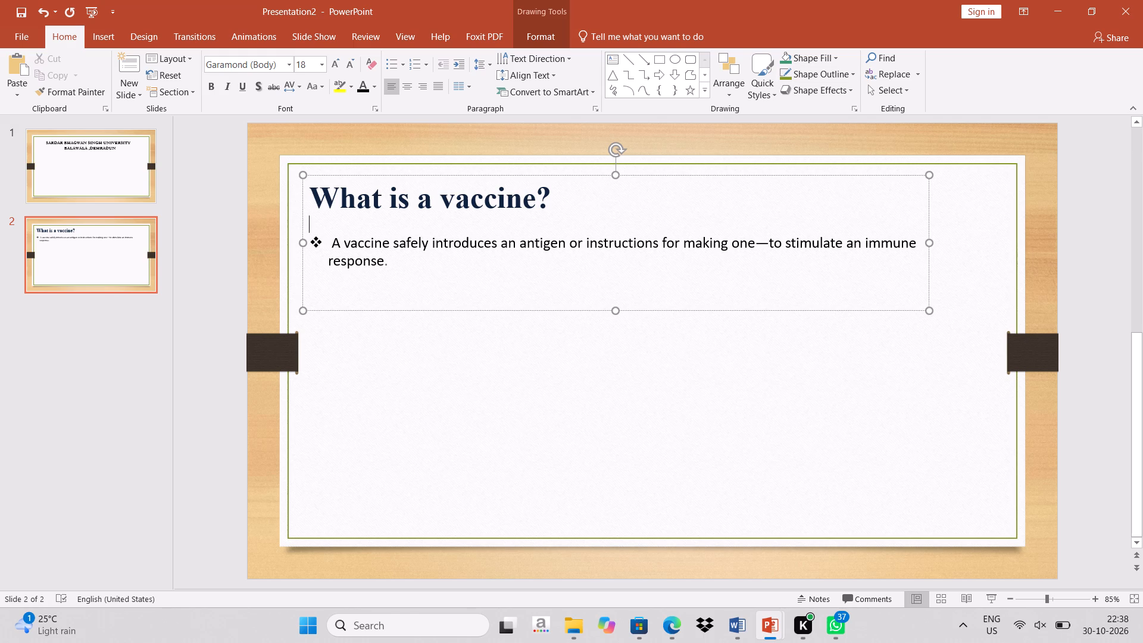
{"action": "left_click", "coordinate": [773, 233]}
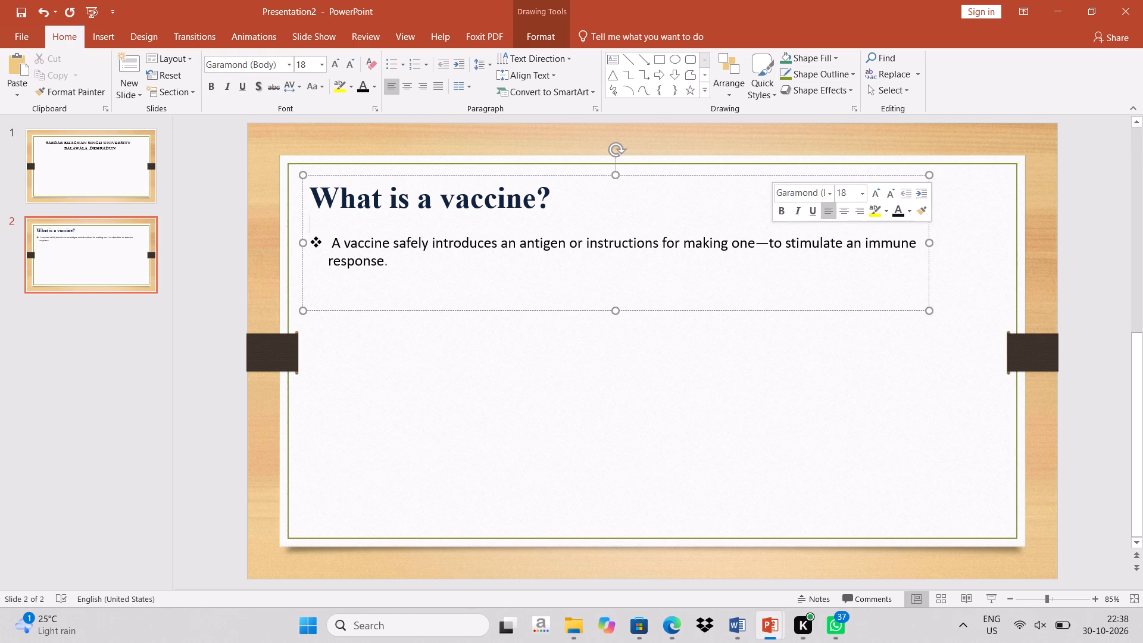
{"action": "left_click", "coordinate": [764, 249]}
{"action": "key", "text": "BackSpace"}
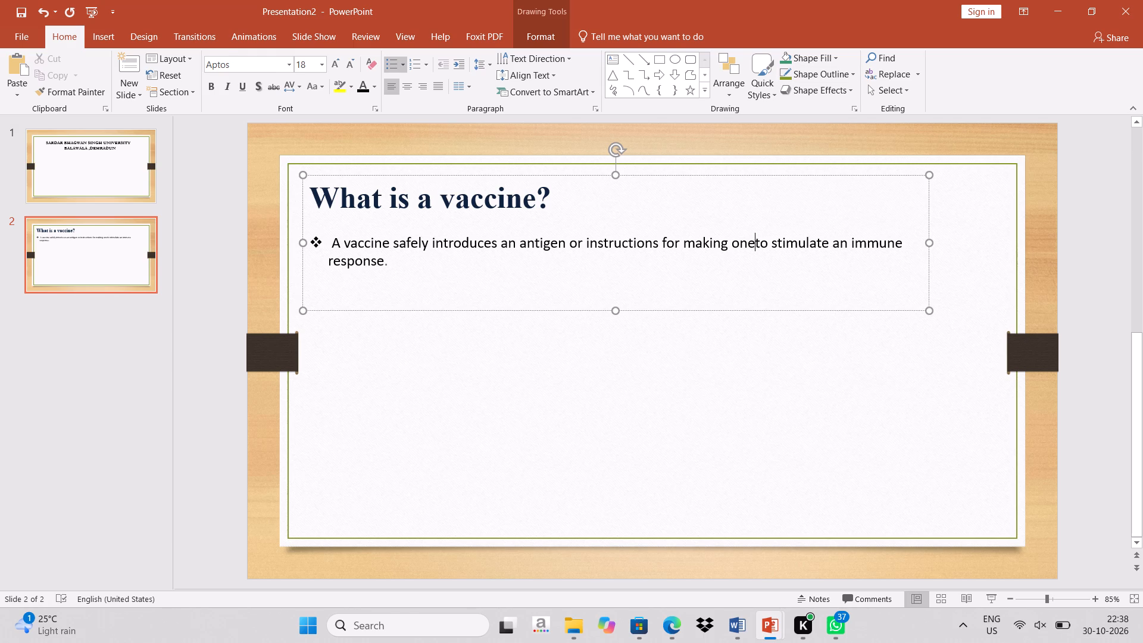
{"action": "key", "text": "space"}
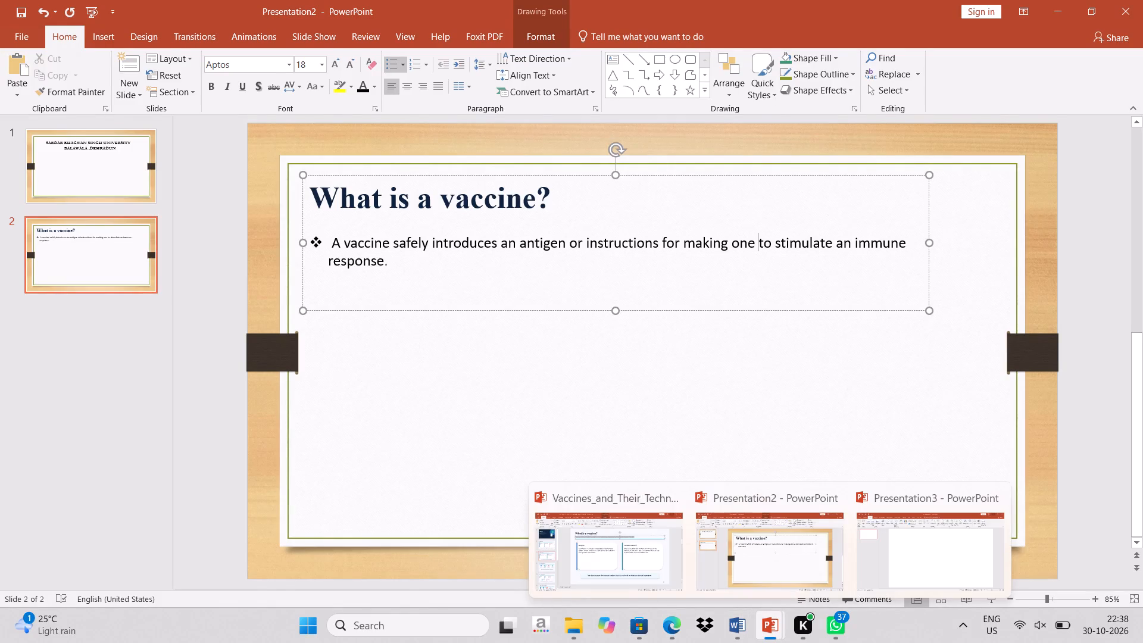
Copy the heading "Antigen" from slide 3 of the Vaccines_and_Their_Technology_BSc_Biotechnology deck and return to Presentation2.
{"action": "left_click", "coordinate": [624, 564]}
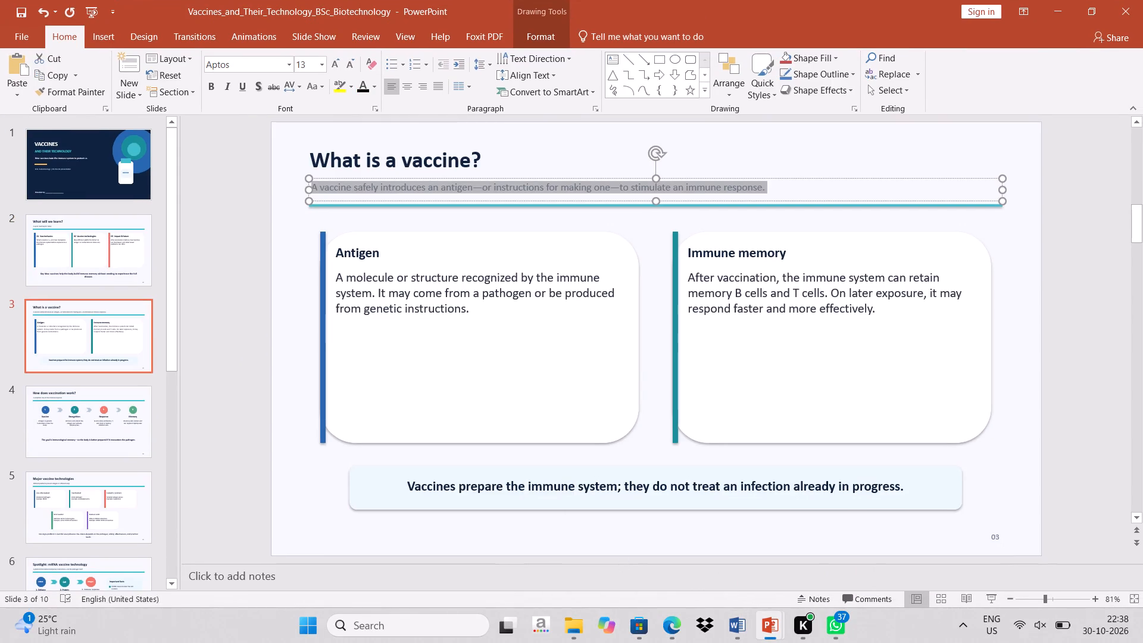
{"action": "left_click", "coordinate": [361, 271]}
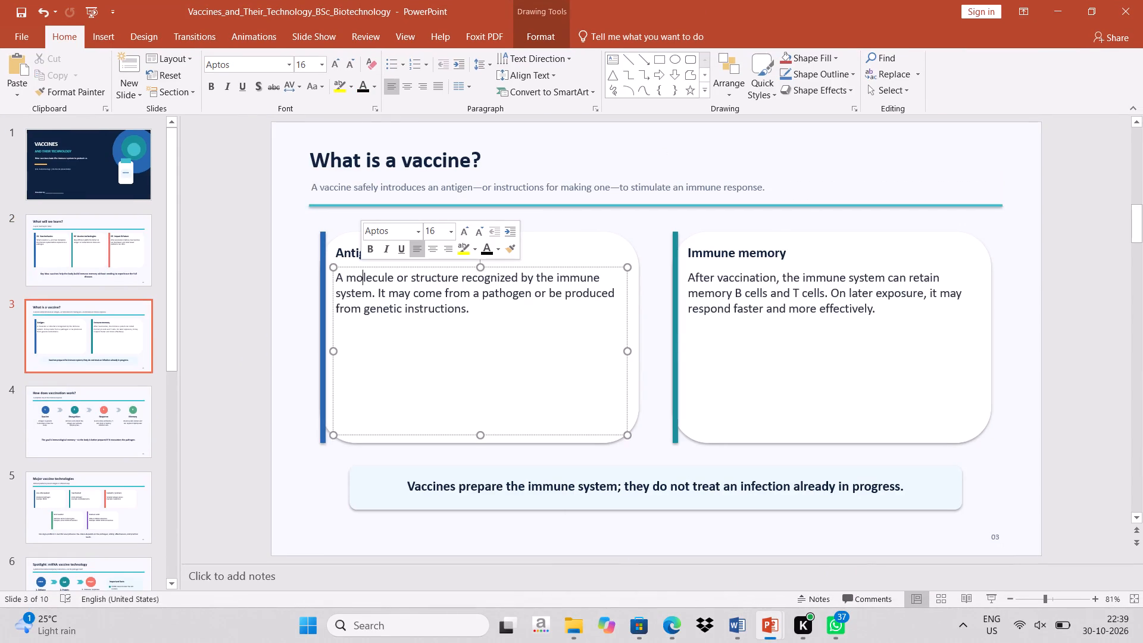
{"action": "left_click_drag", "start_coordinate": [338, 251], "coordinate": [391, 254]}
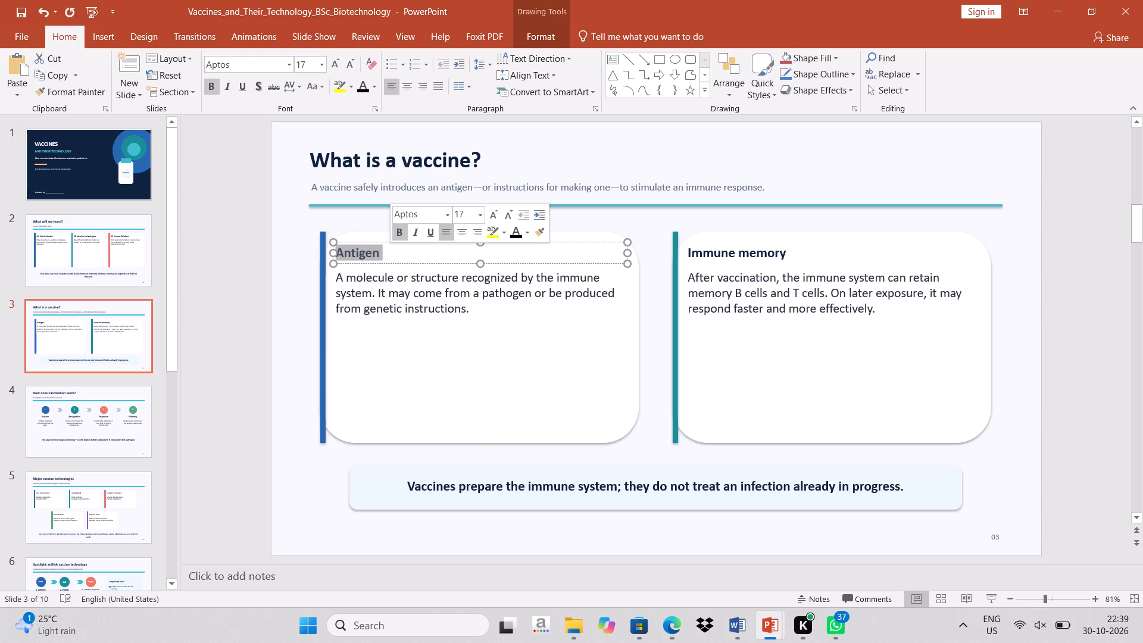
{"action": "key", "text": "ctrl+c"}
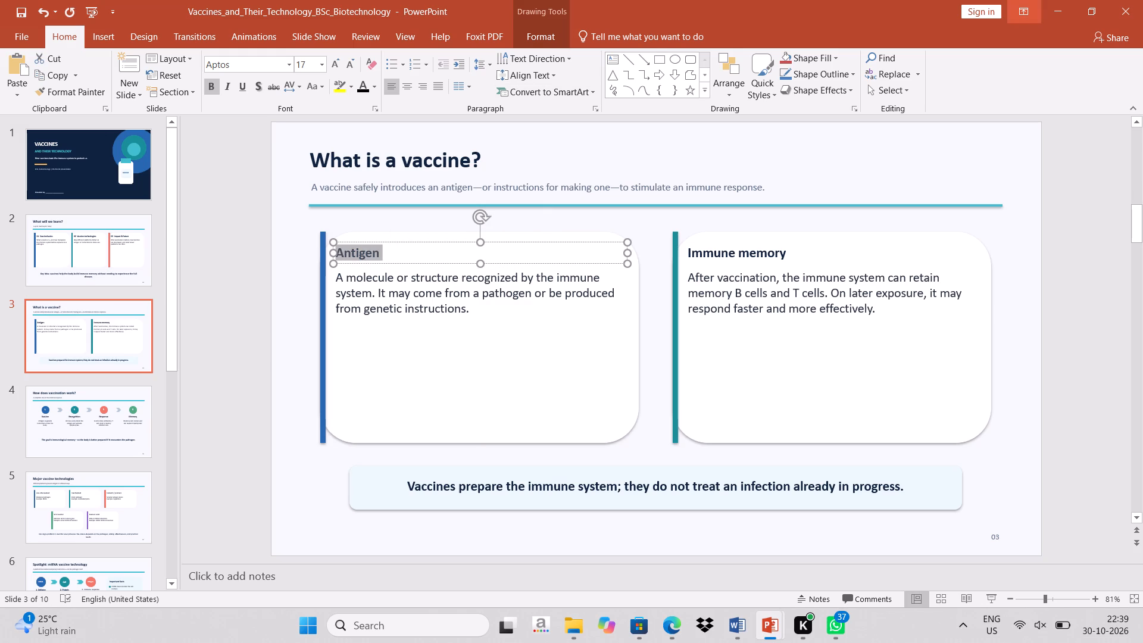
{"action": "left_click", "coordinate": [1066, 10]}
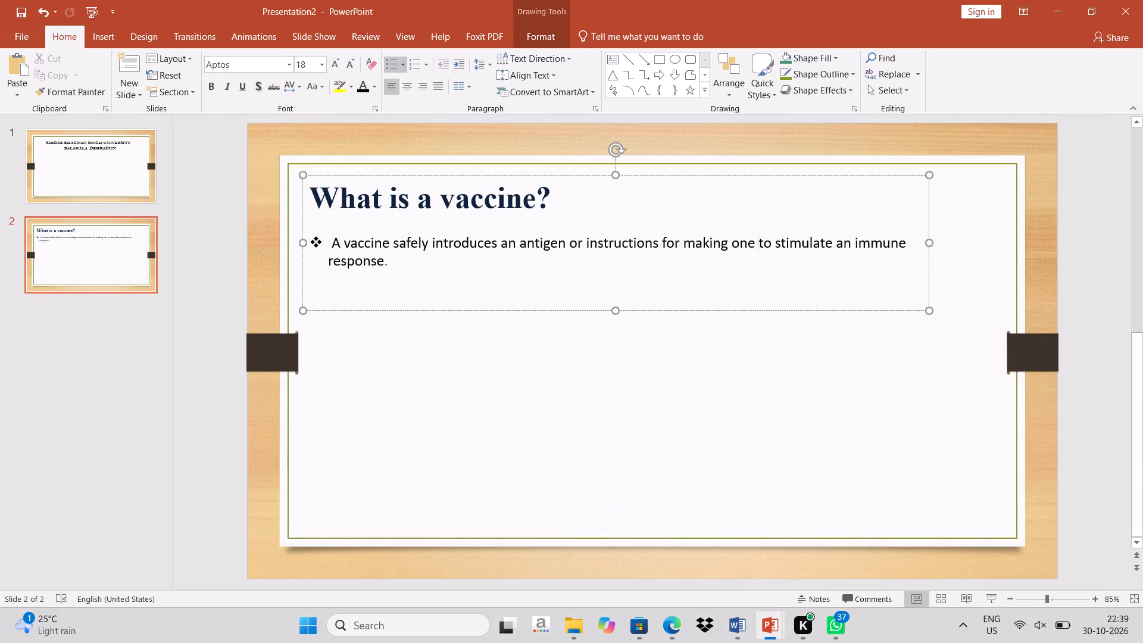
Add an unbulleted line reading "ANGTIGEN" below the definition bullet on slide 2, leaving blank space between them.
{"action": "left_click", "coordinate": [403, 280]}
{"action": "key", "text": "Return"}
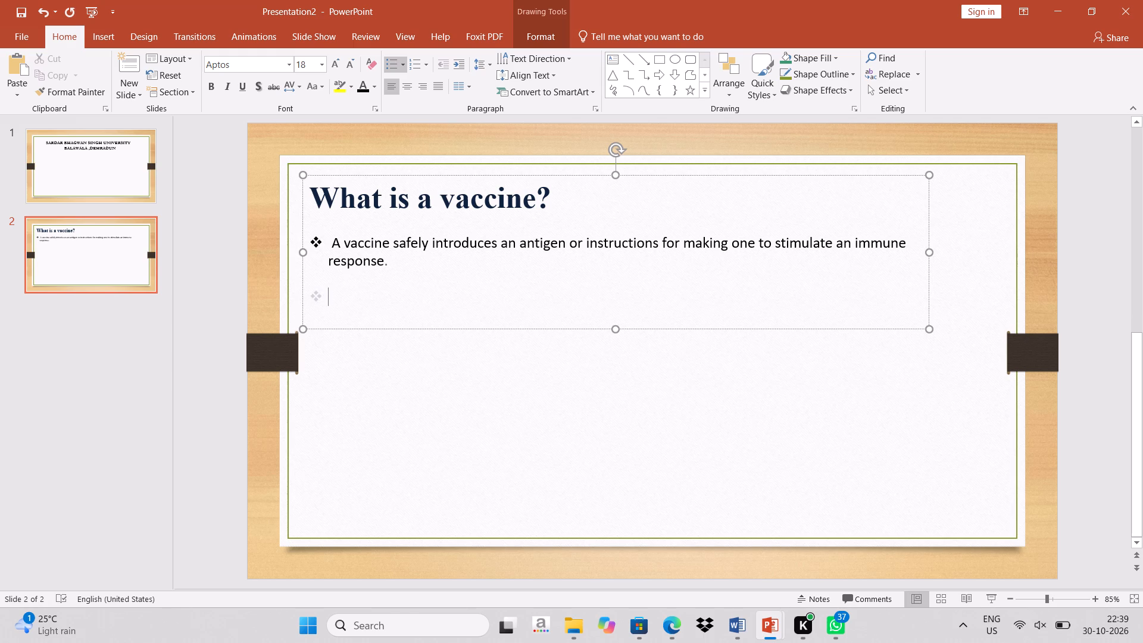
{"action": "key", "text": "BackSpace"}
{"action": "key", "text": "Return"}
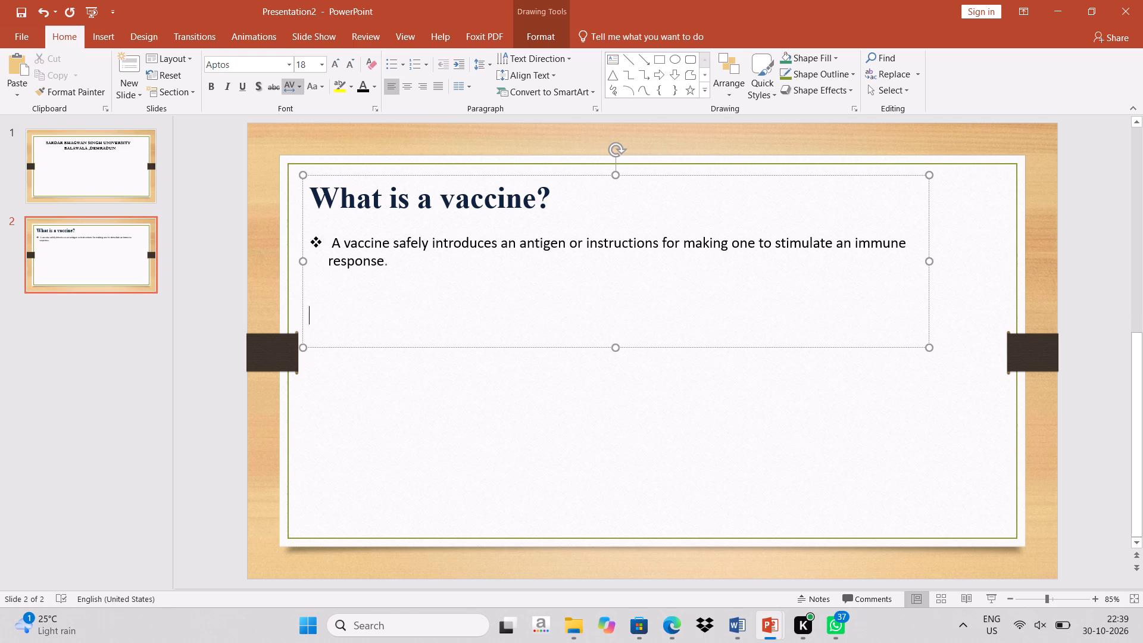
{"action": "left_click", "coordinate": [98, 40]}
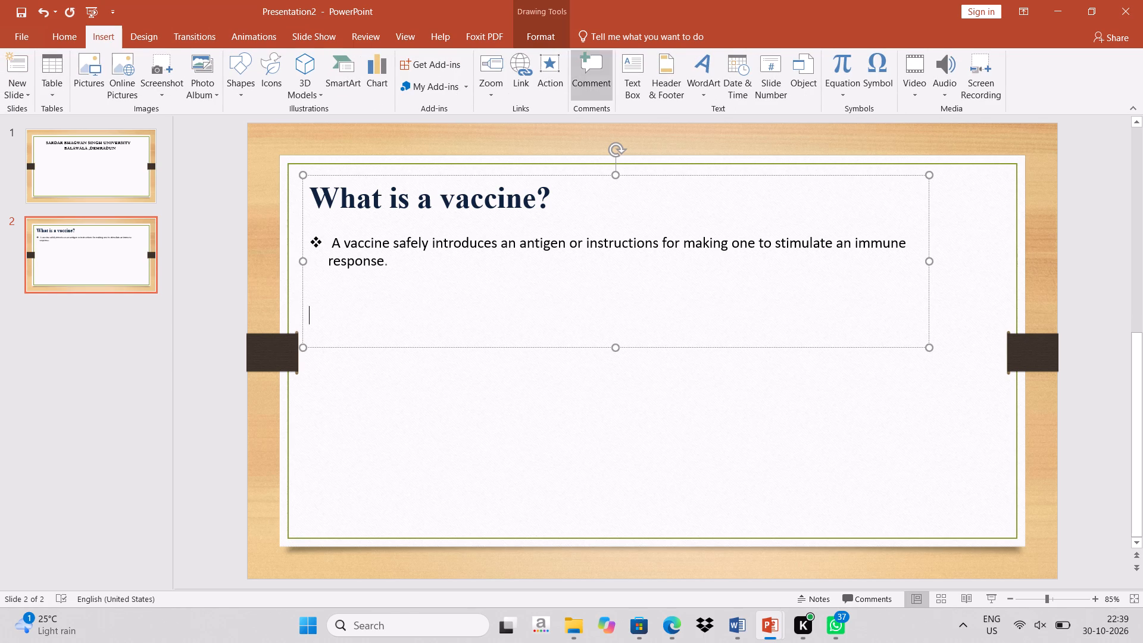
{"action": "left_click", "coordinate": [145, 34]}
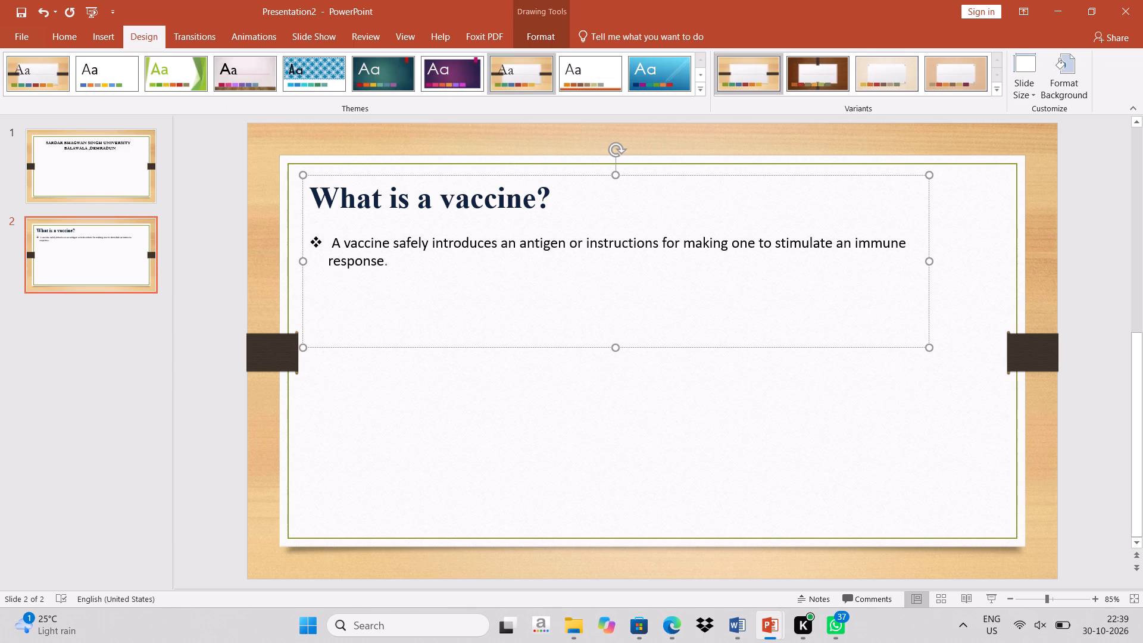
{"action": "left_click", "coordinate": [93, 38]}
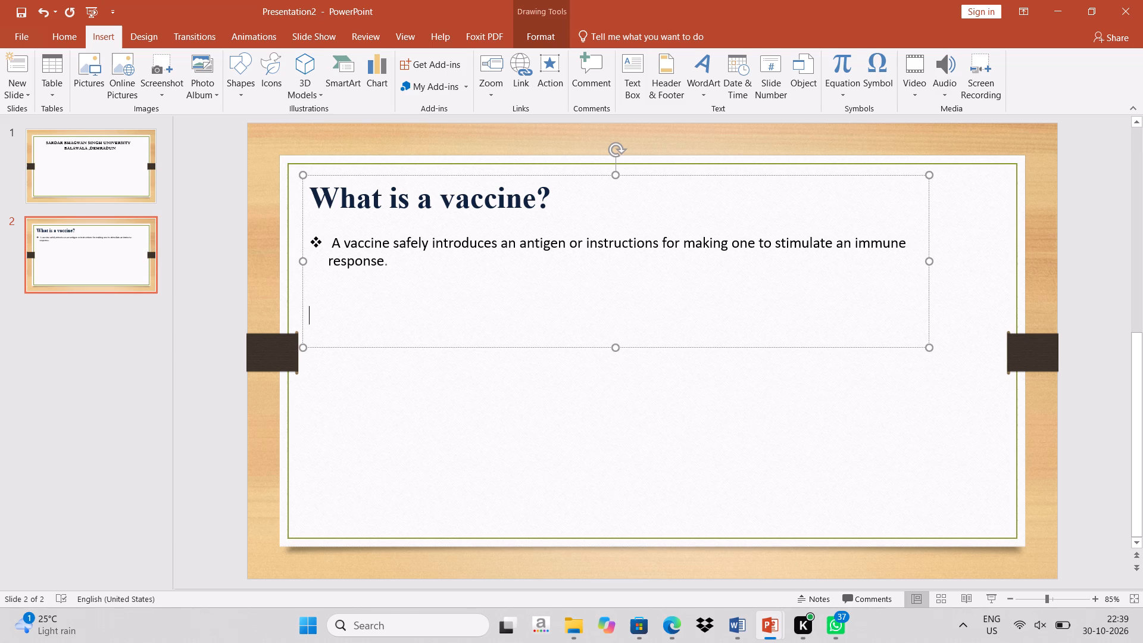
{"action": "key", "text": "a"}
{"action": "type", "text": "NGTIGE"}
{"action": "key", "text": "n"}
Format the "ANGTIGEN" subheading as bold, black Times New Roman text.
{"action": "left_click_drag", "start_coordinate": [310, 313], "coordinate": [382, 321]}
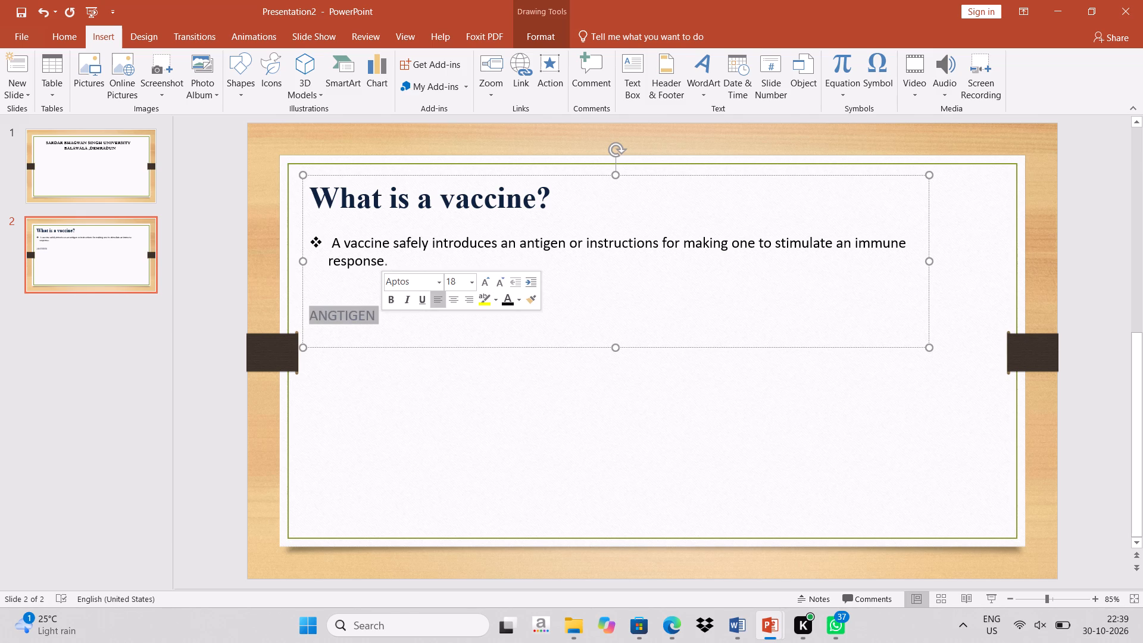
{"action": "left_click", "coordinate": [390, 297]}
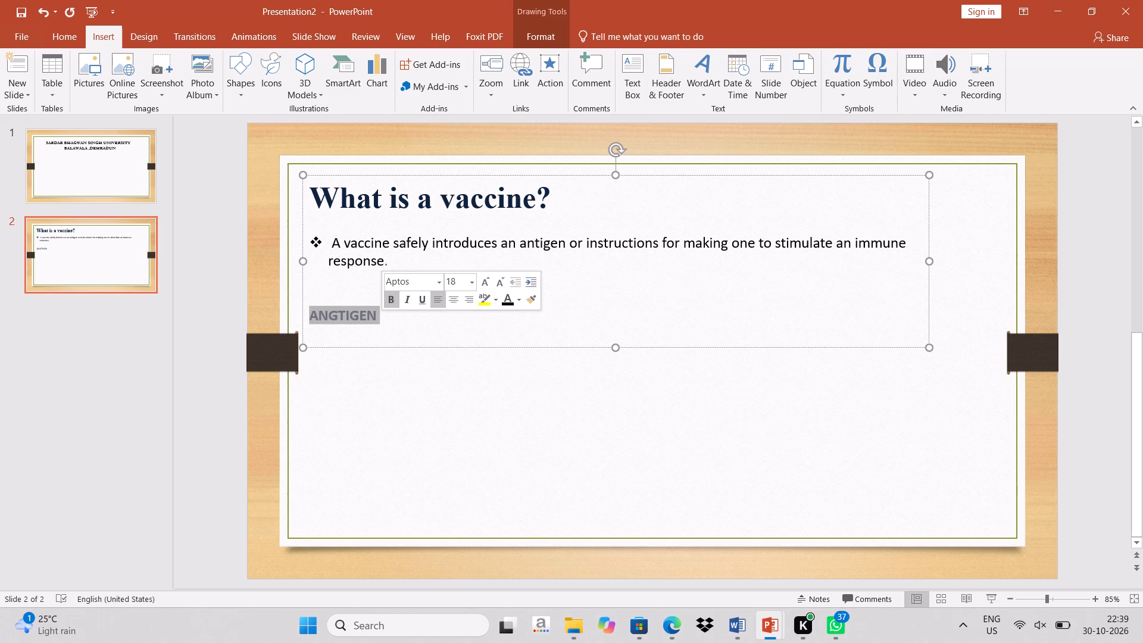
{"action": "left_click", "coordinate": [505, 302]}
{"action": "left_click", "coordinate": [436, 281]}
{"action": "type", "text": "TIMES"}
{"action": "key", "text": "Return"}
{"action": "left_click", "coordinate": [426, 326]}
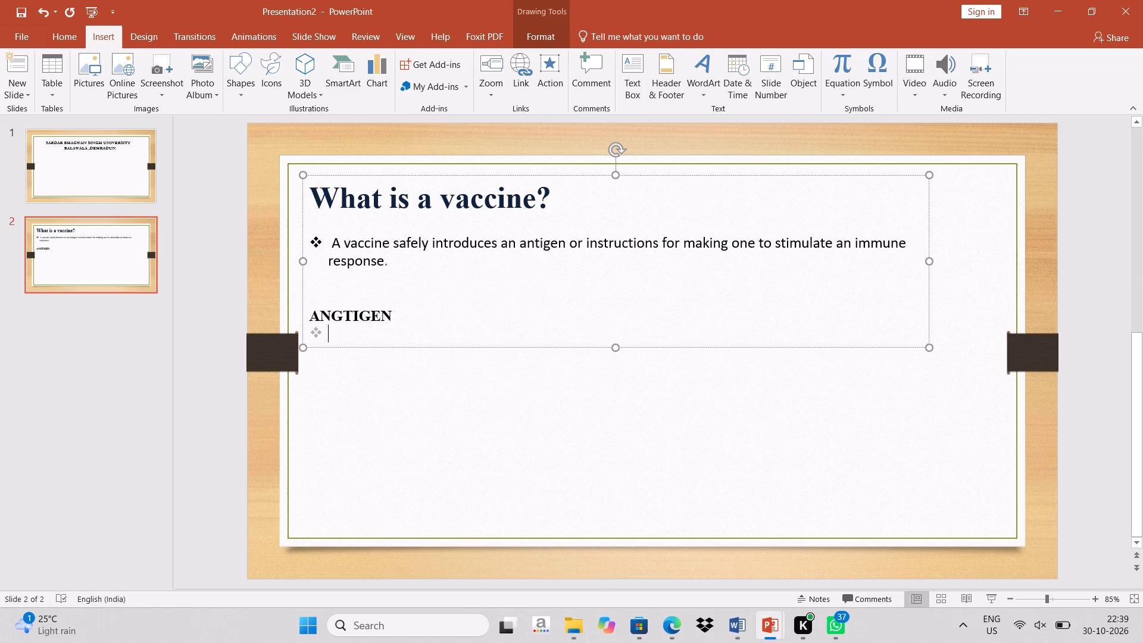
Start a new line below the "ANGTIGEN" subheading, after a blank one, and give it the four-diamond bullet style.
{"action": "left_click", "coordinate": [402, 318]}
{"action": "key", "text": "Return"}
{"action": "key", "text": "Return"}
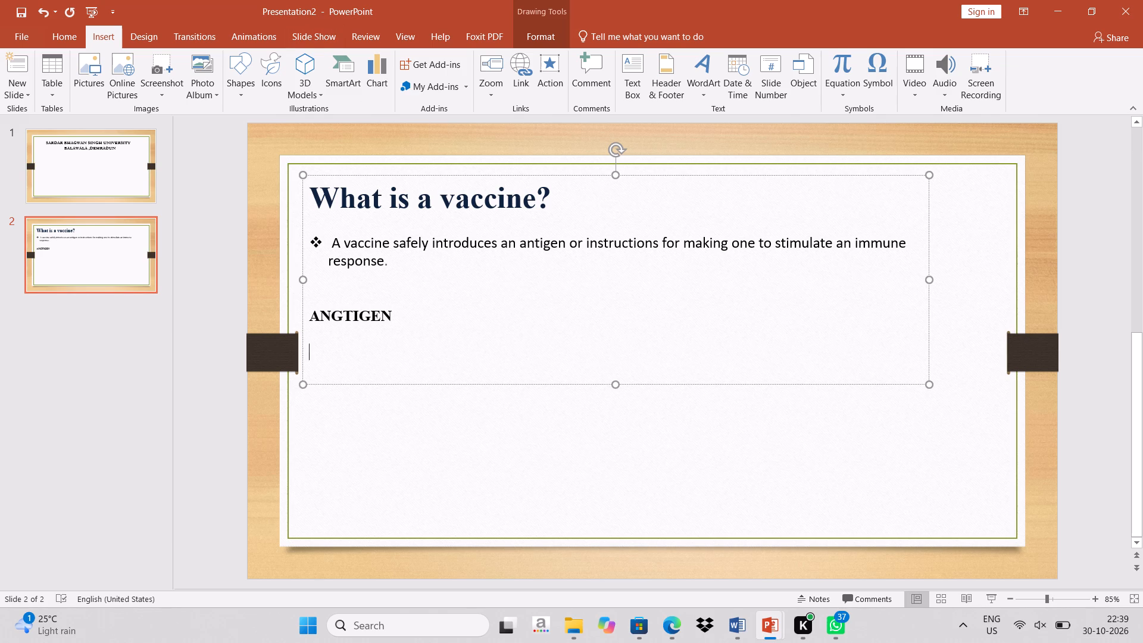
{"action": "left_click", "coordinate": [68, 37]}
{"action": "left_click", "coordinate": [407, 63]}
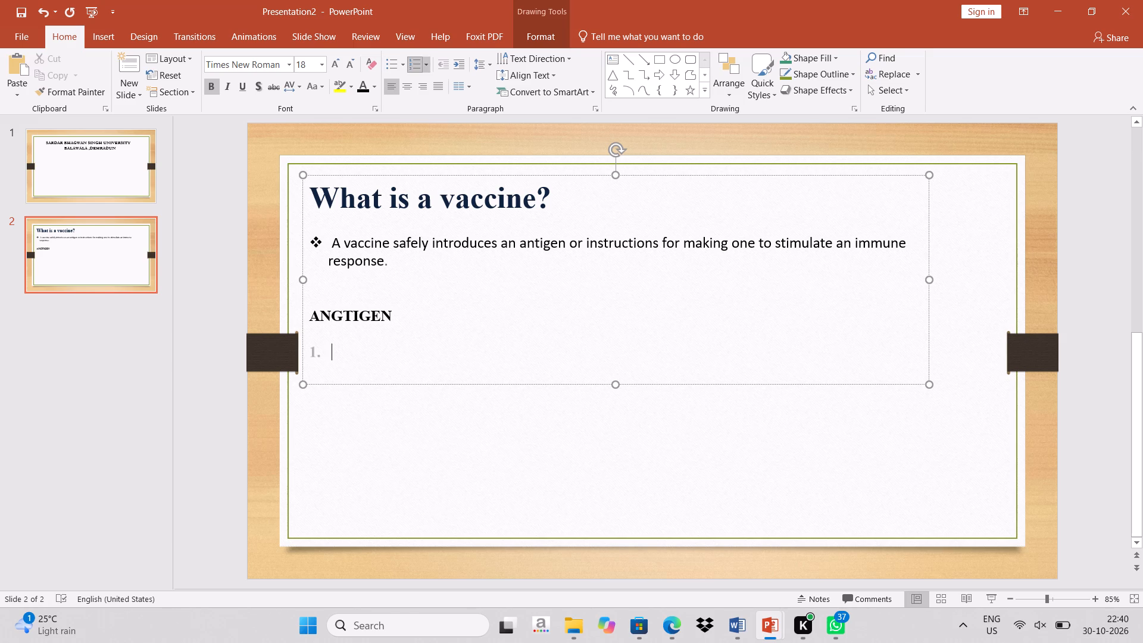
{"action": "left_click", "coordinate": [401, 67]}
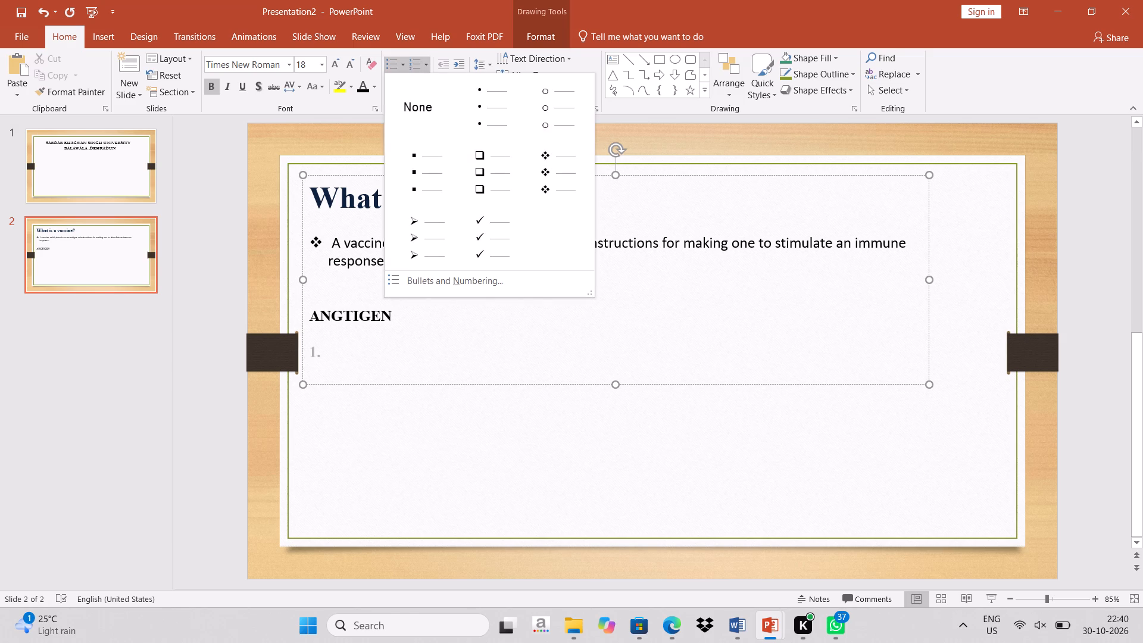
{"action": "left_click", "coordinate": [542, 179]}
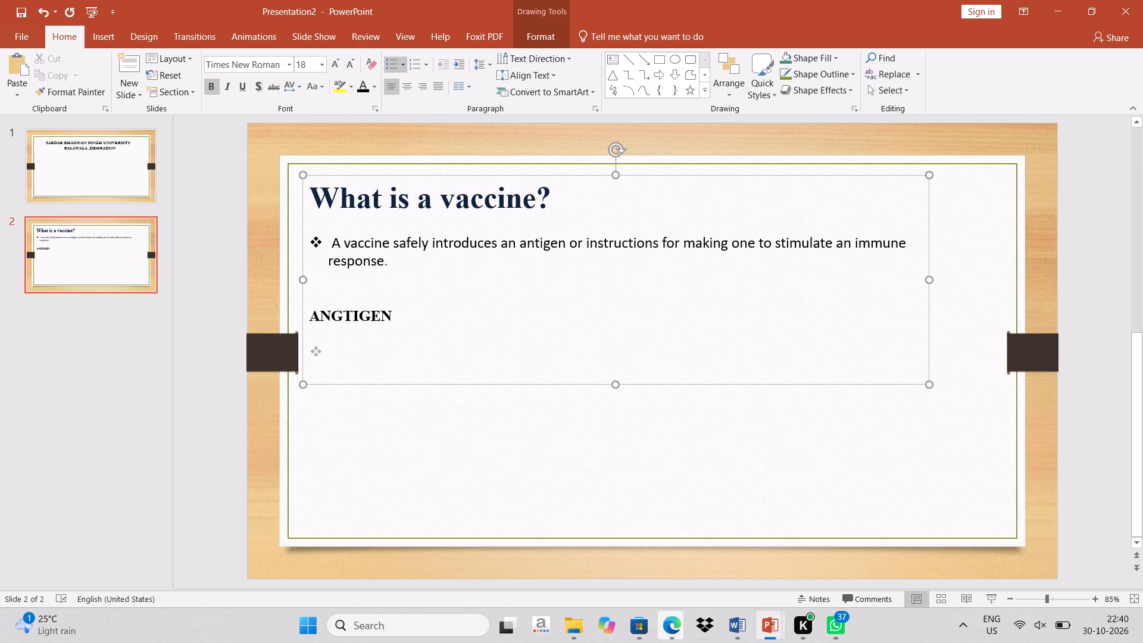
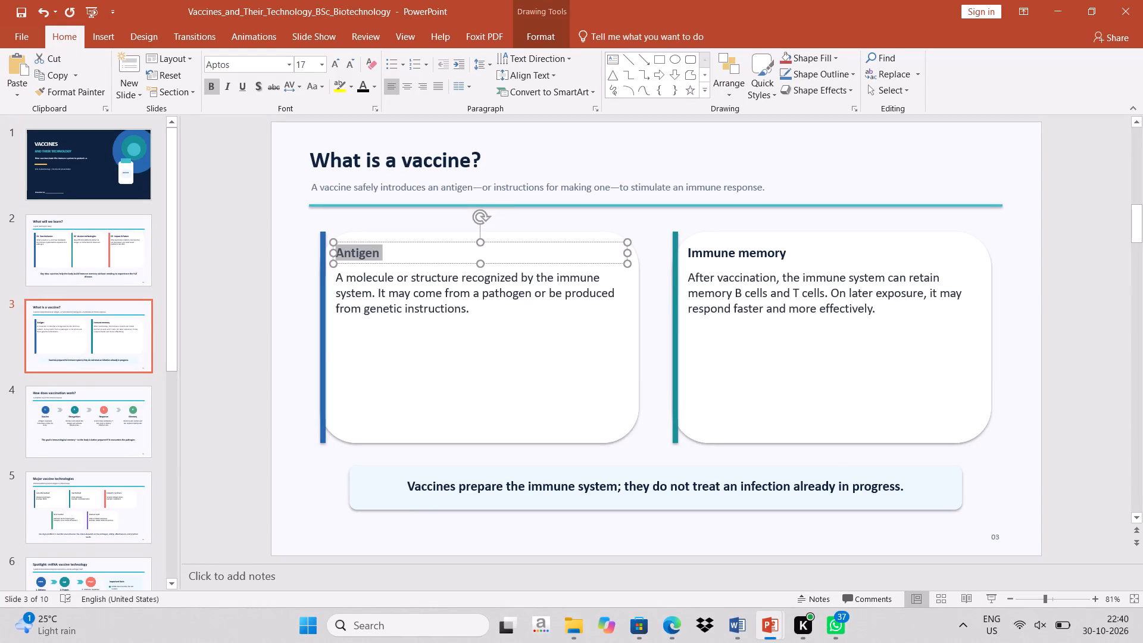
Copy the antigen description from slide 3 of the vaccine technology deck into the empty bullet below "ANGTIGEN" in Presentation2.
{"action": "left_click_drag", "start_coordinate": [338, 277], "coordinate": [457, 310]}
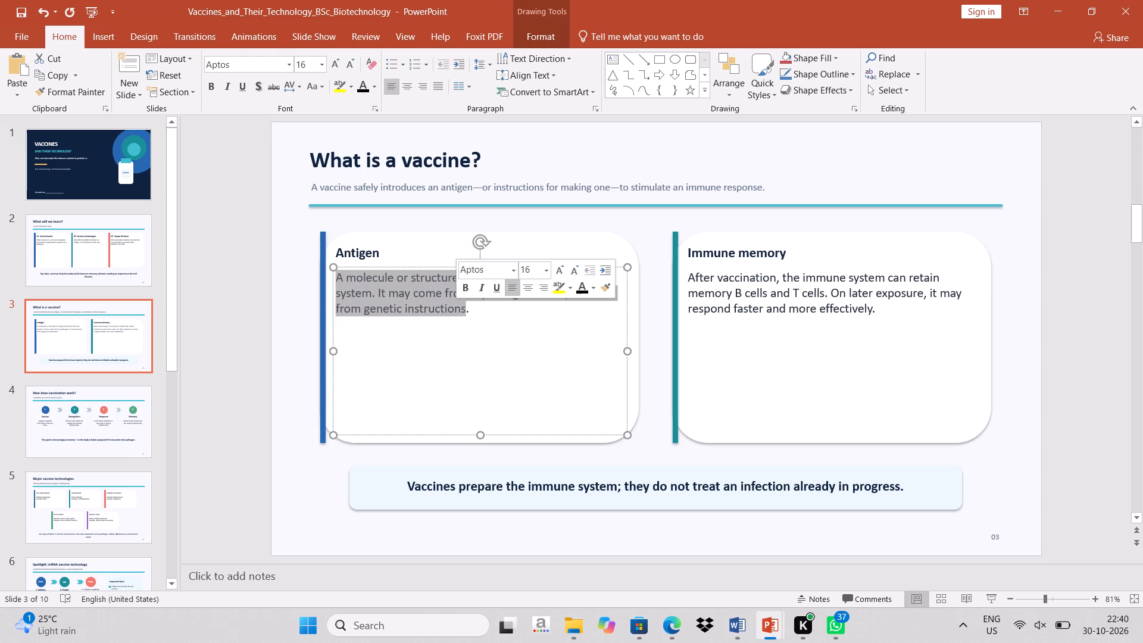
{"action": "key", "text": "ctrl+c"}
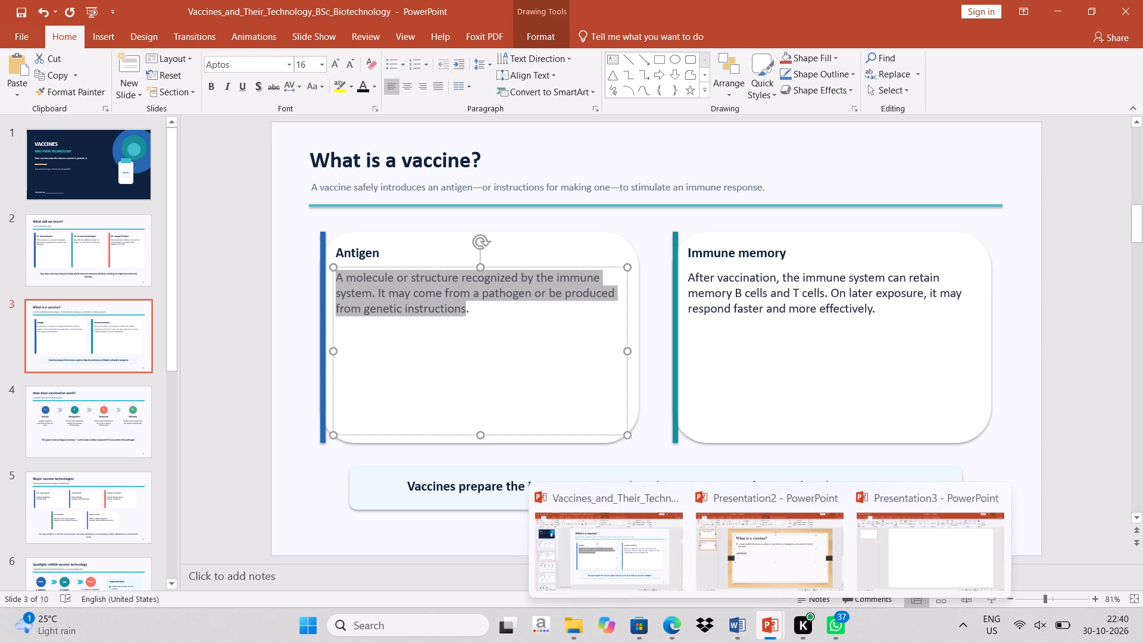
{"action": "left_click", "coordinate": [782, 576]}
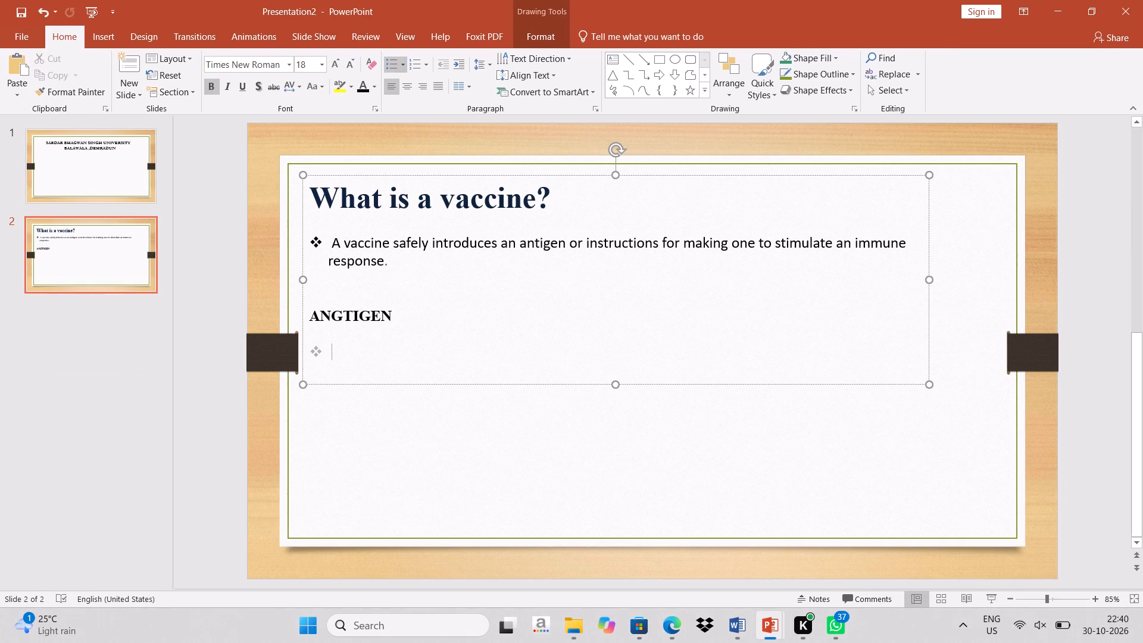
{"action": "key", "text": "ctrl+v"}
Remove the bullet from the pasted antigen description and reapply the four-diamond bullet style.
{"action": "left_click", "coordinate": [333, 349]}
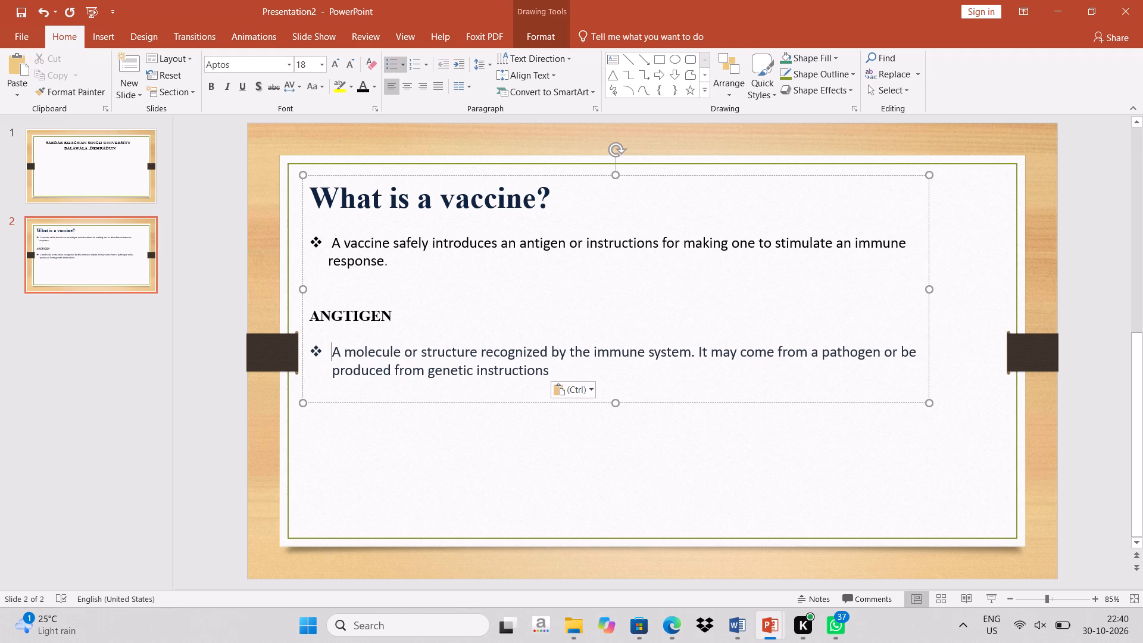
{"action": "key", "text": "BackSpace"}
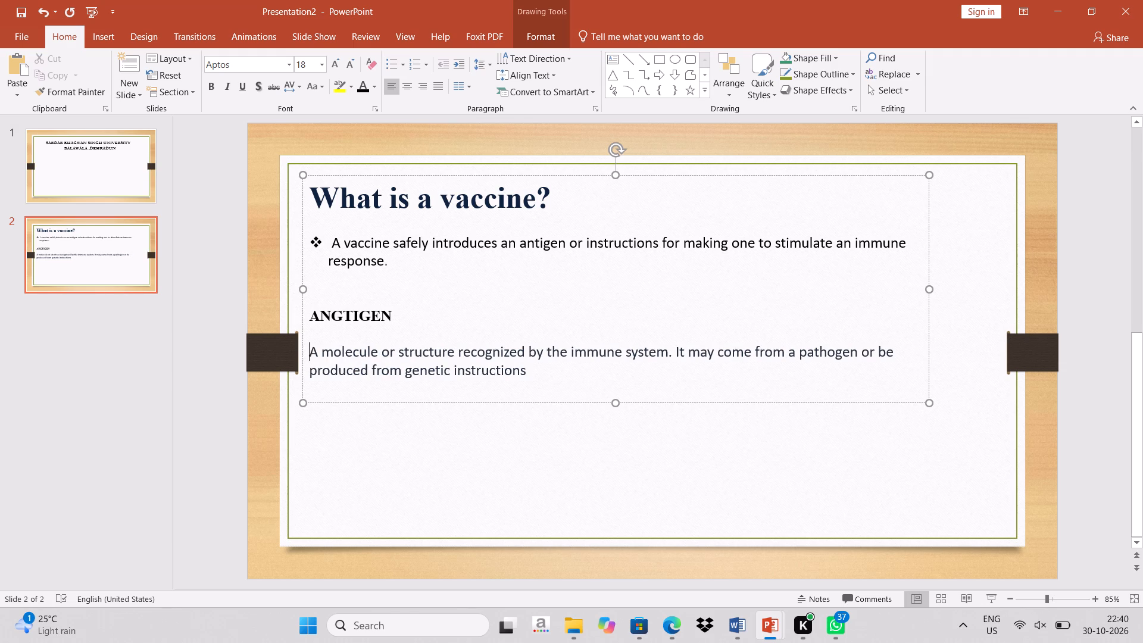
{"action": "left_click", "coordinate": [107, 39]}
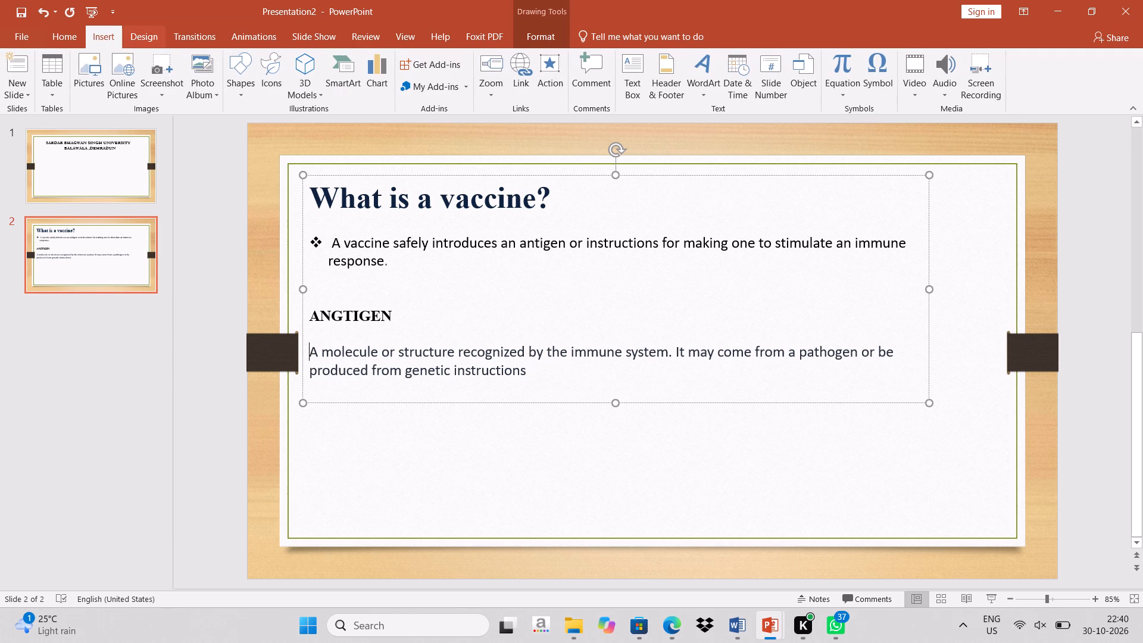
{"action": "left_click", "coordinate": [68, 26]}
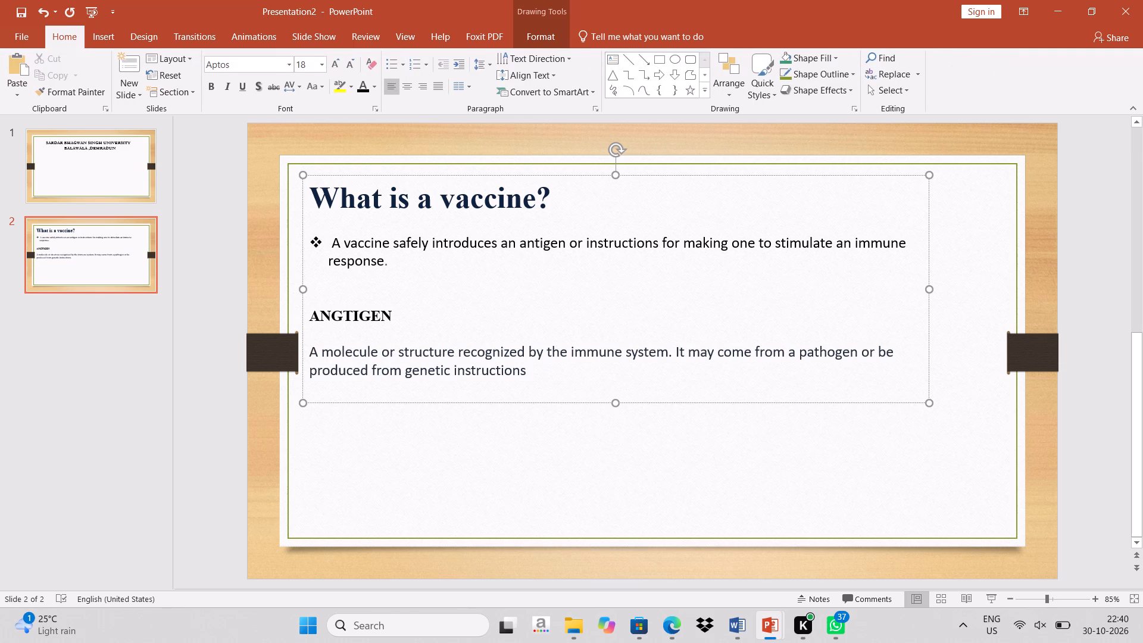
{"action": "left_click", "coordinate": [404, 65]}
{"action": "left_click", "coordinate": [532, 174]}
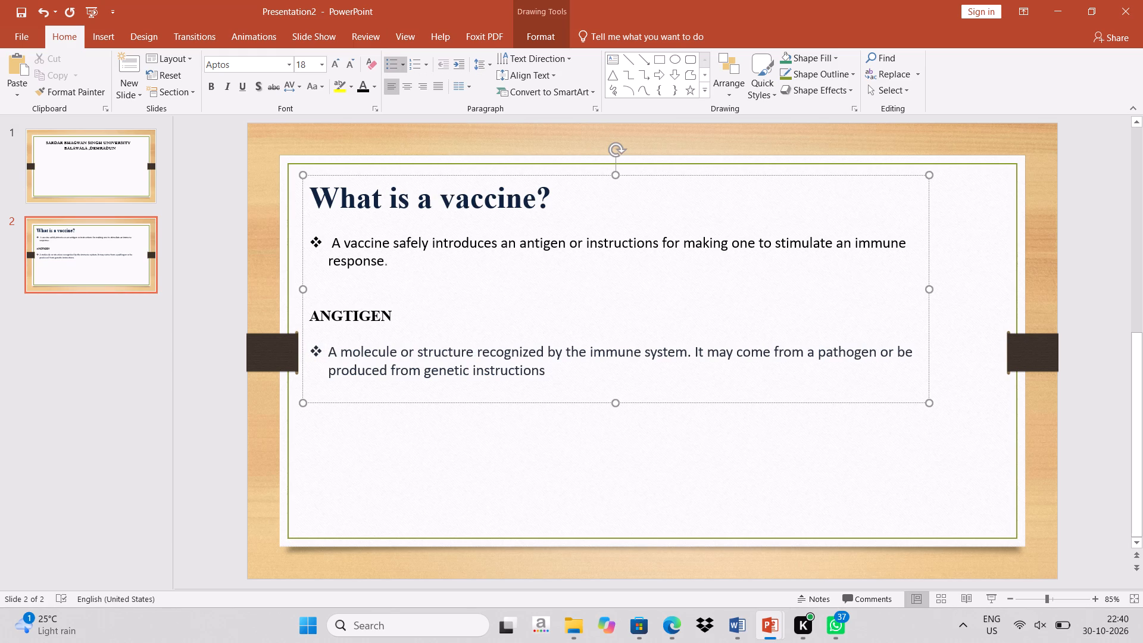
Add an unbulleted subheading reading "IMMUNE MEMORY" below the antigen description, leaving blank space between them.
{"action": "left_click", "coordinate": [552, 383]}
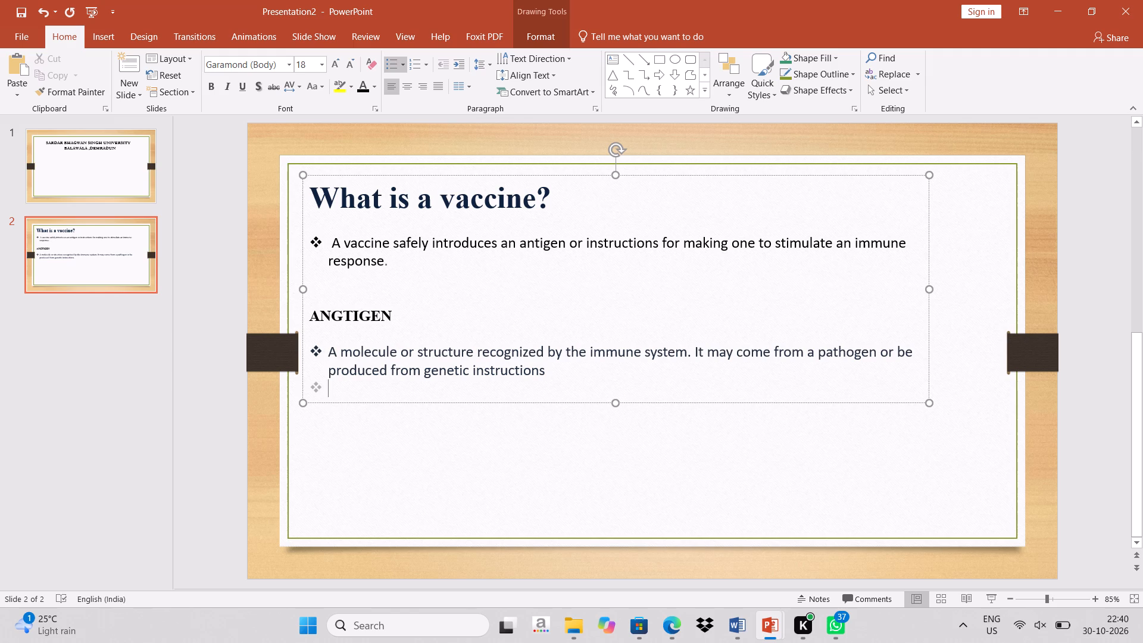
{"action": "key", "text": "Return"}
{"action": "key", "text": "Return"}
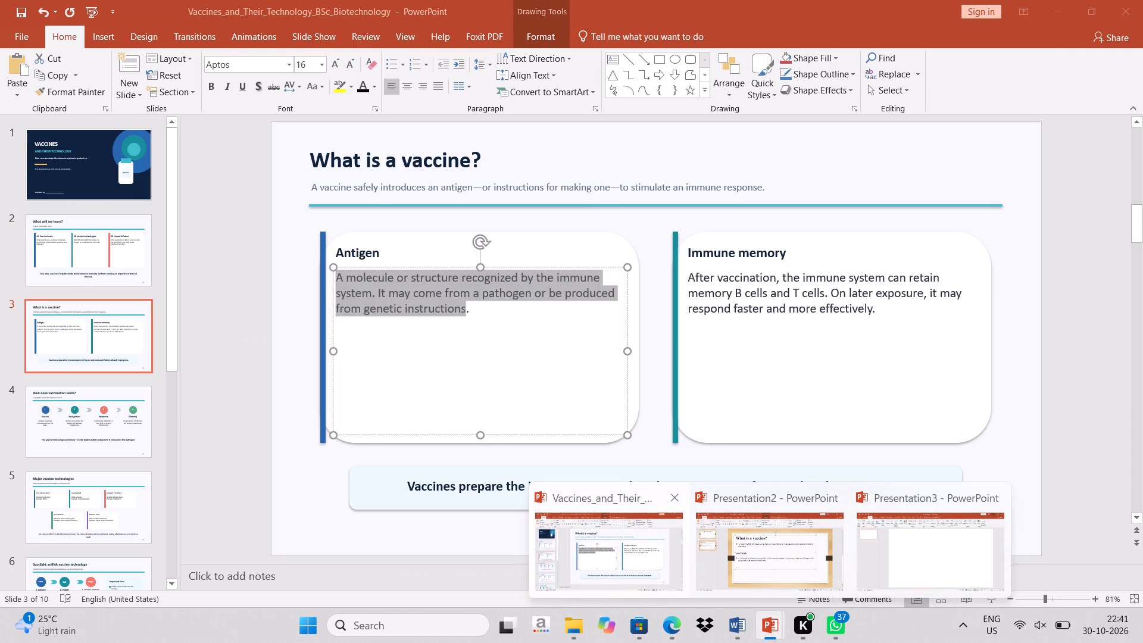
{"action": "left_click", "coordinate": [473, 445]}
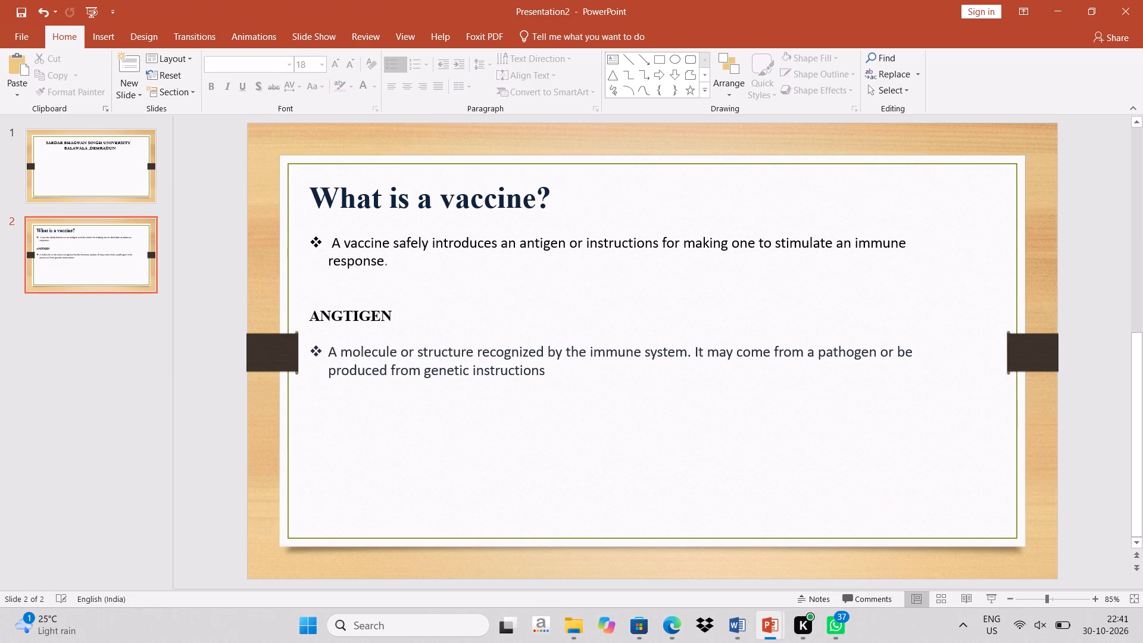
{"action": "left_click", "coordinate": [473, 445]}
{"action": "left_click", "coordinate": [510, 377]}
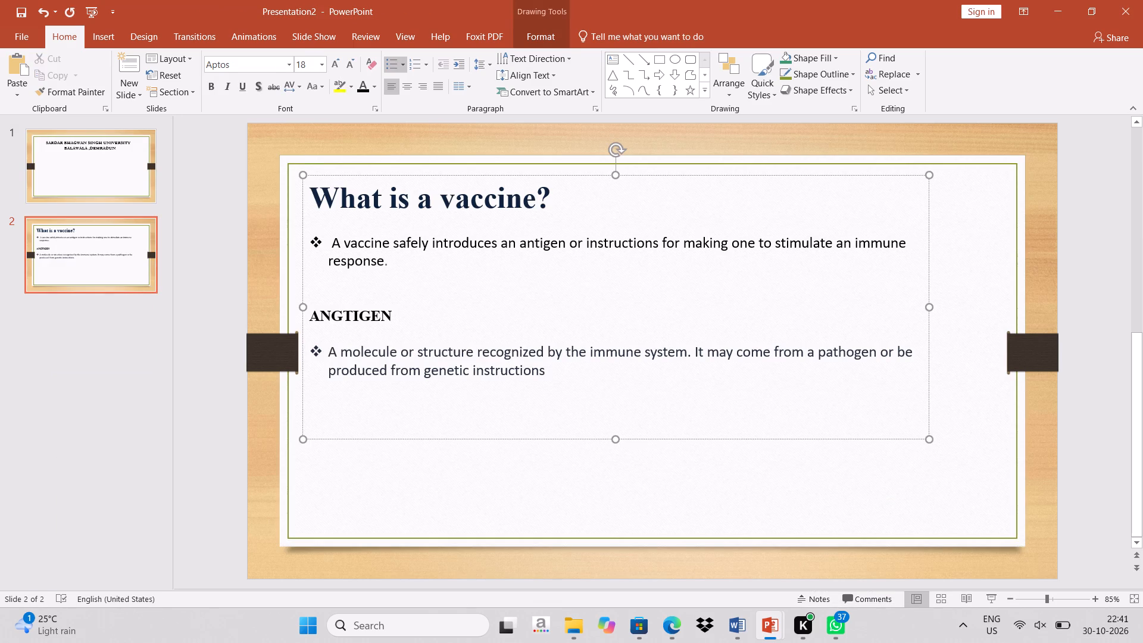
{"action": "left_click", "coordinate": [564, 378]}
{"action": "key", "text": "Return"}
{"action": "key", "text": "BackSpace"}
{"action": "key", "text": "Return"}
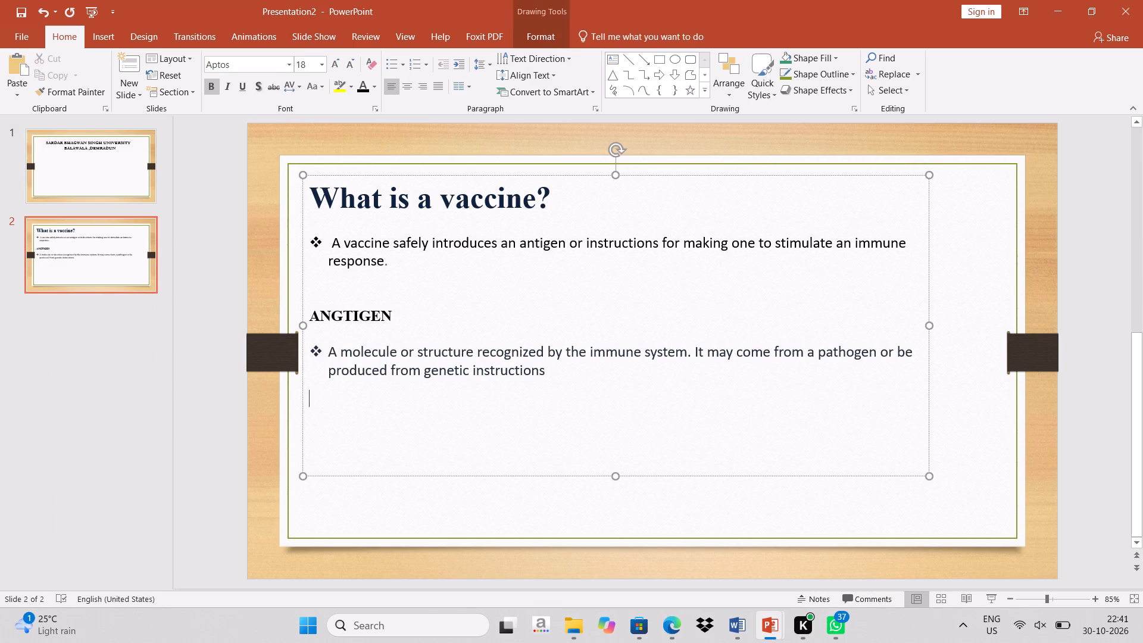
{"action": "key", "text": "Return"}
{"action": "type", "text": "IMMUNE MEN"}
{"action": "key", "text": "BackSpace"}
{"action": "type", "text": "MORY"}
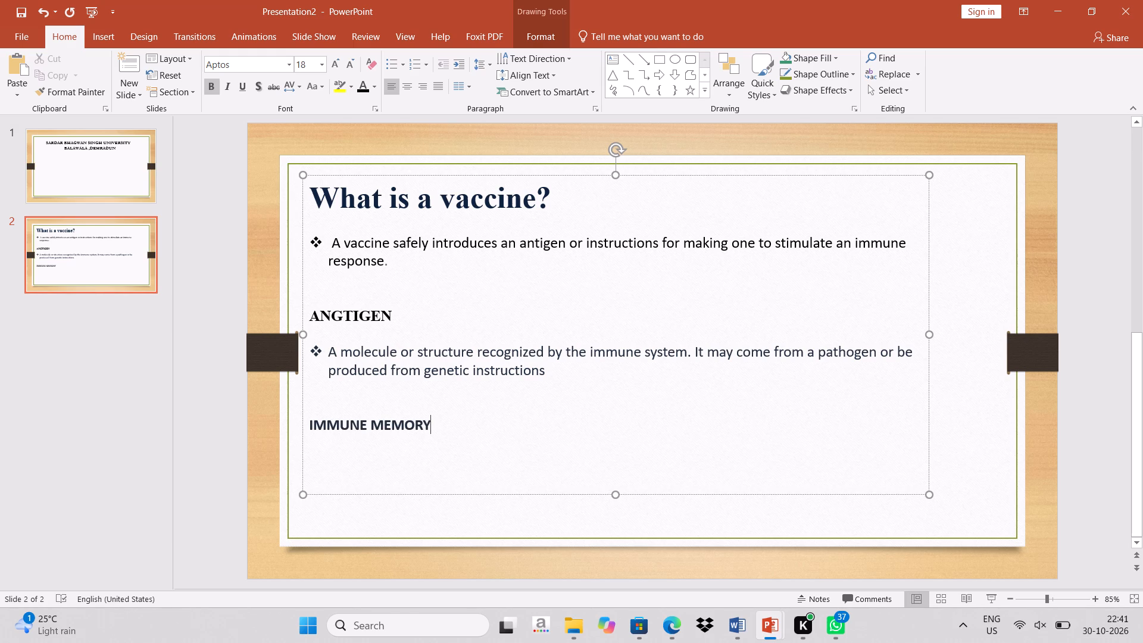
Start a new line below the "IMMUNE MEMORY" subheading, after a blank one, and give it the four-diamond bullet style.
{"action": "key", "text": "Return"}
{"action": "key", "text": "Return"}
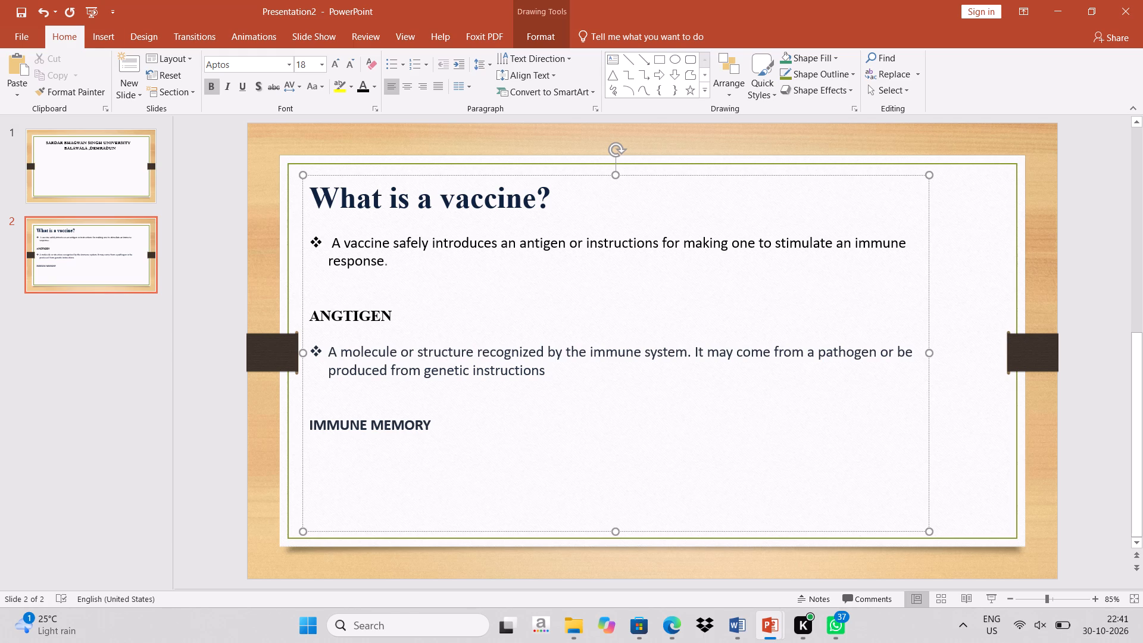
{"action": "left_click", "coordinate": [402, 63]}
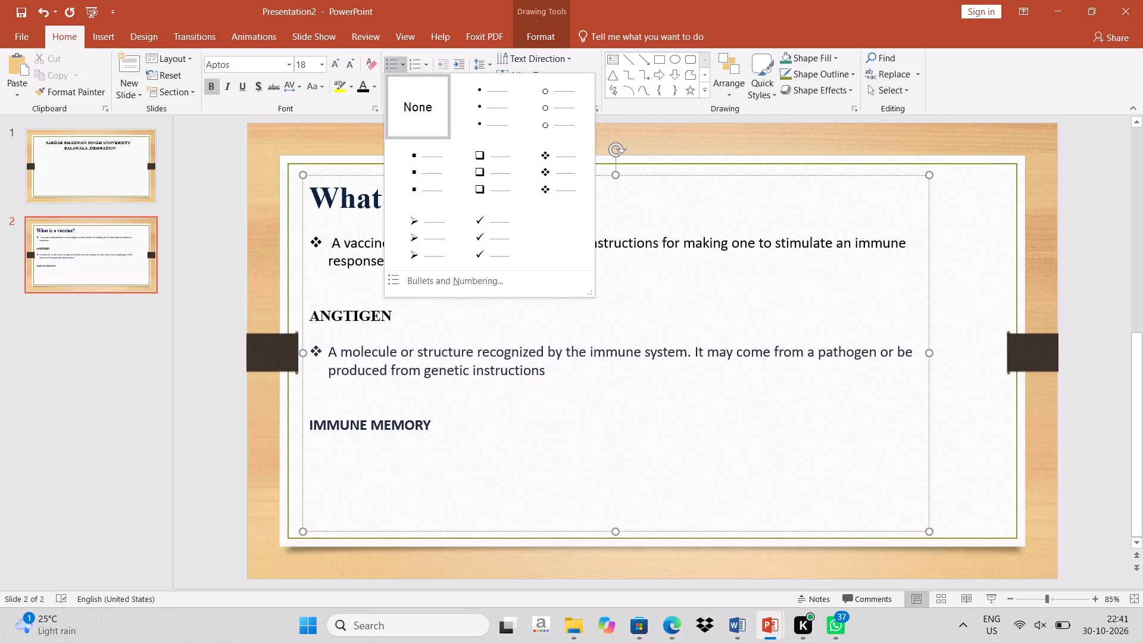
{"action": "left_click", "coordinate": [557, 153]}
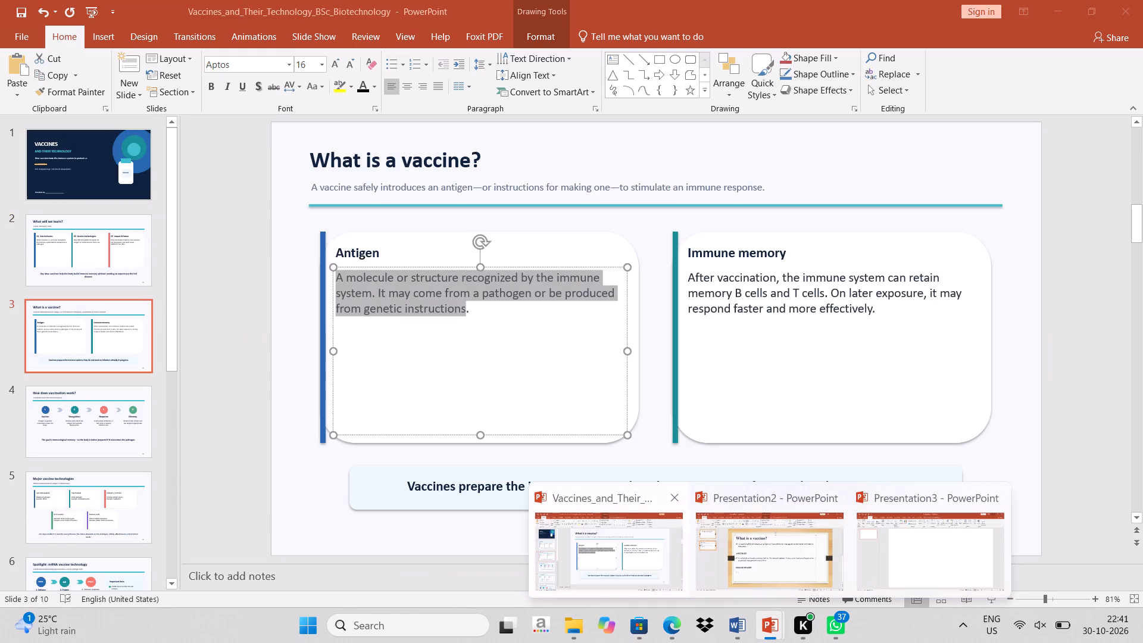
Copy the immune memory description from slide 3 of the vaccine technology deck into the empty bullet below "IMMUNE MEMORY" in Presentation2.
{"action": "left_click", "coordinate": [616, 554]}
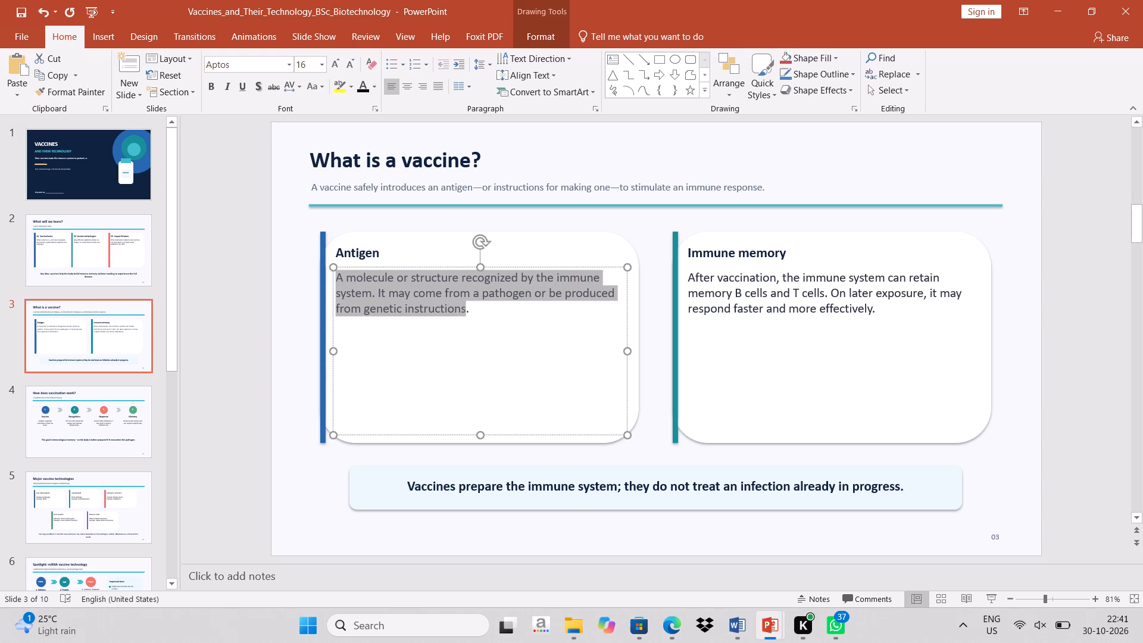
{"action": "left_click_drag", "start_coordinate": [688, 276], "coordinate": [721, 289]}
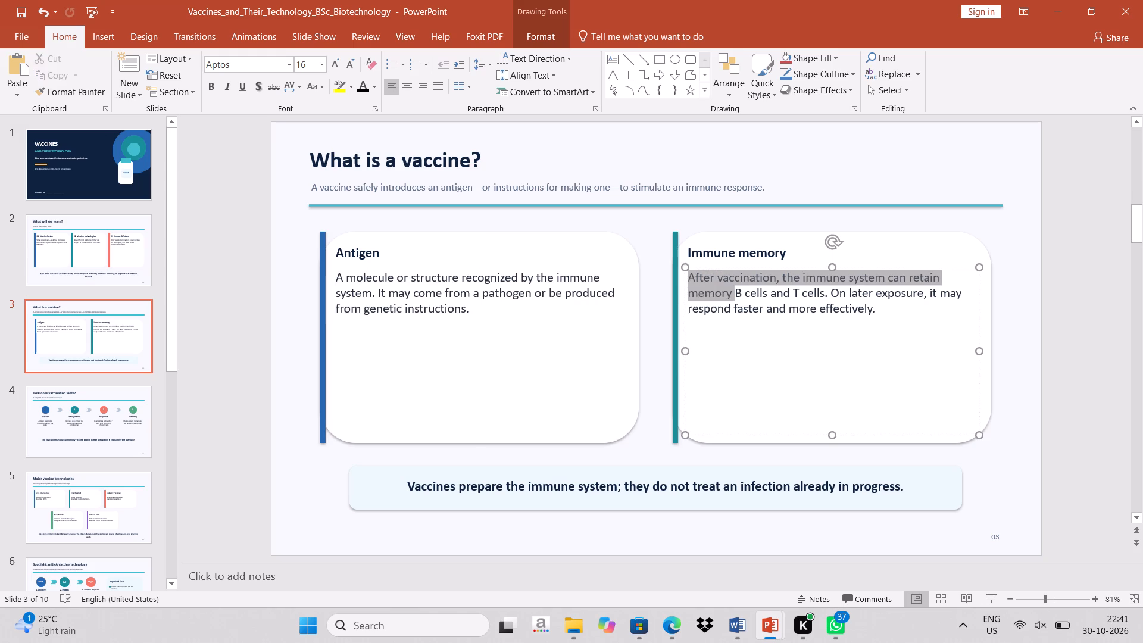
{"action": "left_click_drag", "start_coordinate": [721, 289], "coordinate": [850, 316]}
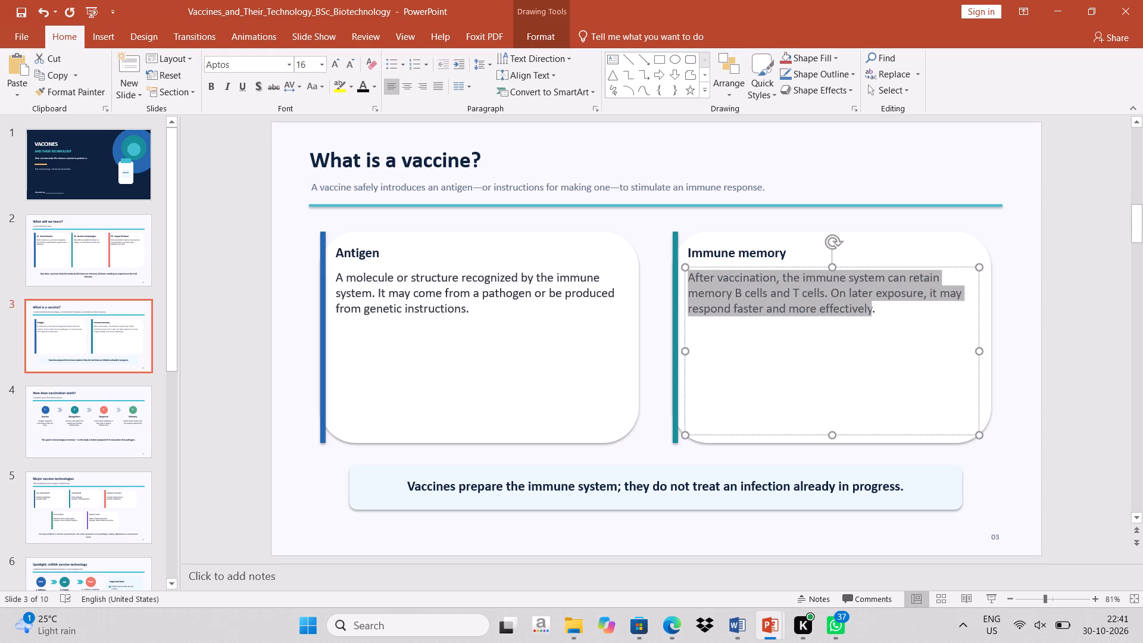
{"action": "left_click_drag", "start_coordinate": [850, 316], "coordinate": [856, 316]}
{"action": "key", "text": "ctrl+c"}
{"action": "left_click", "coordinate": [1054, 2]}
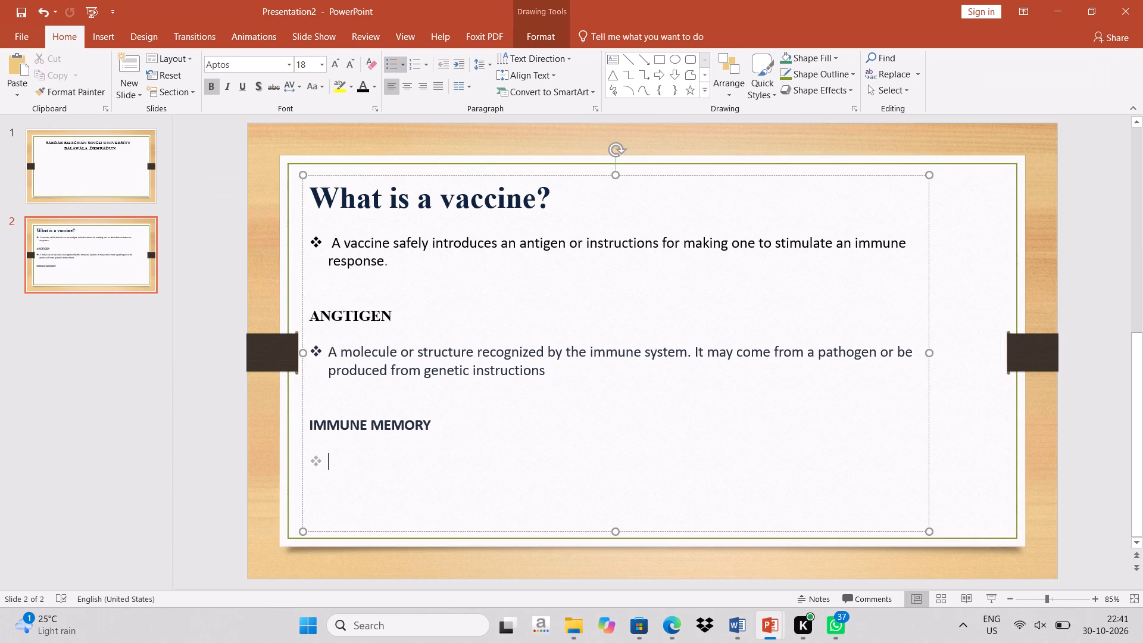
{"action": "key", "text": "ctrl+v"}
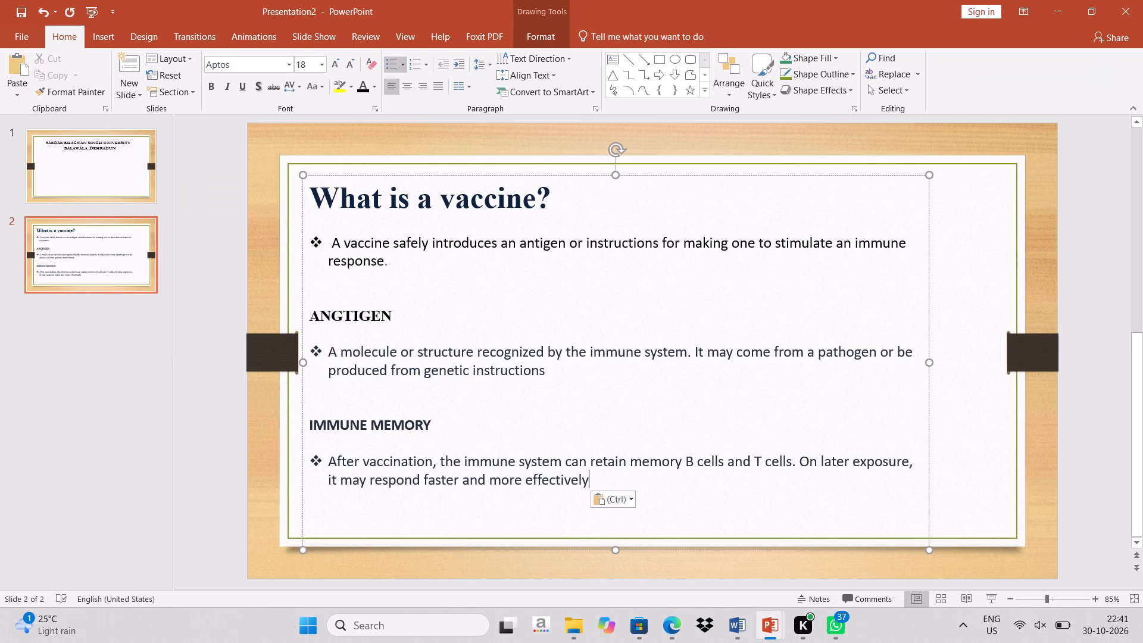
Replace the full stop after "response" with a comma and add two bulleted lines below, the first containing only a full stop.
{"action": "left_click", "coordinate": [389, 264]}
{"action": "key", "text": "BackSpace"}
{"action": "key", "text": "comma"}
{"action": "key", "text": "Return"}
{"action": "key", "text": "period"}
{"action": "key", "text": "Return"}
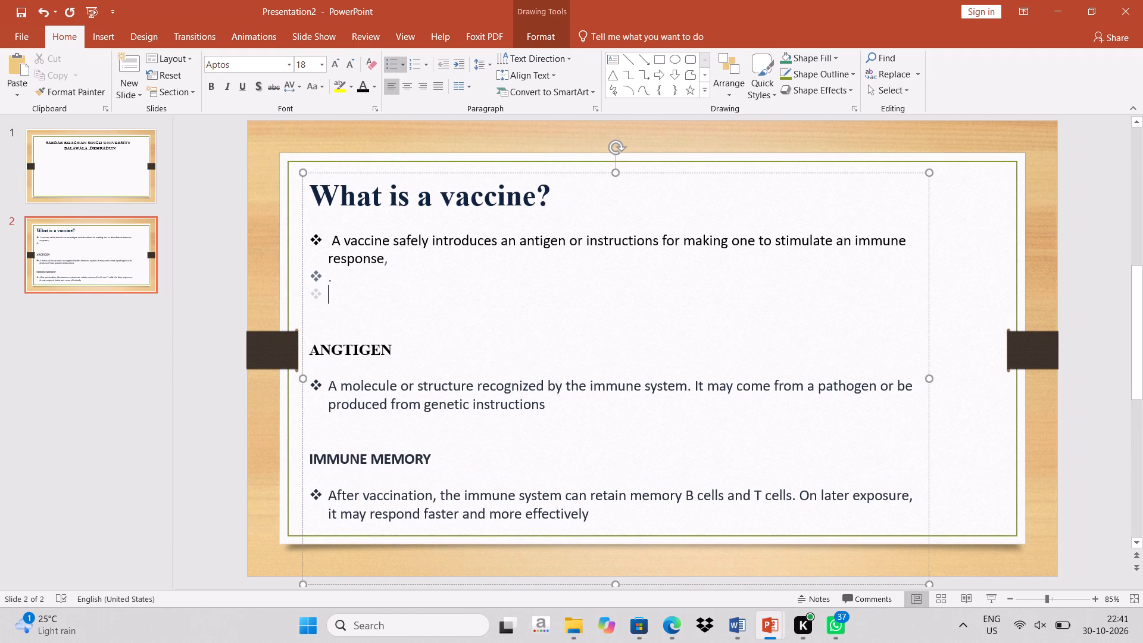
Clear the stray full stop below the definition, replace the comma after "response" with a full stop, and add another line.
{"action": "left_click", "coordinate": [383, 248]}
{"action": "left_click", "coordinate": [357, 266]}
{"action": "left_click", "coordinate": [355, 274]}
{"action": "key", "text": "BackSpace"}
{"action": "left_click", "coordinate": [380, 271]}
{"action": "left_click", "coordinate": [404, 263]}
{"action": "key", "text": "BackSpace"}
{"action": "key", "text": "period"}
{"action": "key", "text": "Return"}
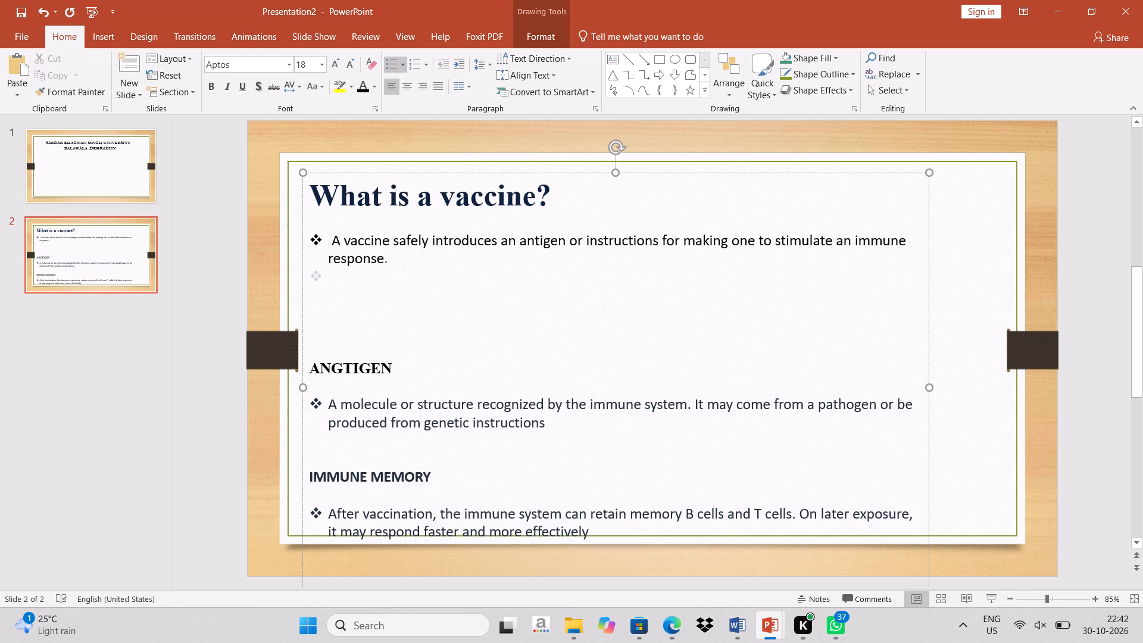
Copy "Vaccines prepare the immune system; they do not treat an infection already in progress" from slide 3 of the vaccine technology deck into Presentation2's empty bullet.
{"action": "left_click", "coordinate": [654, 560]}
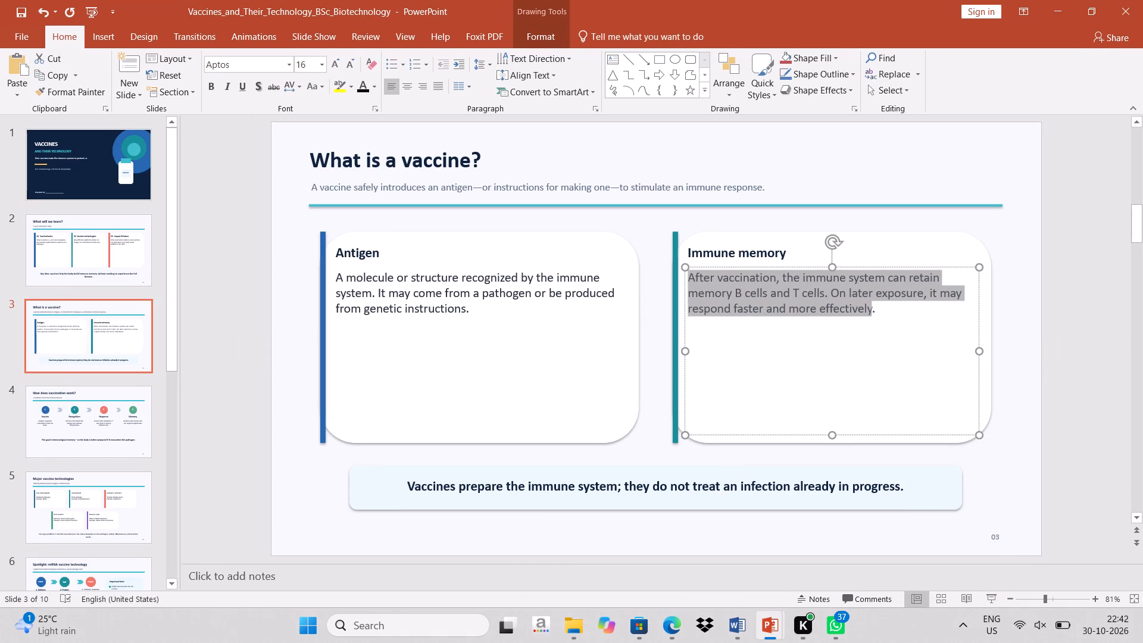
{"action": "left_click_drag", "start_coordinate": [411, 487], "coordinate": [901, 489]}
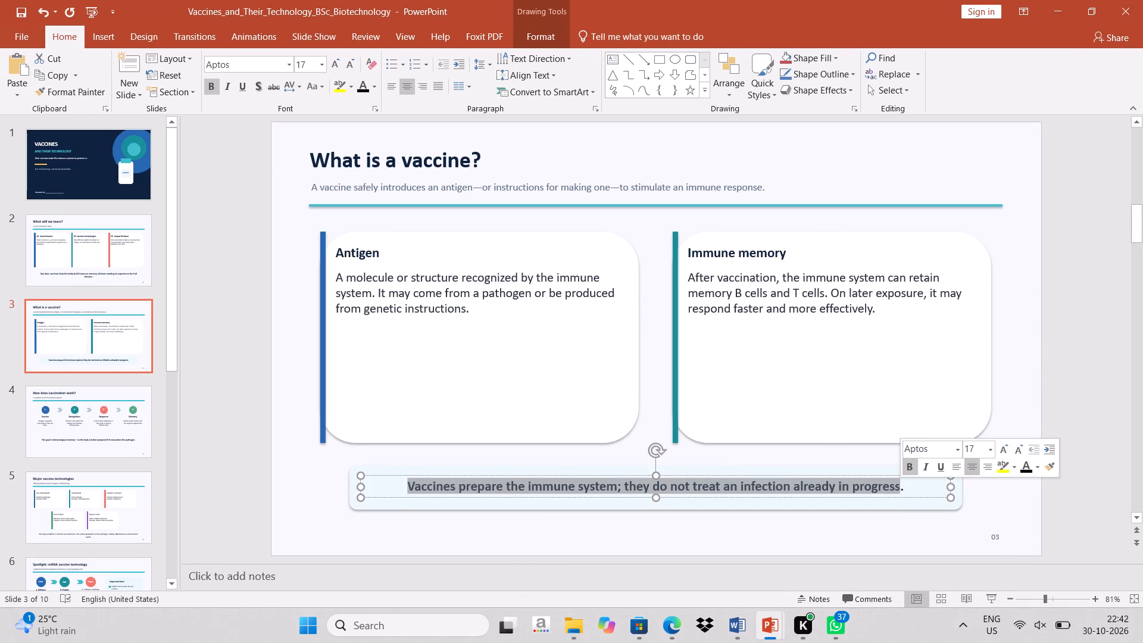
{"action": "key", "text": "ctrl+c"}
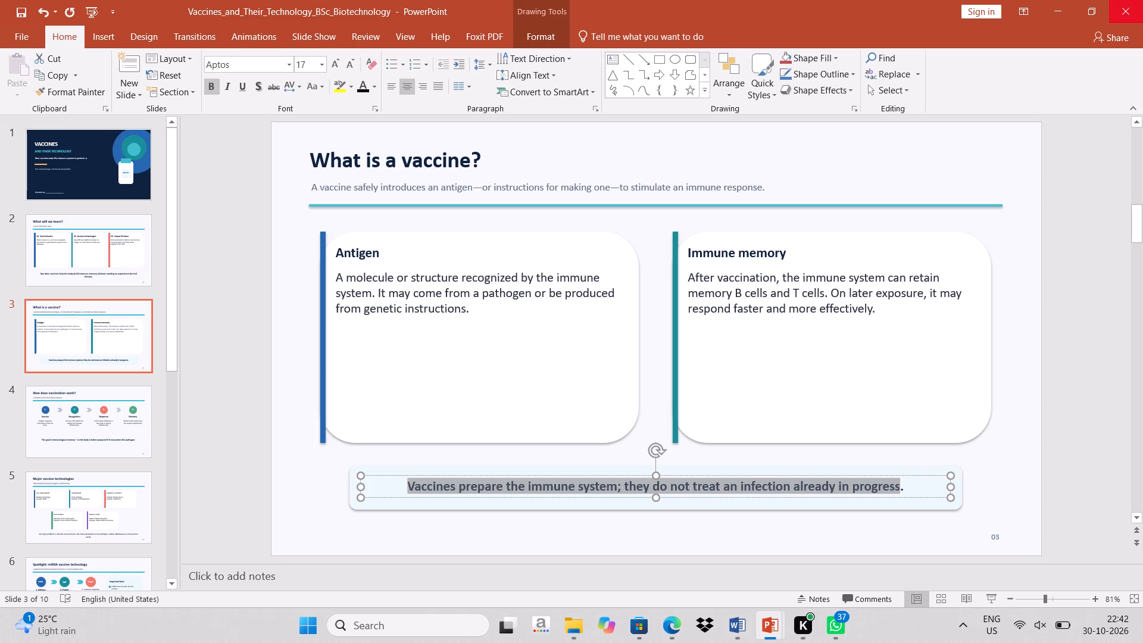
{"action": "left_click", "coordinate": [1053, 5]}
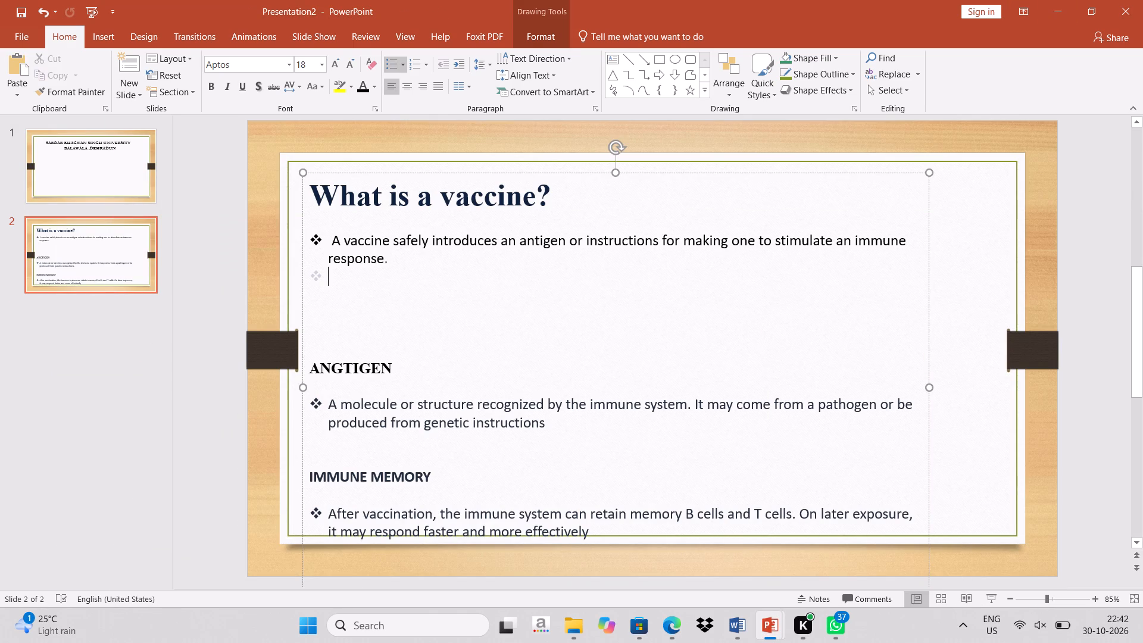
{"action": "key", "text": "ctrl+v"}
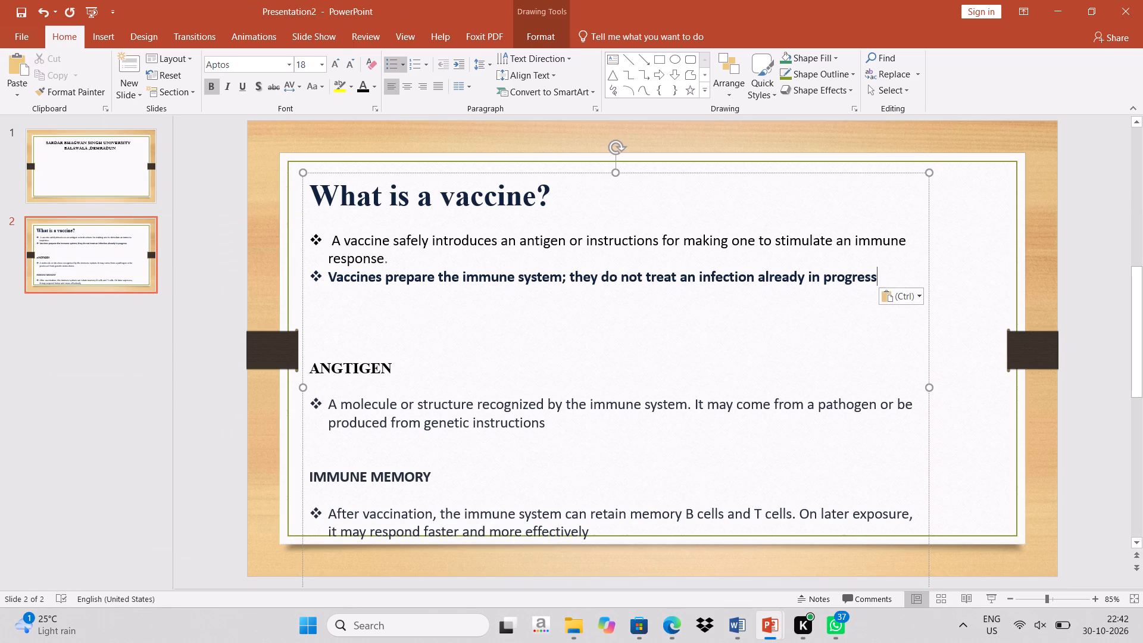
Delete the empty bullet and one surplus blank line above the "ANGTIGEN" subheading.
{"action": "left_click", "coordinate": [326, 327]}
{"action": "key", "text": "BackSpace"}
{"action": "key", "text": "BackSpace"}
{"action": "key", "text": "BackSpace"}
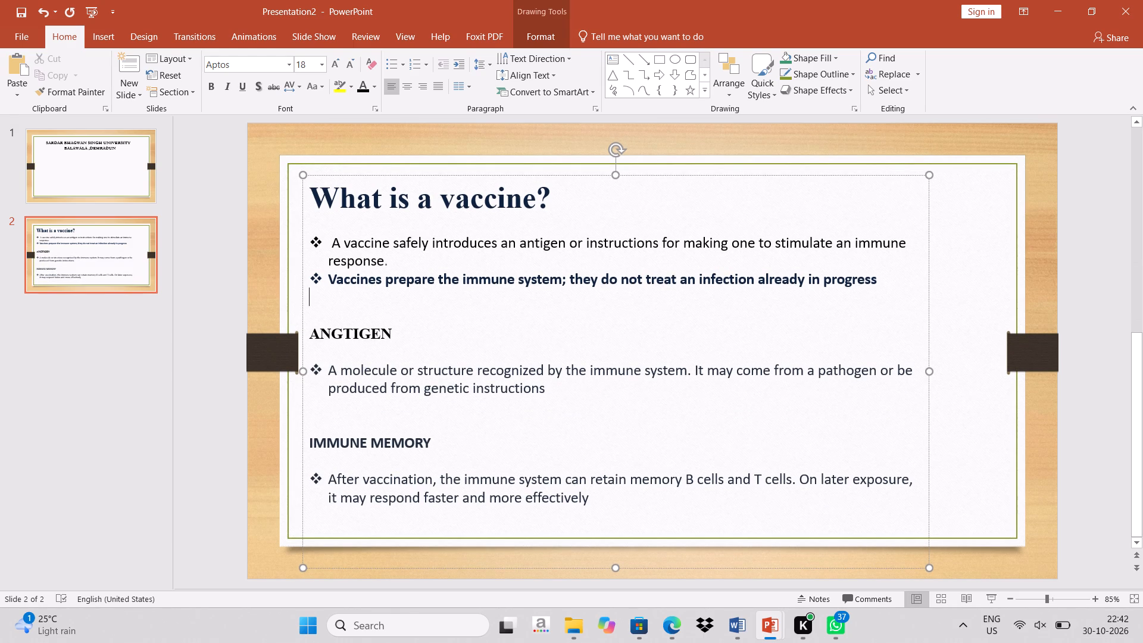
Insert a single blank line without a bullet between the two bullets under "What is a vaccine?".
{"action": "left_click", "coordinate": [411, 258]}
{"action": "key", "text": "Return"}
{"action": "key", "text": "backslash"}
{"action": "key", "text": "BackSpace"}
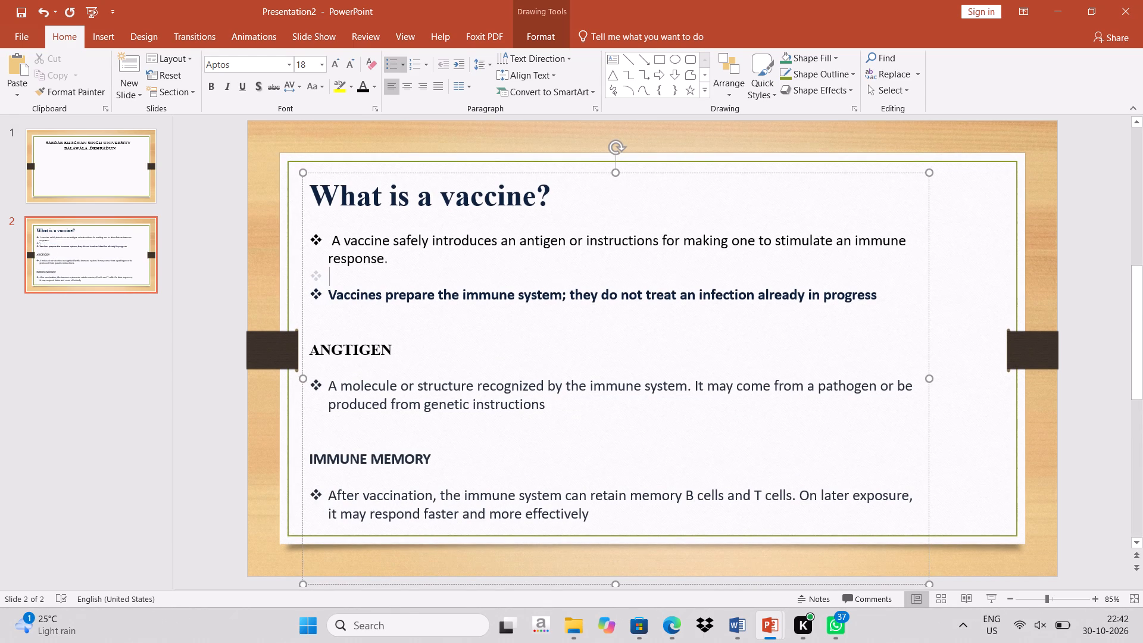
{"action": "key", "text": "BackSpace"}
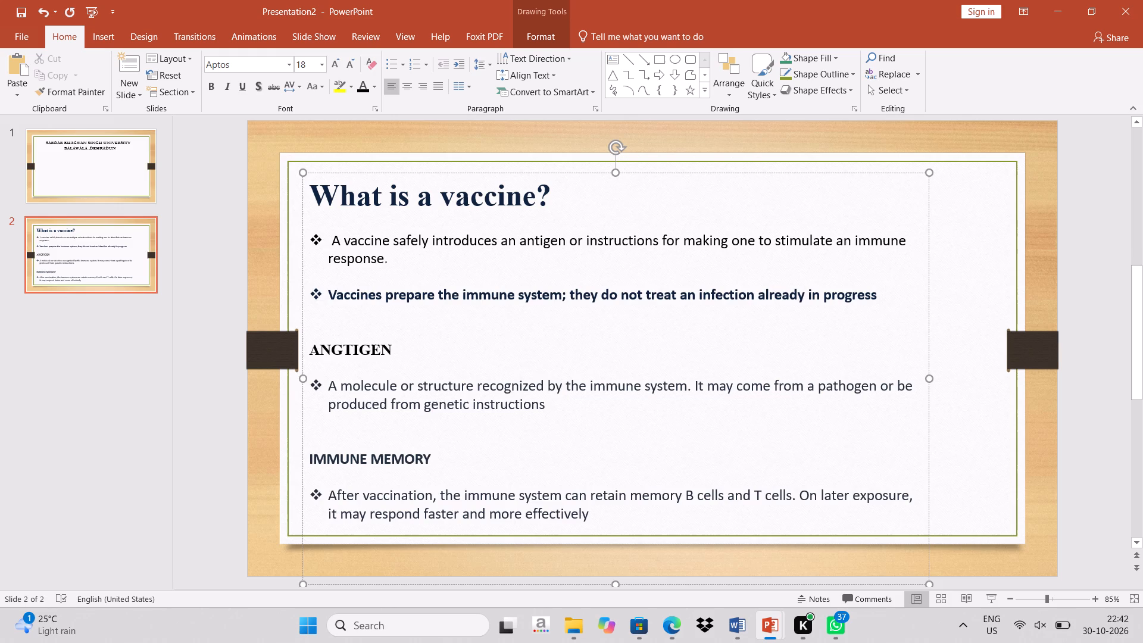
{"action": "key", "text": "Return"}
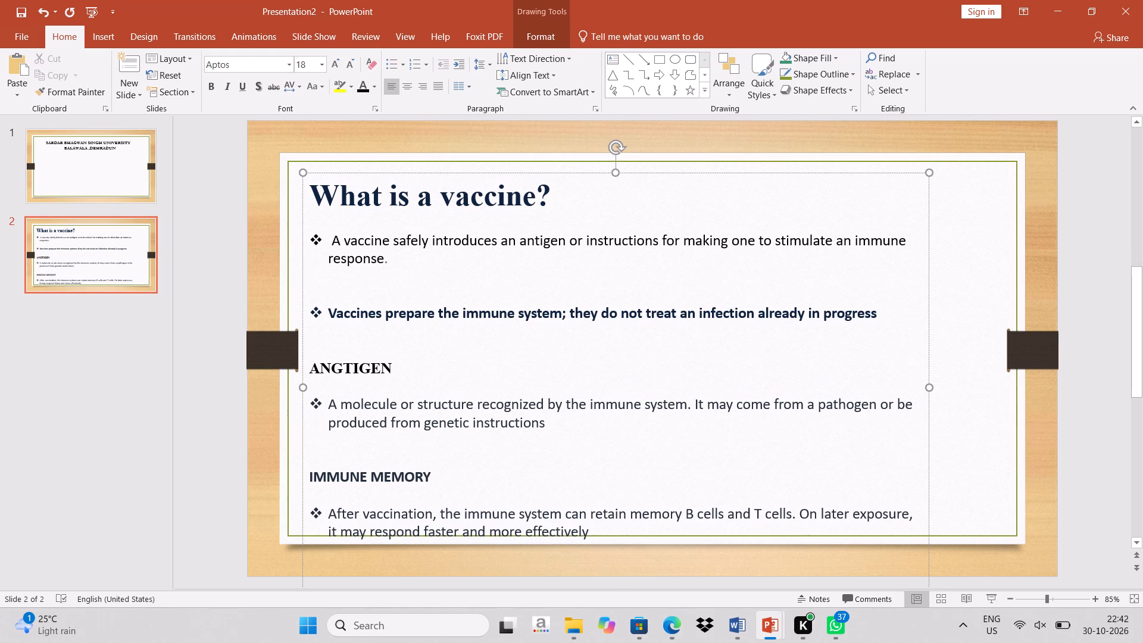
{"action": "key", "text": "BackSpace"}
Delete one blank line above the "IMMUNE MEMORY" subheading and one above the "ANGTIGEN" subheading.
{"action": "left_click", "coordinate": [325, 430]}
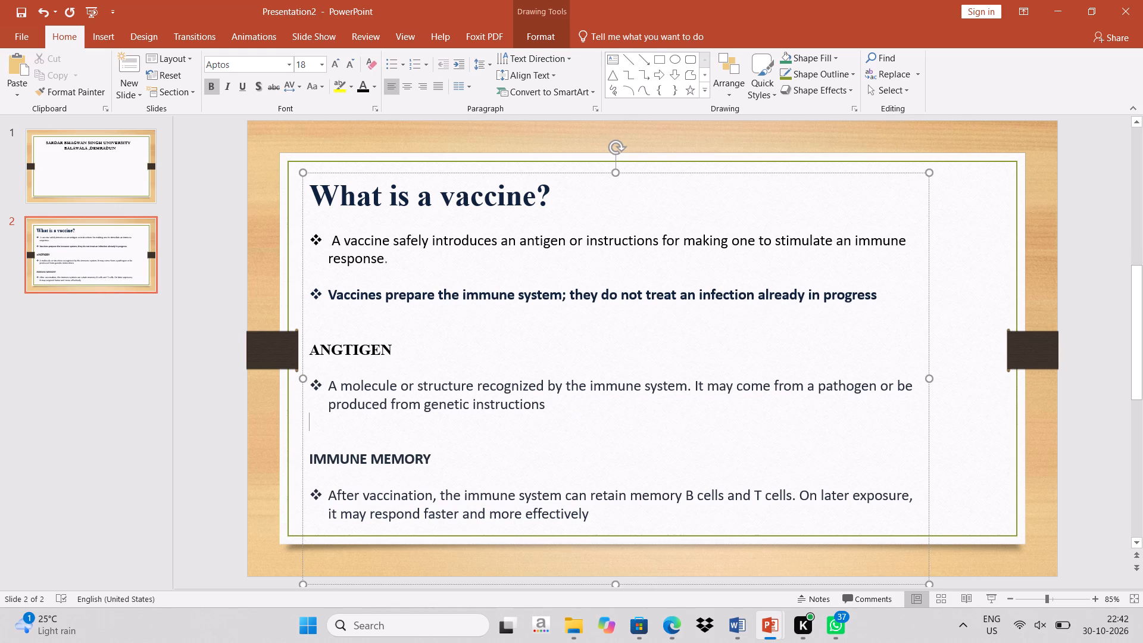
{"action": "key", "text": "BackSpace"}
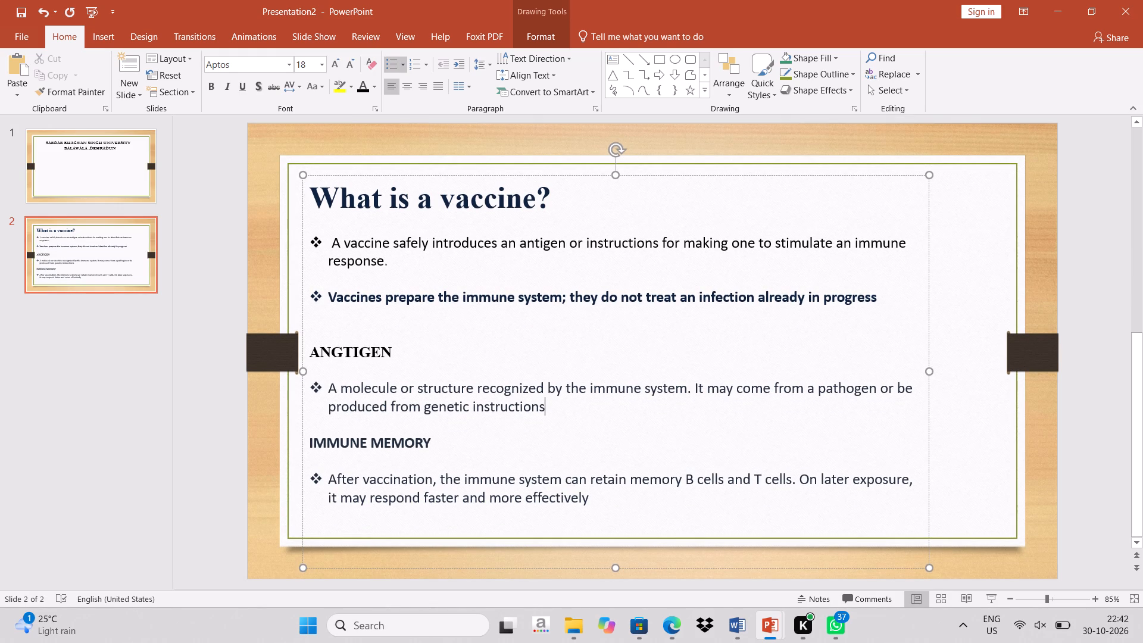
{"action": "left_click", "coordinate": [347, 312]}
{"action": "key", "text": "BackSpace"}
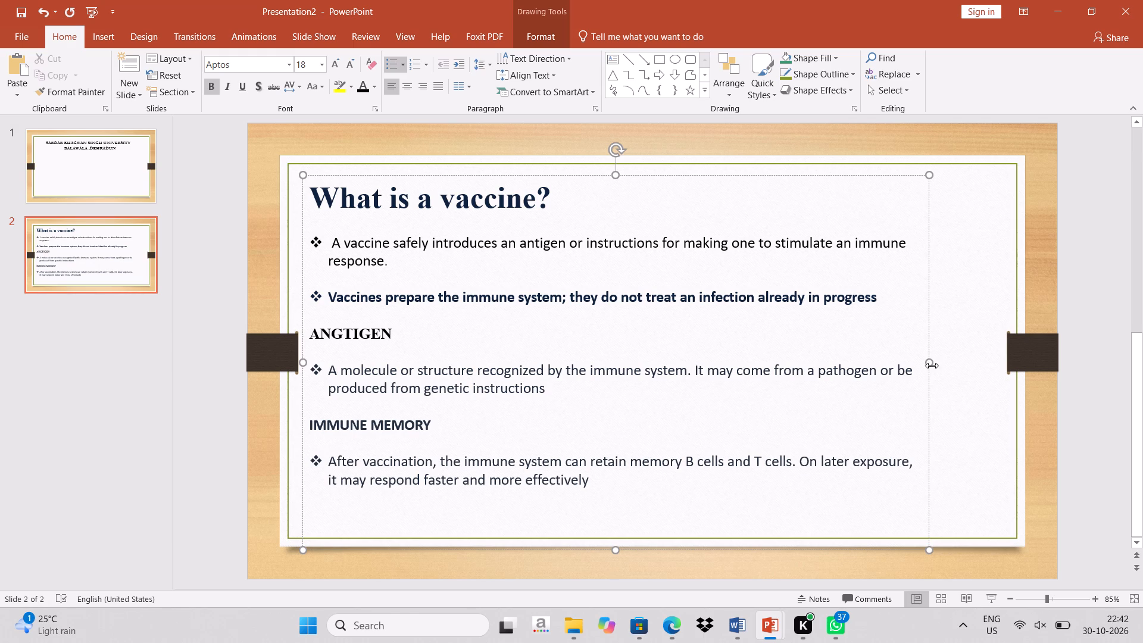
Widen the slide 2 text box to nearly reach the right side of the green frame.
{"action": "left_click_drag", "start_coordinate": [927, 363], "coordinate": [1000, 357]}
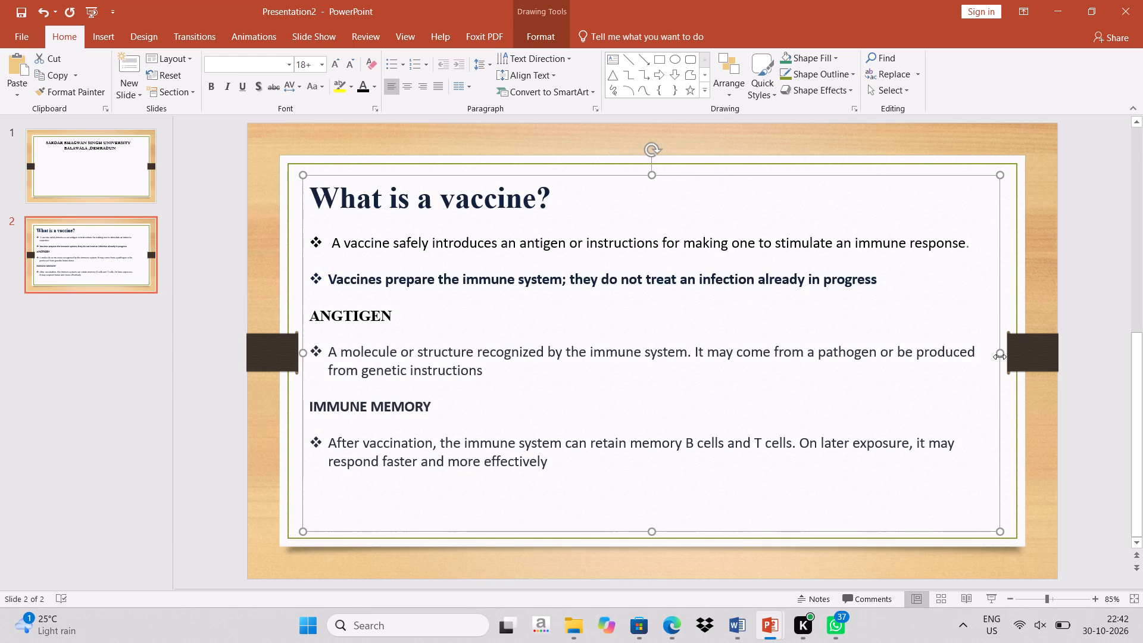
{"action": "left_click_drag", "start_coordinate": [1000, 531], "coordinate": [996, 521]}
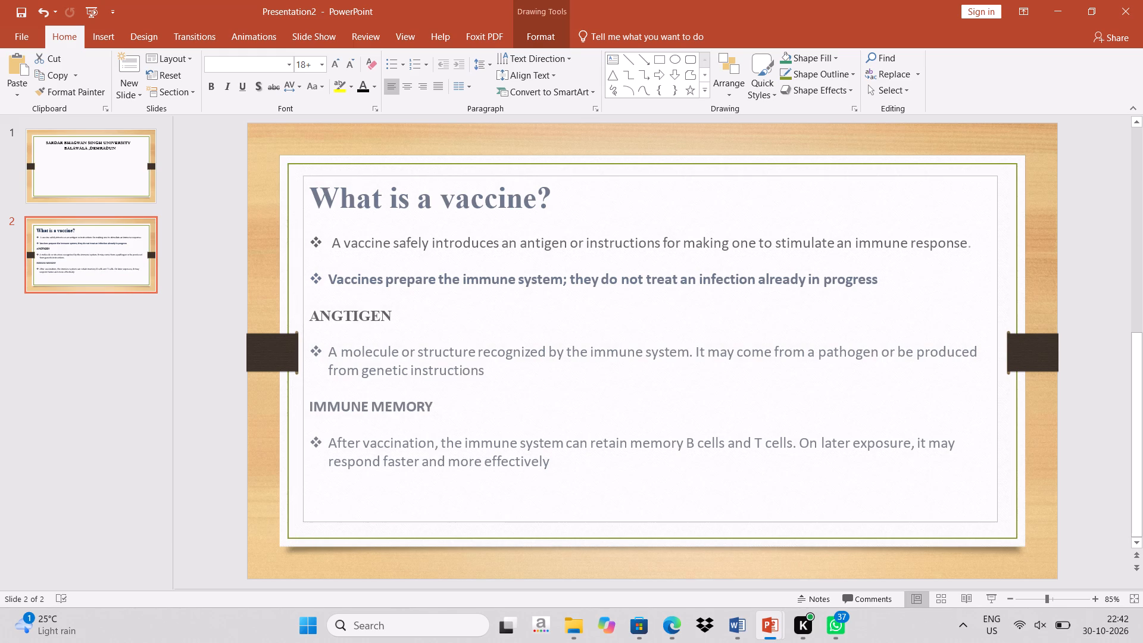
{"action": "left_click_drag", "start_coordinate": [996, 521], "coordinate": [994, 515]}
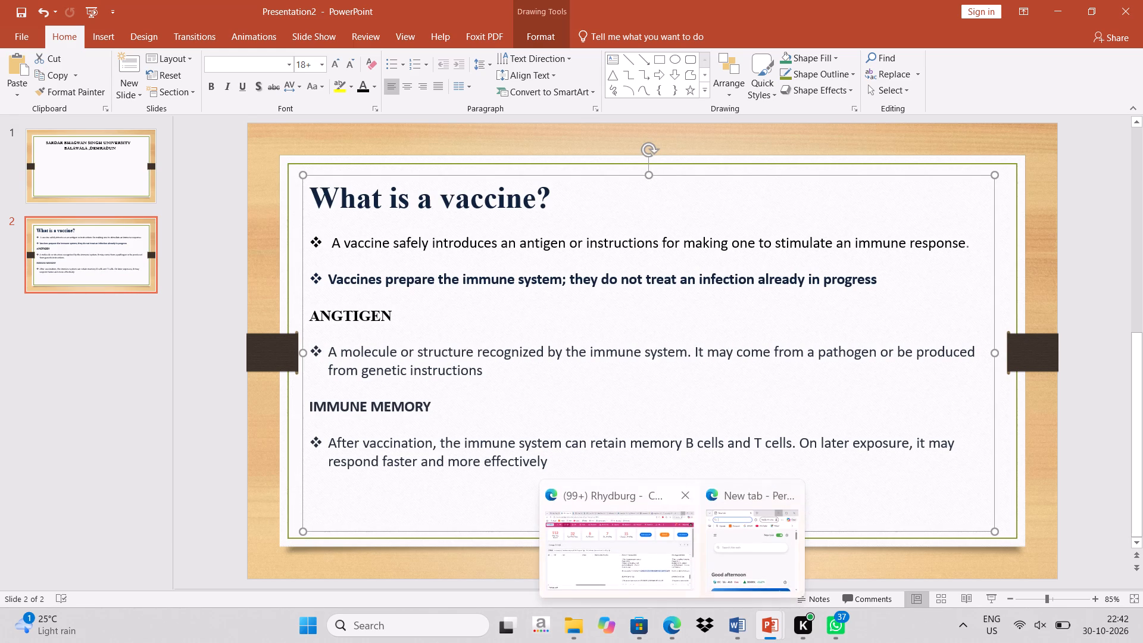
Copy the white bottle body shape from slide 1 of the vaccine technology deck onto slide 2 of Presentation2.
{"action": "left_click", "coordinate": [627, 562]}
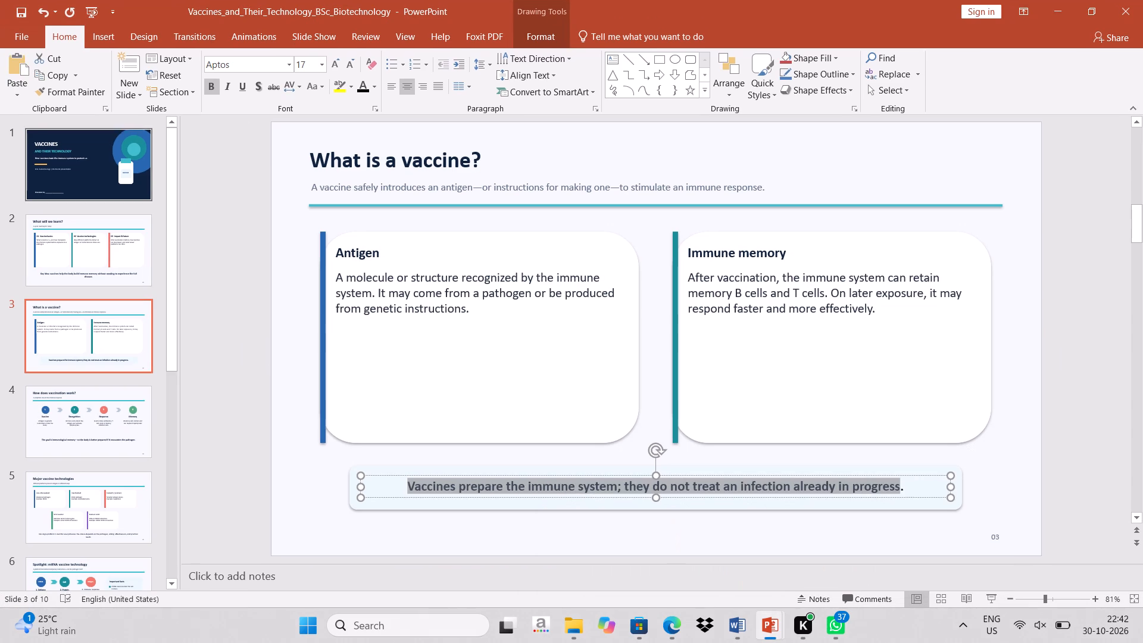
{"action": "left_click", "coordinate": [102, 152]}
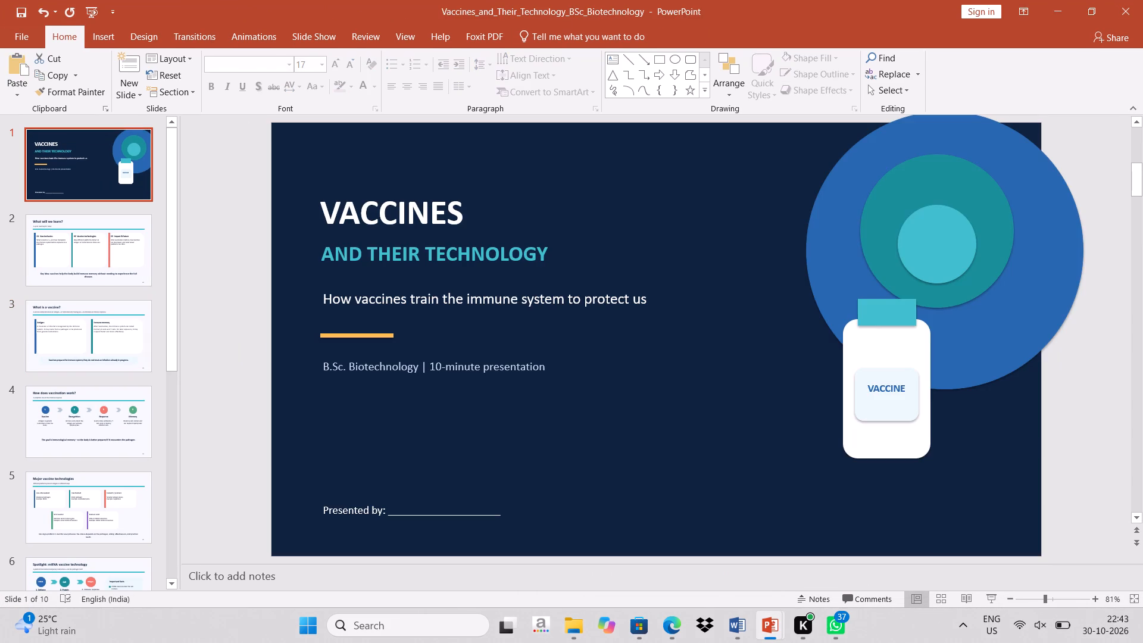
{"action": "left_click", "coordinate": [860, 404]}
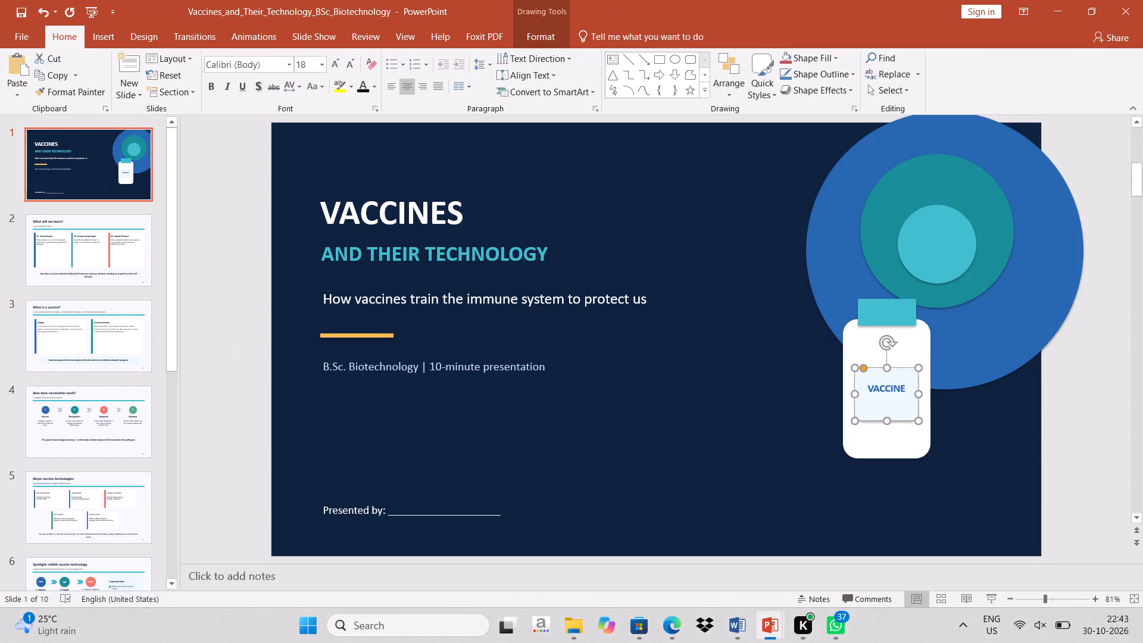
{"action": "left_click", "coordinate": [861, 342]}
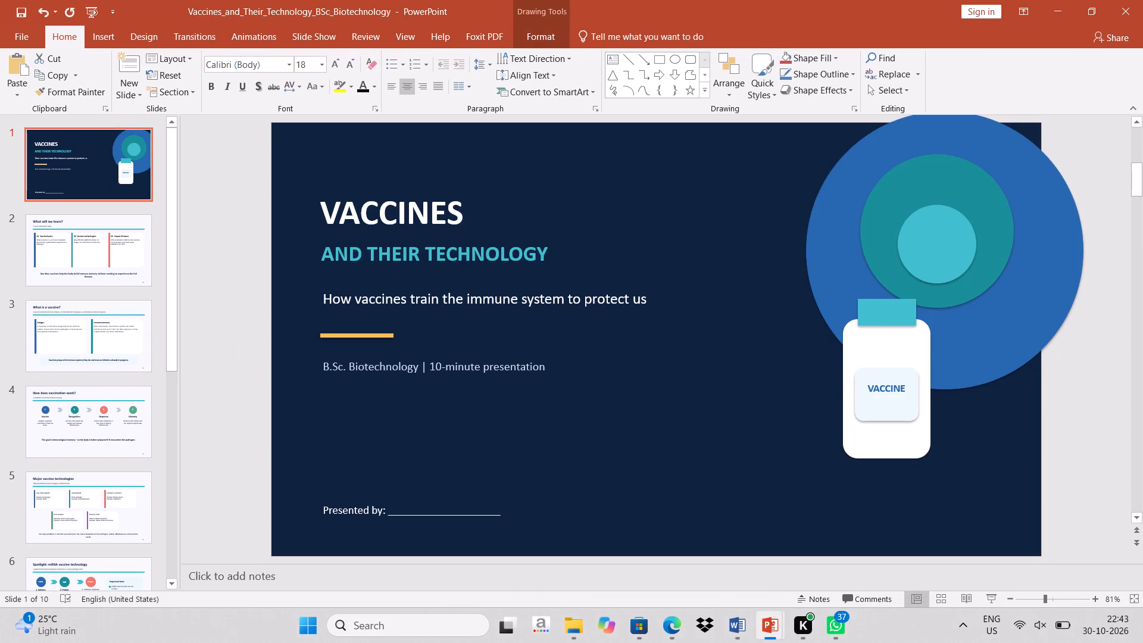
{"action": "left_click", "coordinate": [883, 310]}
{"action": "left_click", "coordinate": [865, 363]}
{"action": "key", "text": "ctrl+c"}
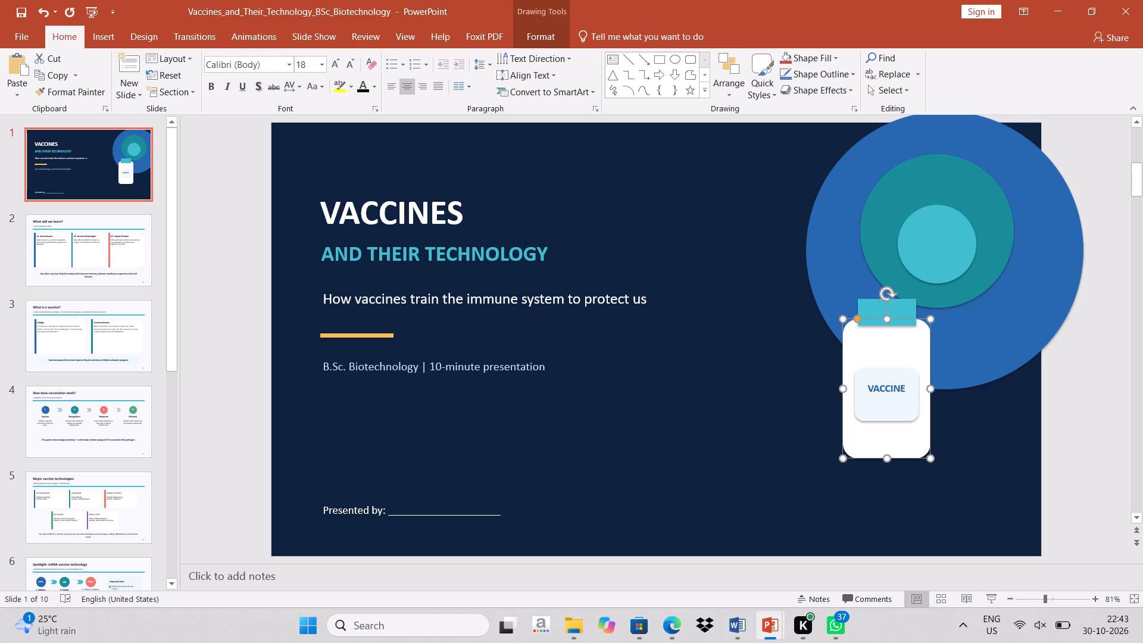
{"action": "left_click", "coordinate": [1048, 17]}
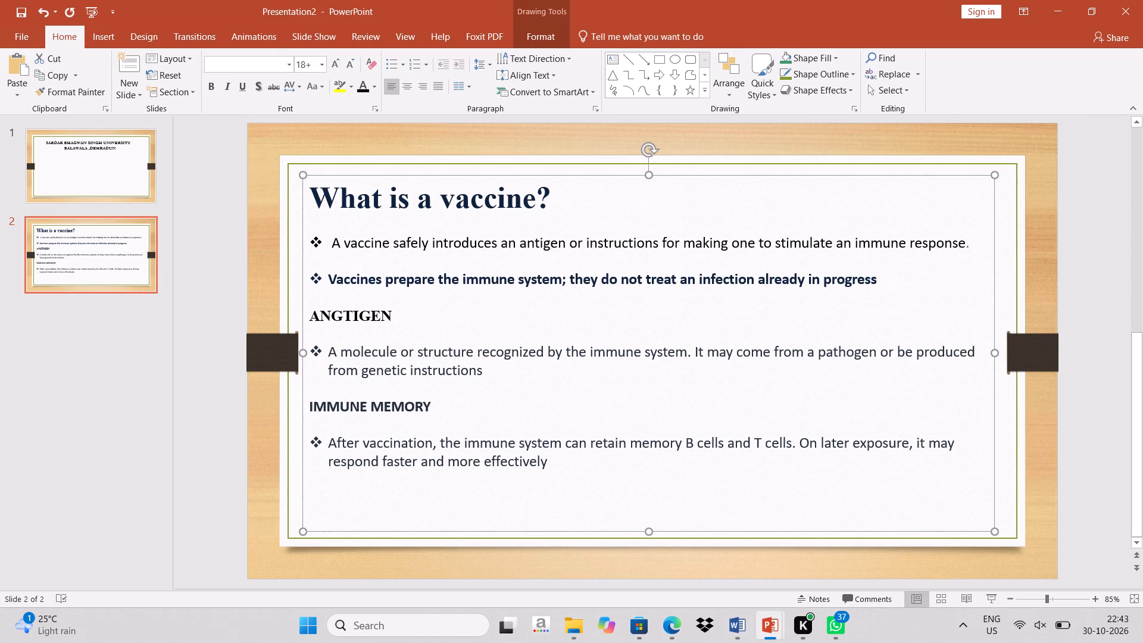
{"action": "left_click", "coordinate": [966, 199]}
{"action": "key", "text": "ctrl+v"}
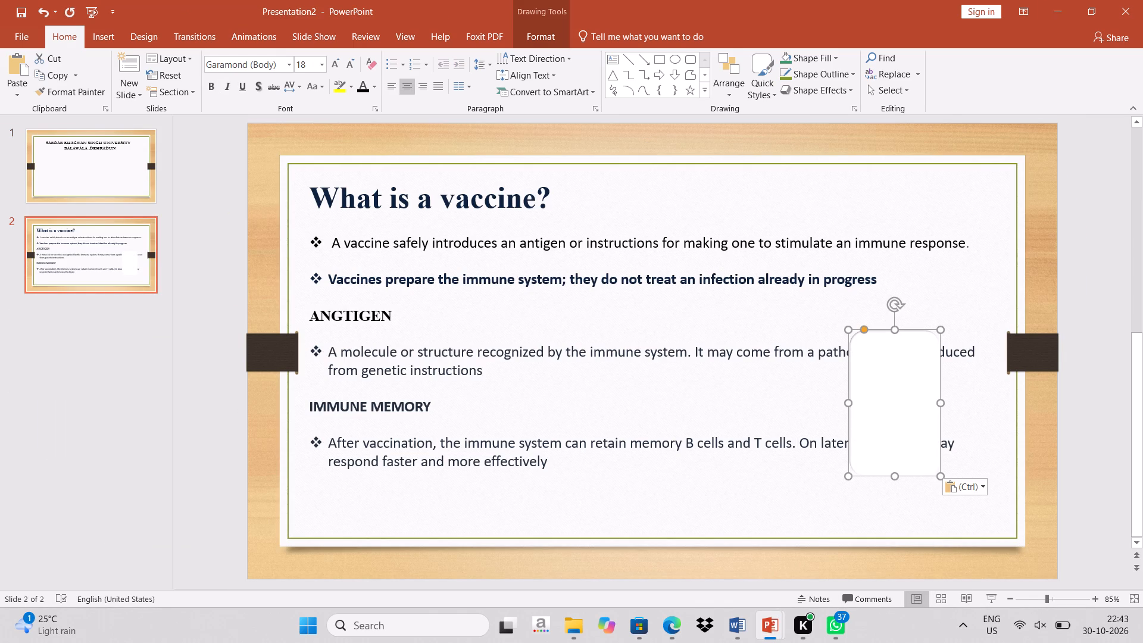
Shorten the pasted white bottle shape until it is roughly square and place it at the slide's upper-right corner.
{"action": "left_click_drag", "start_coordinate": [917, 433], "coordinate": [1000, 263]}
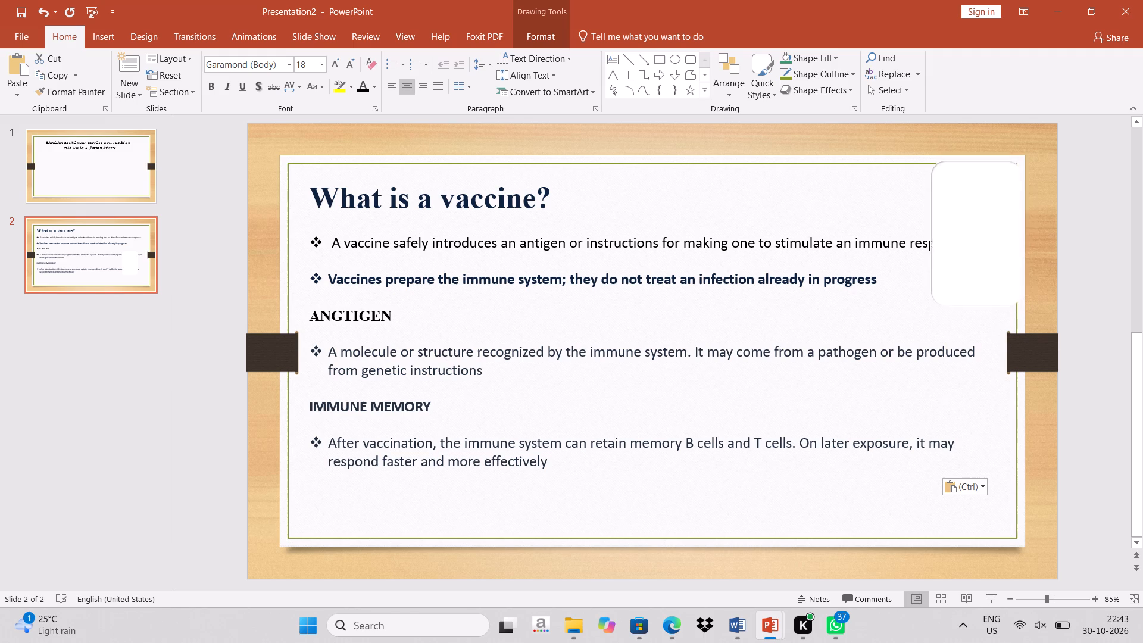
{"action": "left_click_drag", "start_coordinate": [1000, 263], "coordinate": [1032, 241]}
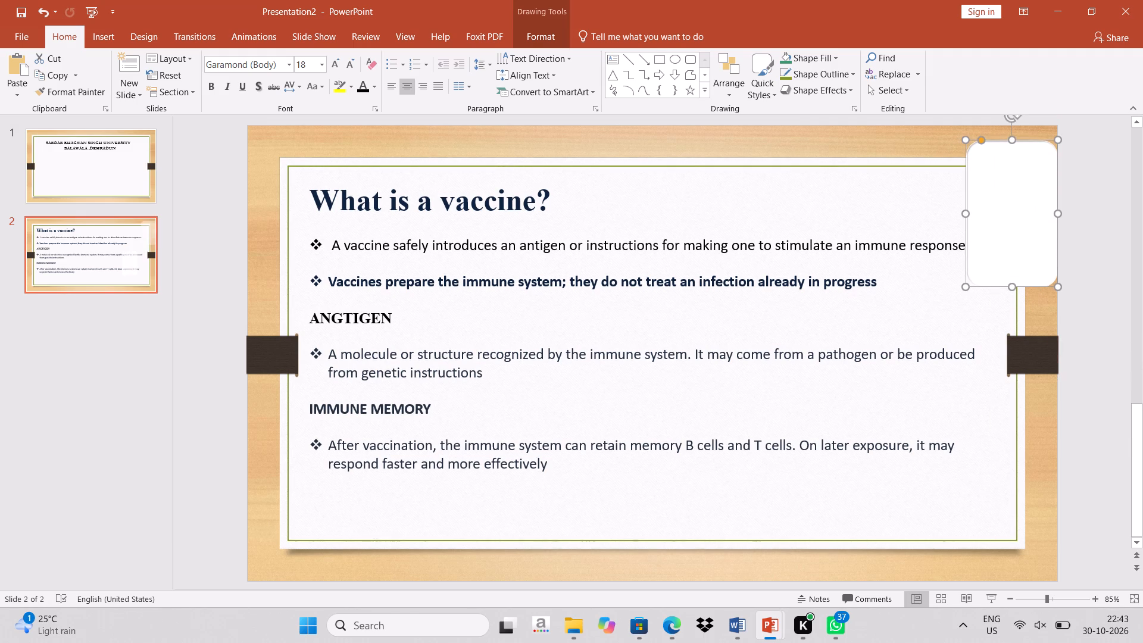
{"action": "left_click_drag", "start_coordinate": [1015, 290], "coordinate": [1023, 262]}
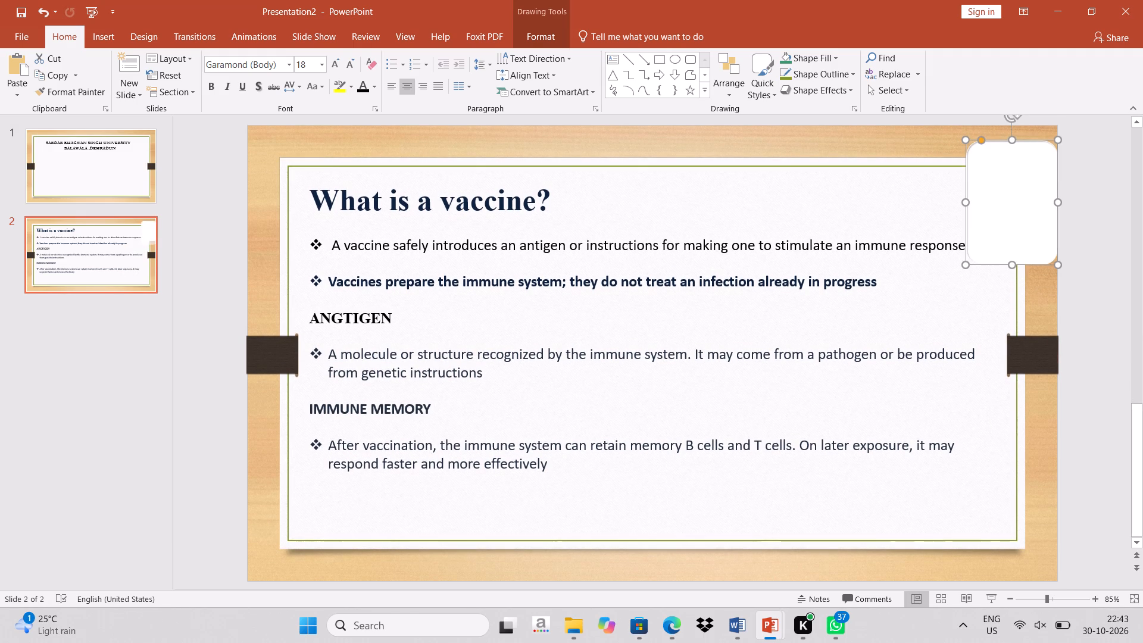
{"action": "left_click_drag", "start_coordinate": [1014, 143], "coordinate": [1008, 163]}
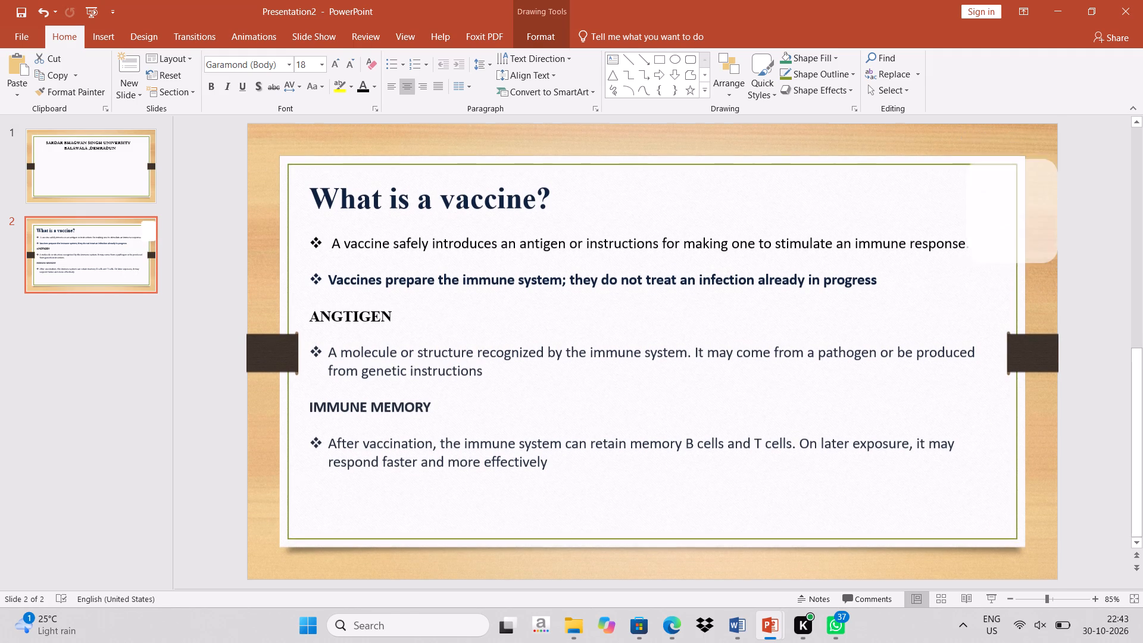
{"action": "left_click_drag", "start_coordinate": [1008, 163], "coordinate": [1008, 168]}
{"action": "left_click_drag", "start_coordinate": [997, 189], "coordinate": [961, 158]}
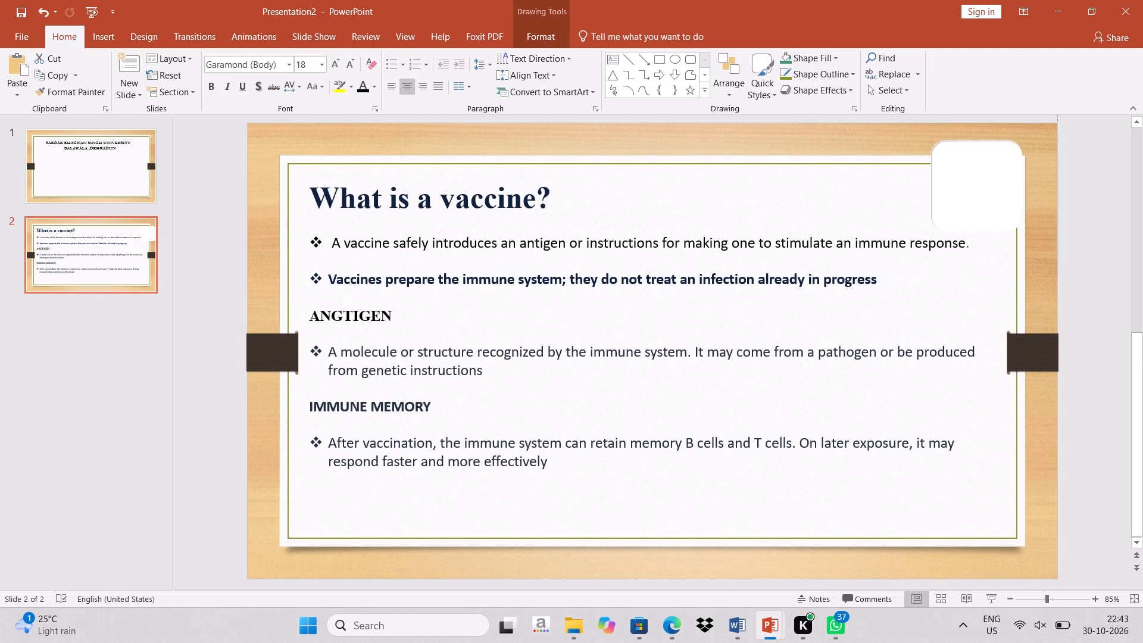
{"action": "left_click_drag", "start_coordinate": [961, 158], "coordinate": [960, 158]}
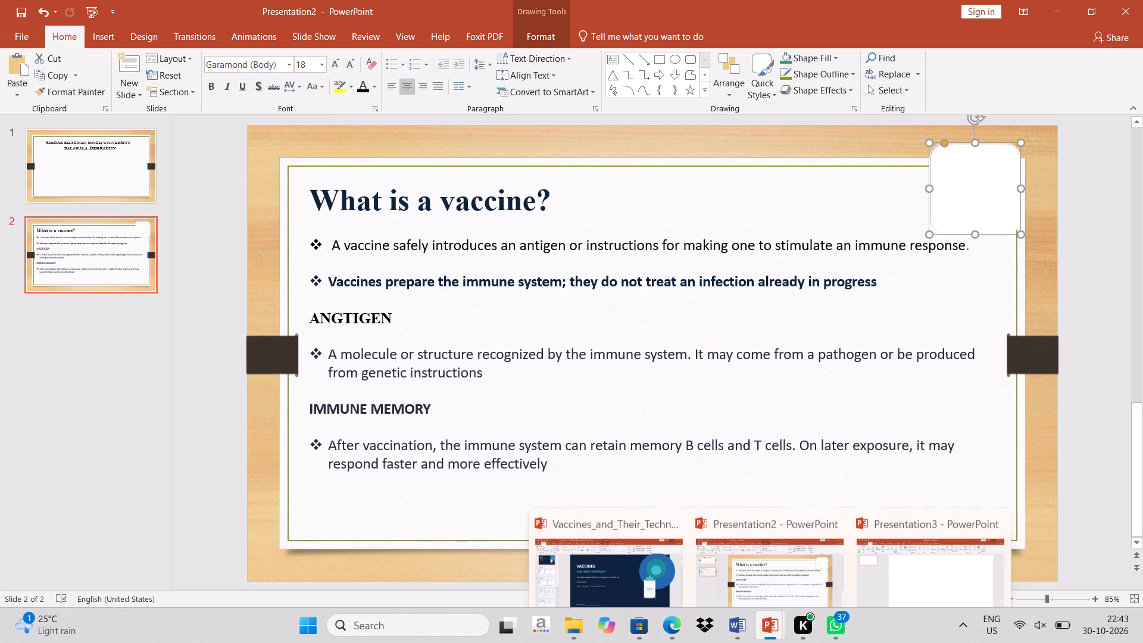
Copy the pale blue "VACCINE" label from the vaccine technology deck's title slide and place it on the white shape in Presentation2.
{"action": "left_click", "coordinate": [646, 566]}
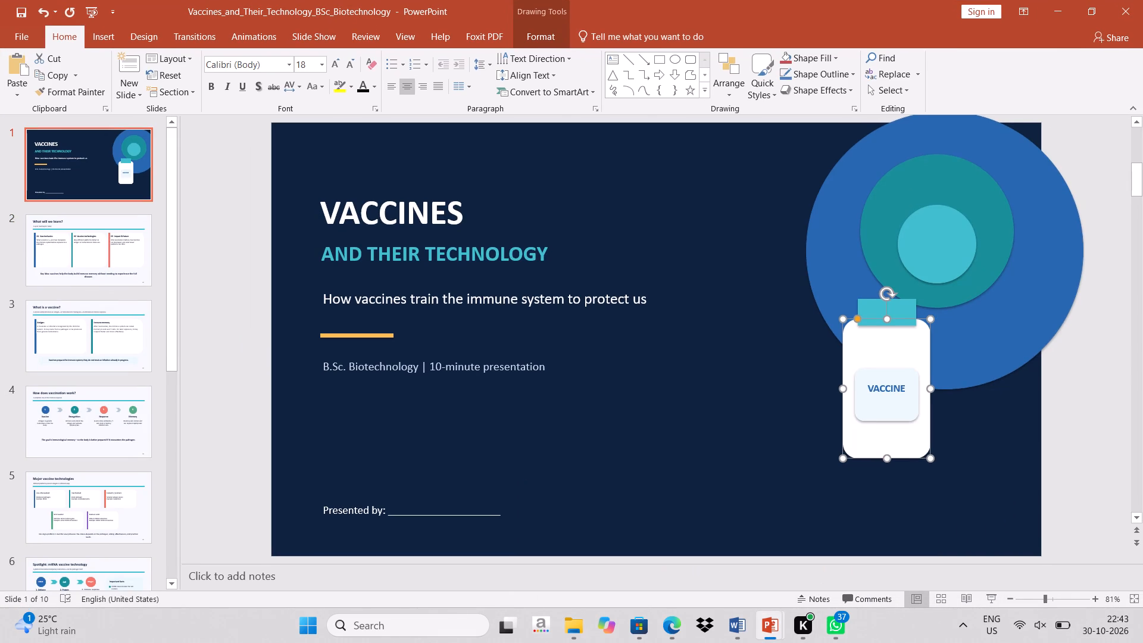
{"action": "left_click", "coordinate": [867, 398]}
{"action": "key", "text": "ctrl+c"}
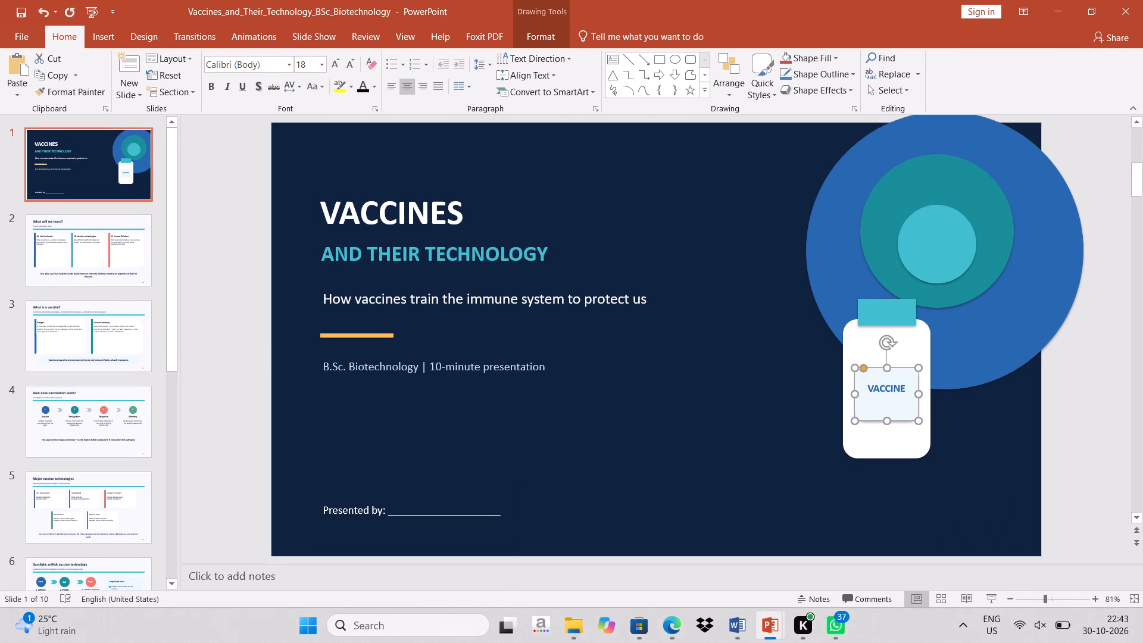
{"action": "left_click", "coordinate": [1060, 6]}
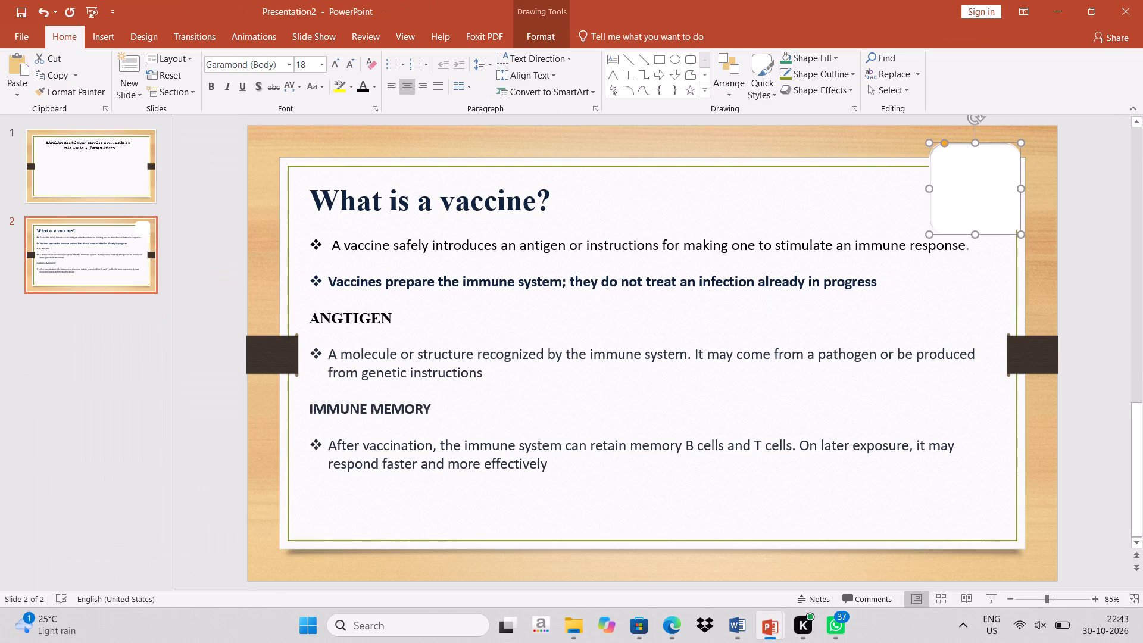
{"action": "left_click", "coordinate": [976, 186]}
{"action": "key", "text": "ctrl+v"}
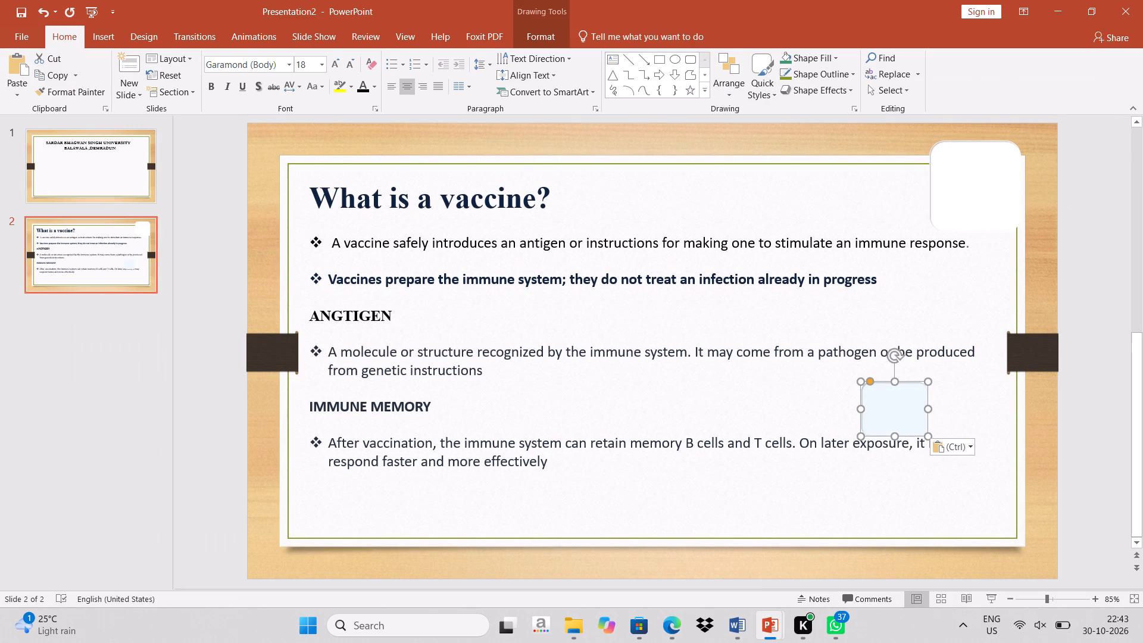
{"action": "left_click_drag", "start_coordinate": [895, 419], "coordinate": [981, 201]}
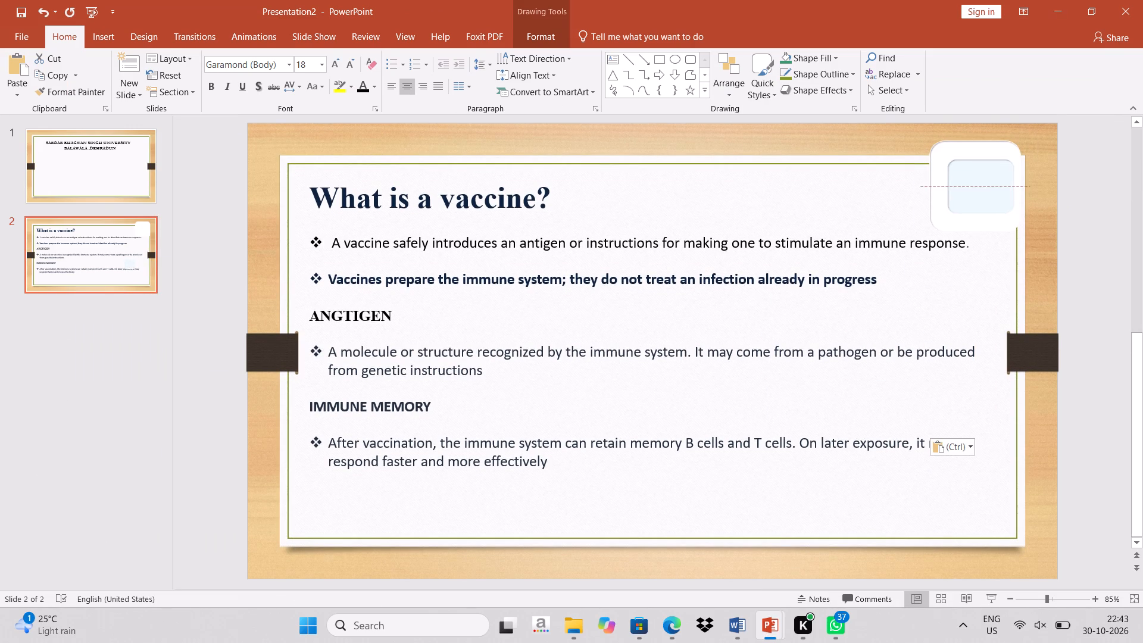
Centre the pale blue label horizontally on the white shape at slide 2's upper-right corner.
{"action": "left_click_drag", "start_coordinate": [981, 201], "coordinate": [978, 198]}
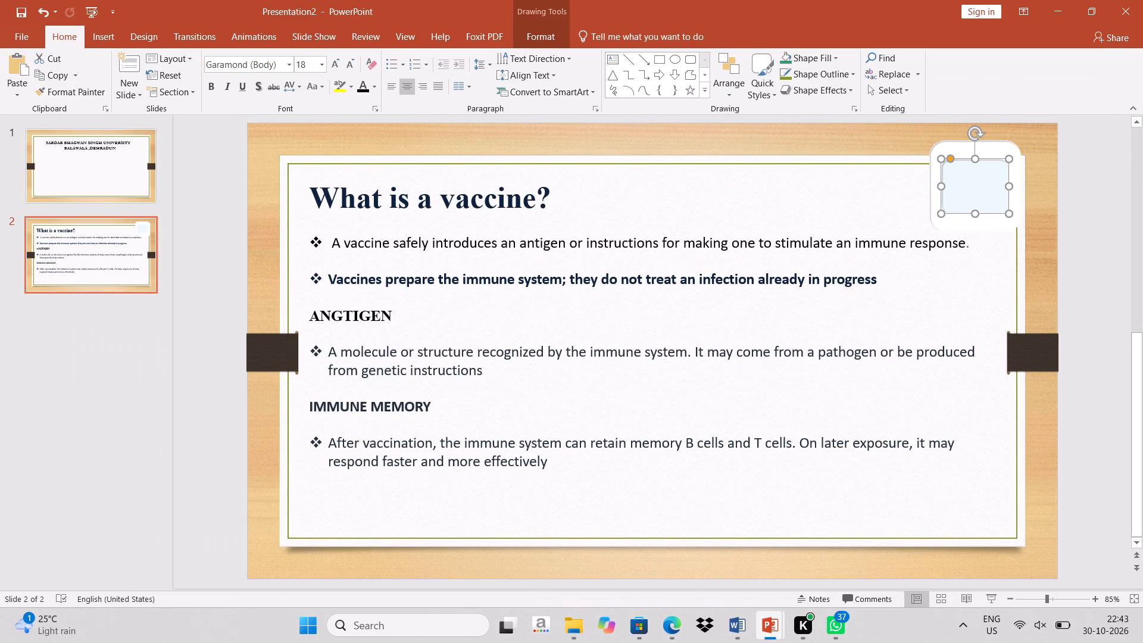
Copy the word "VACCINE" from the bottle label on the vaccine technology deck's title slide into the pale blue label in Presentation2.
{"action": "left_click", "coordinate": [639, 566]}
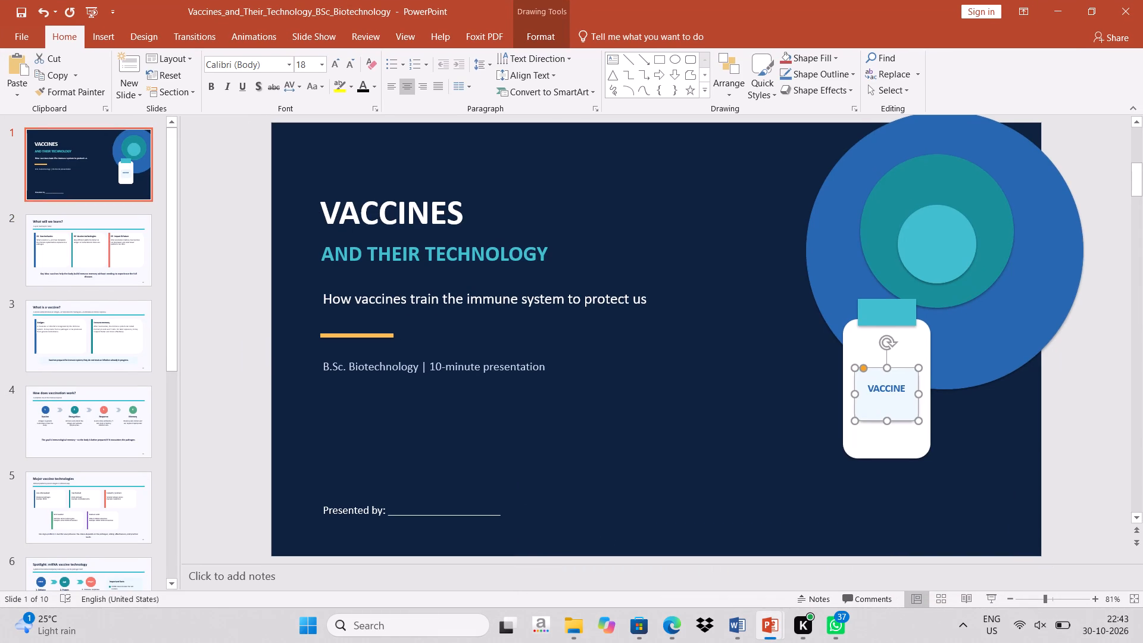
{"action": "left_click", "coordinate": [875, 391]}
{"action": "left_click_drag", "start_coordinate": [869, 391], "coordinate": [905, 391]}
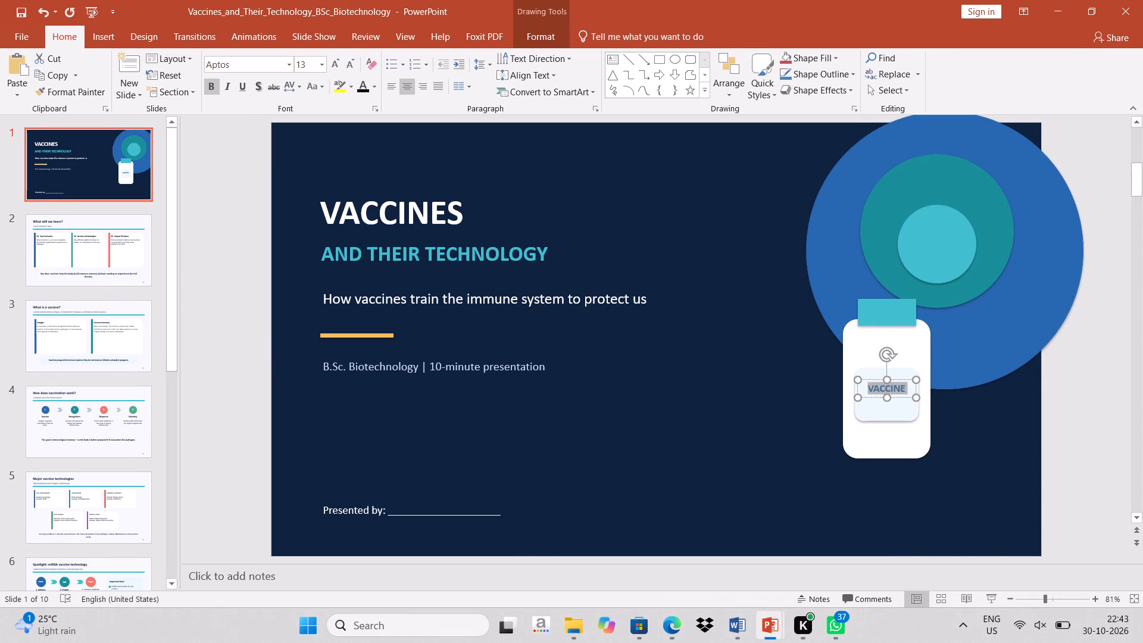
{"action": "key", "text": "ctrl+c"}
{"action": "left_click", "coordinate": [1064, 4]}
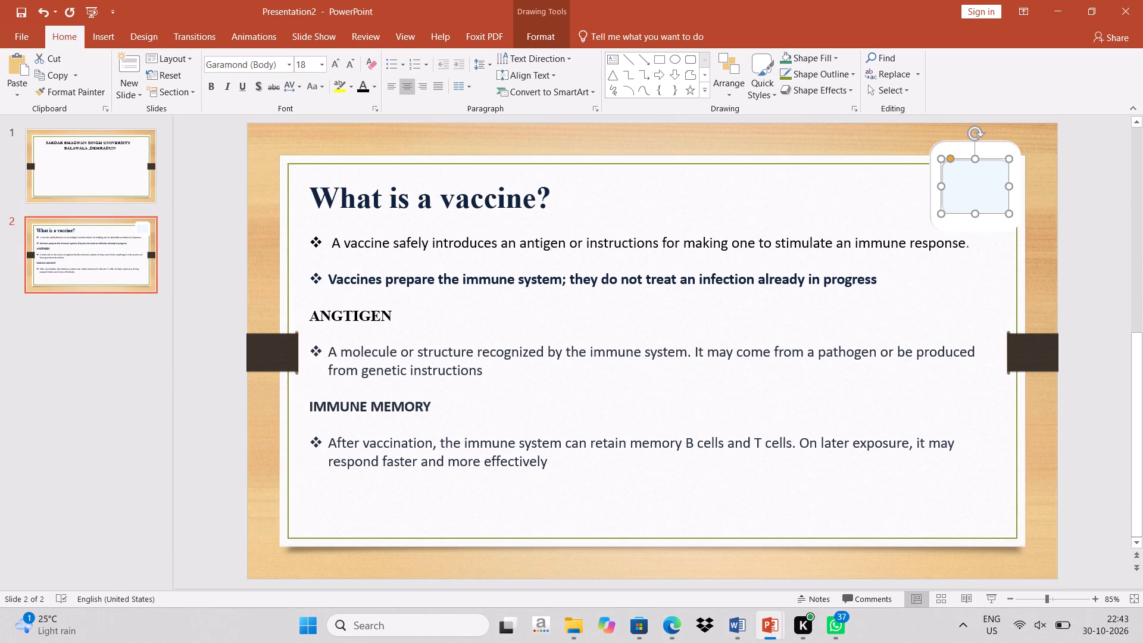
{"action": "triple_click", "coordinate": [982, 180]}
{"action": "key", "text": "ctrl+v"}
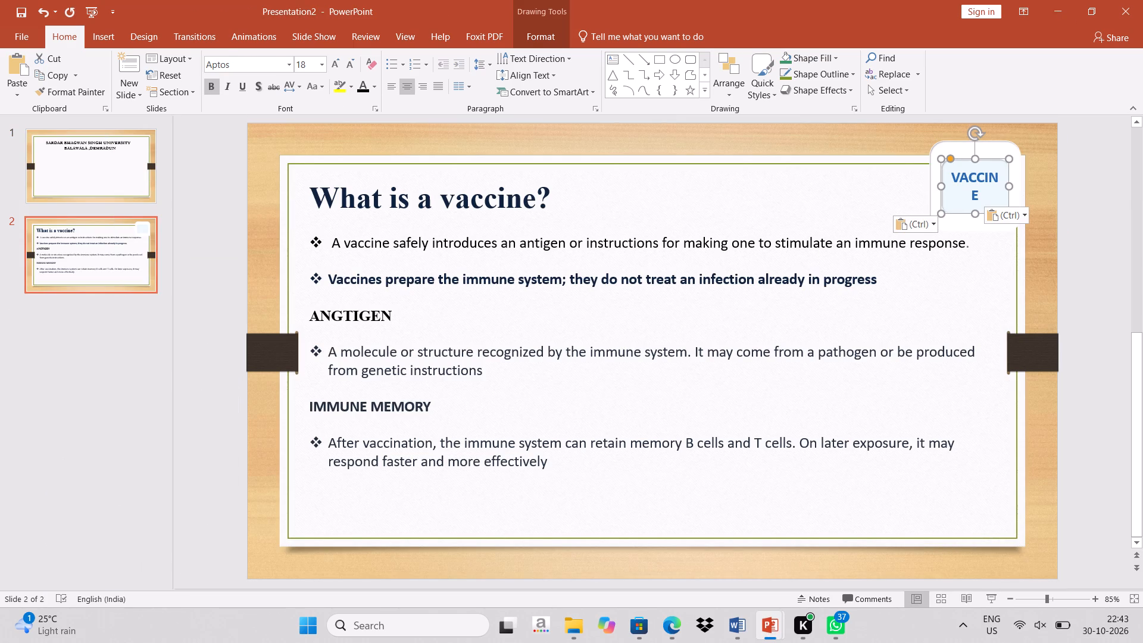
Set the "VACCINE" text in the pale blue label on slide 2 to font size 14.
{"action": "left_click_drag", "start_coordinate": [952, 176], "coordinate": [964, 187]}
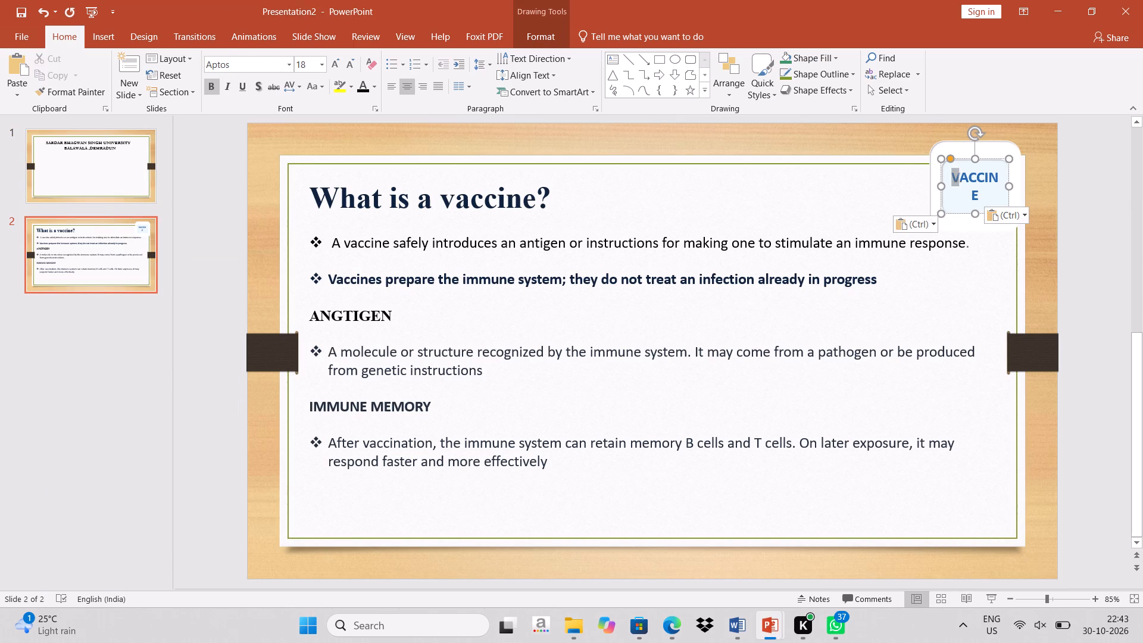
{"action": "left_click_drag", "start_coordinate": [964, 187], "coordinate": [979, 198]}
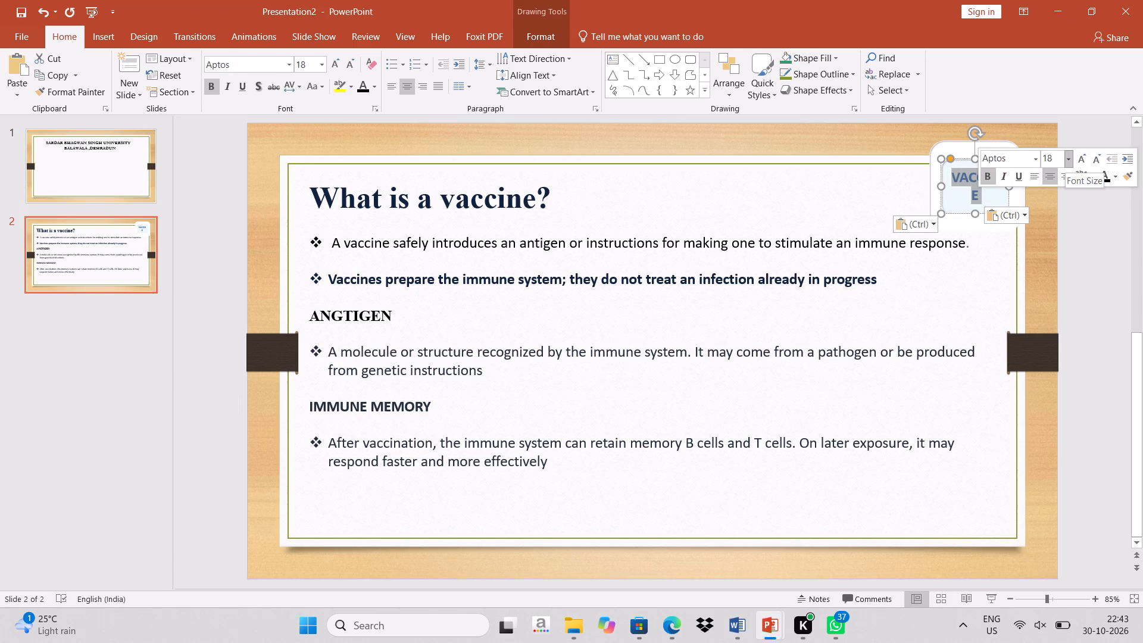
{"action": "left_click", "coordinate": [1066, 159]}
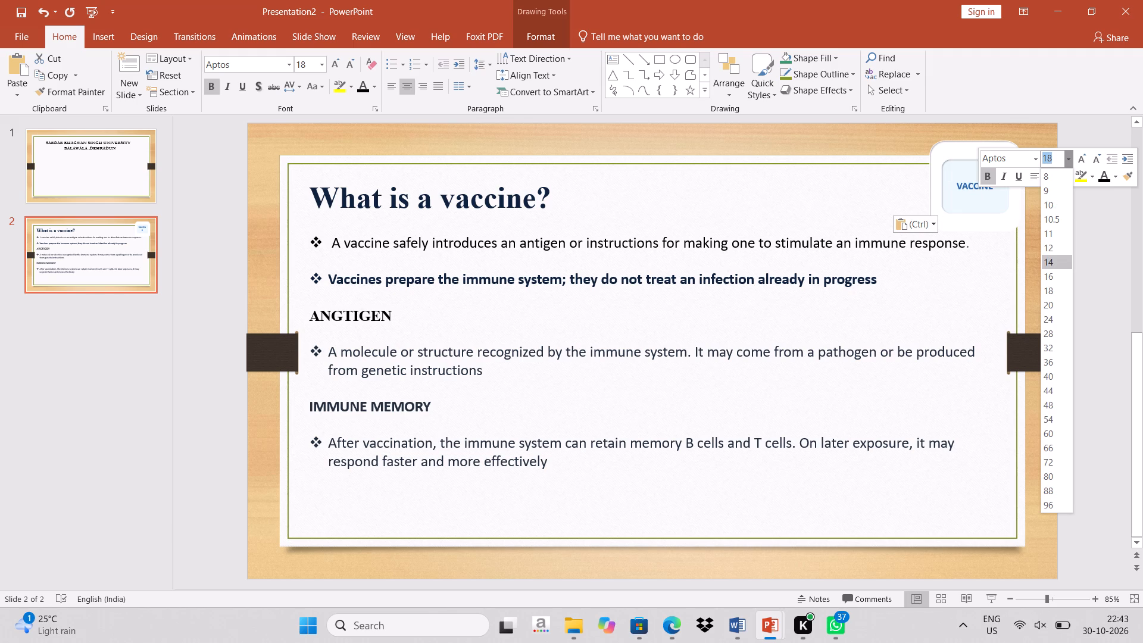
{"action": "left_click", "coordinate": [1053, 261]}
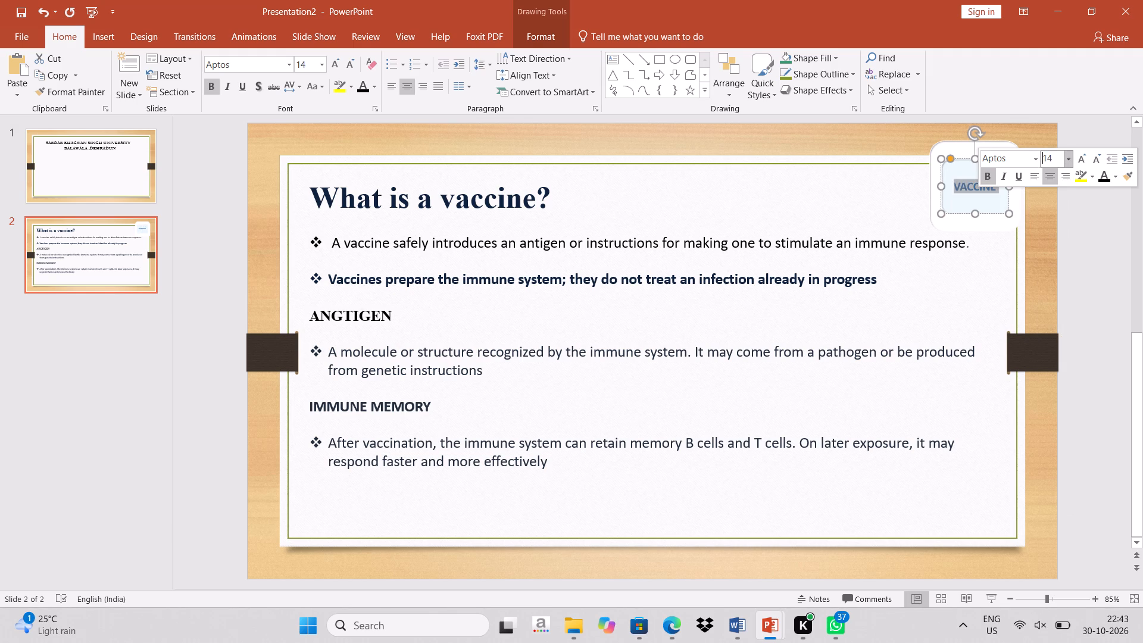
{"action": "left_click", "coordinate": [946, 279]}
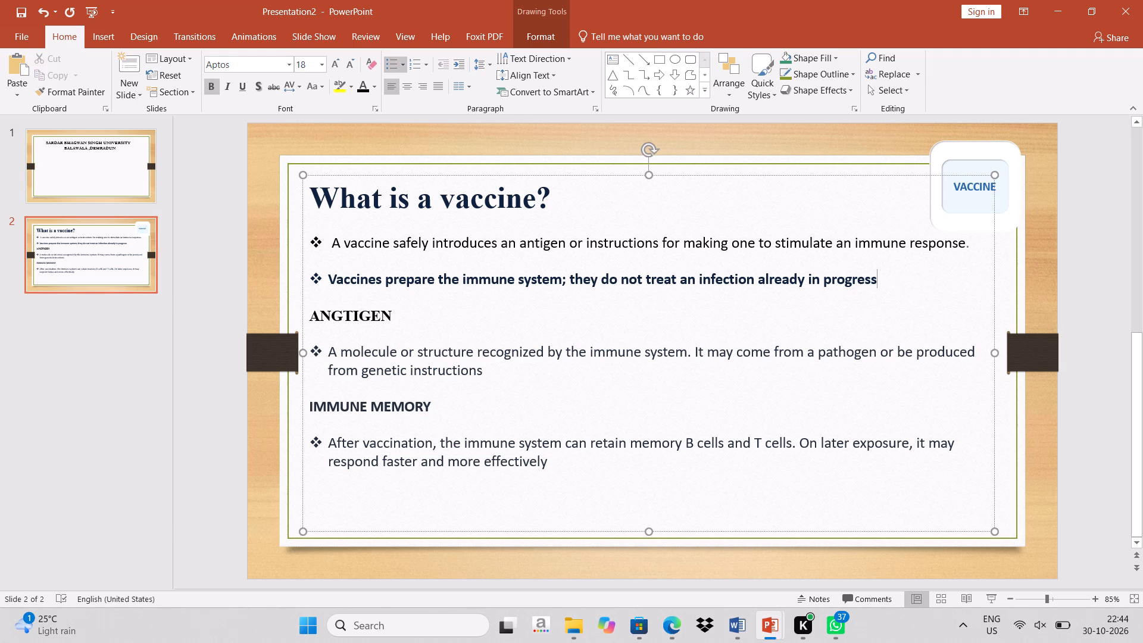
{"action": "left_click", "coordinate": [886, 204]}
{"action": "left_click", "coordinate": [855, 132]}
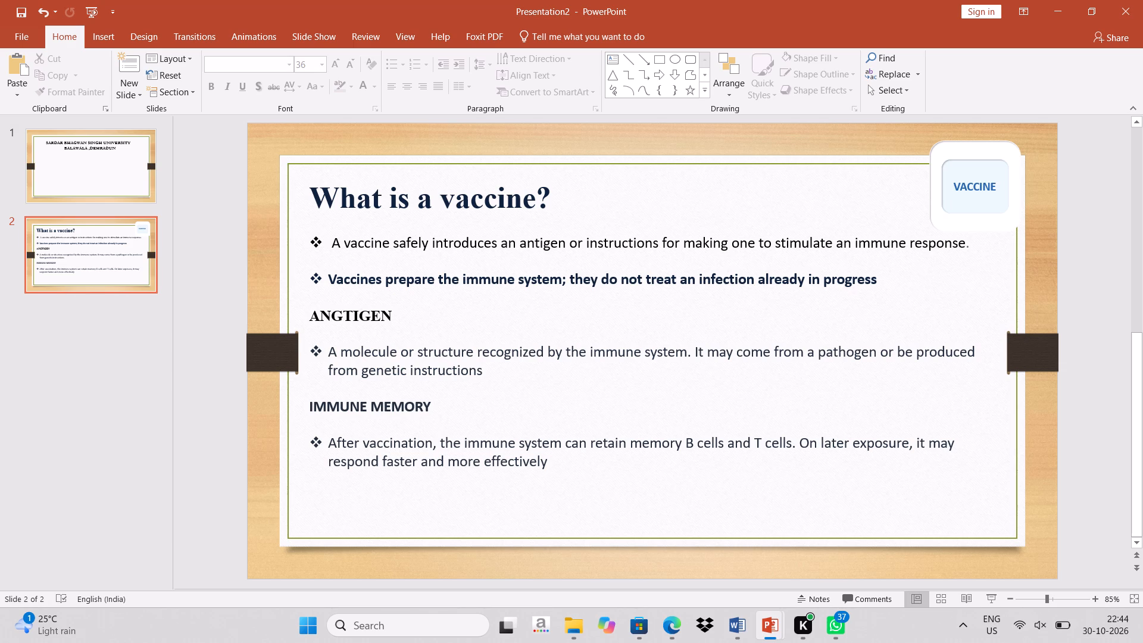
Add a new slide with the Blank layout after slide 2.
{"action": "left_click", "coordinate": [128, 93]}
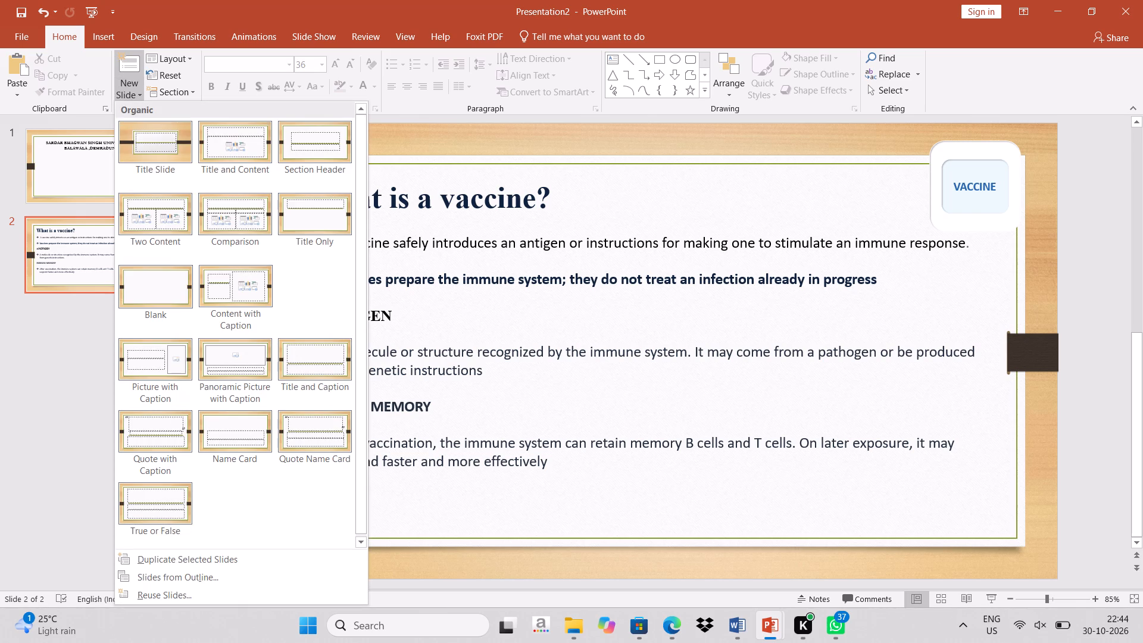
{"action": "left_click", "coordinate": [140, 279]}
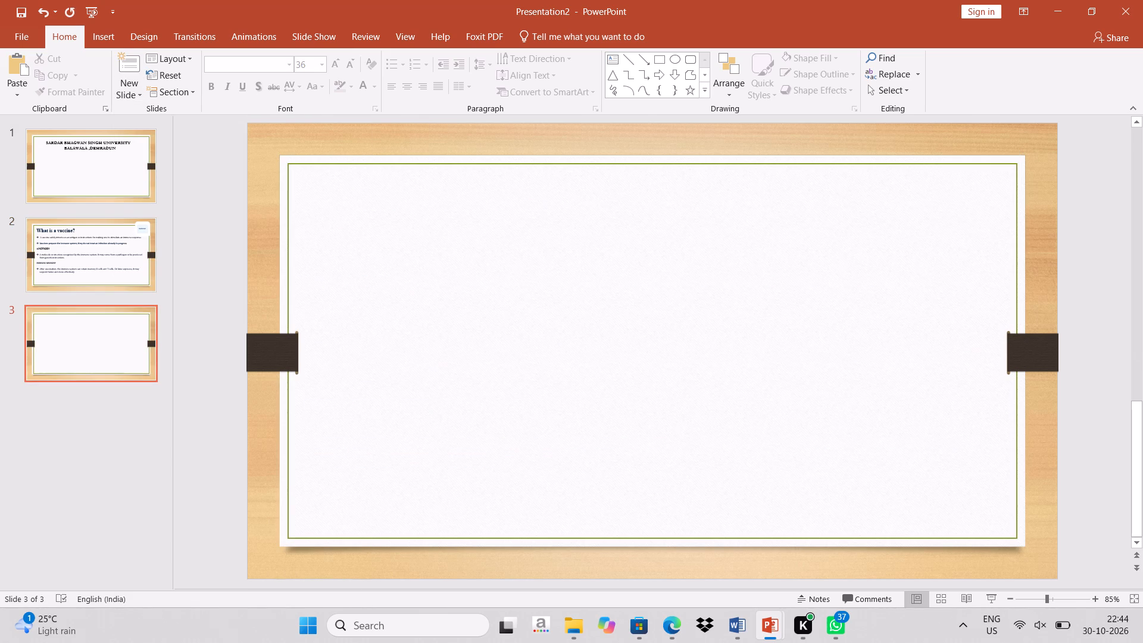
Insert a text box near the upper-left corner of the blank slide 3.
{"action": "left_click", "coordinate": [104, 30]}
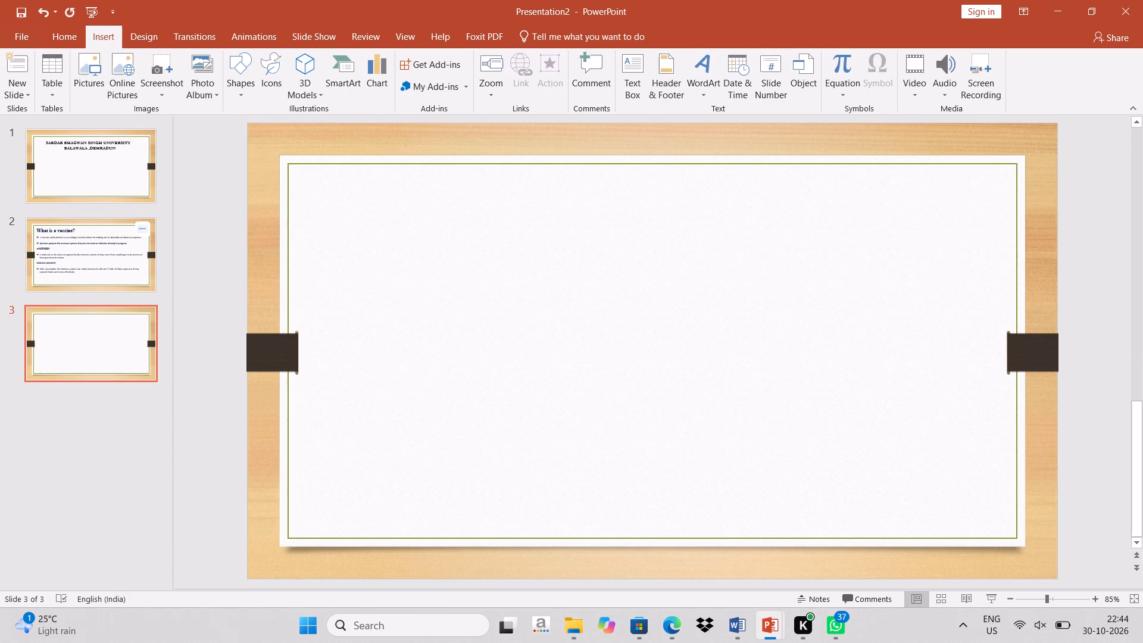
{"action": "left_click", "coordinate": [630, 70]}
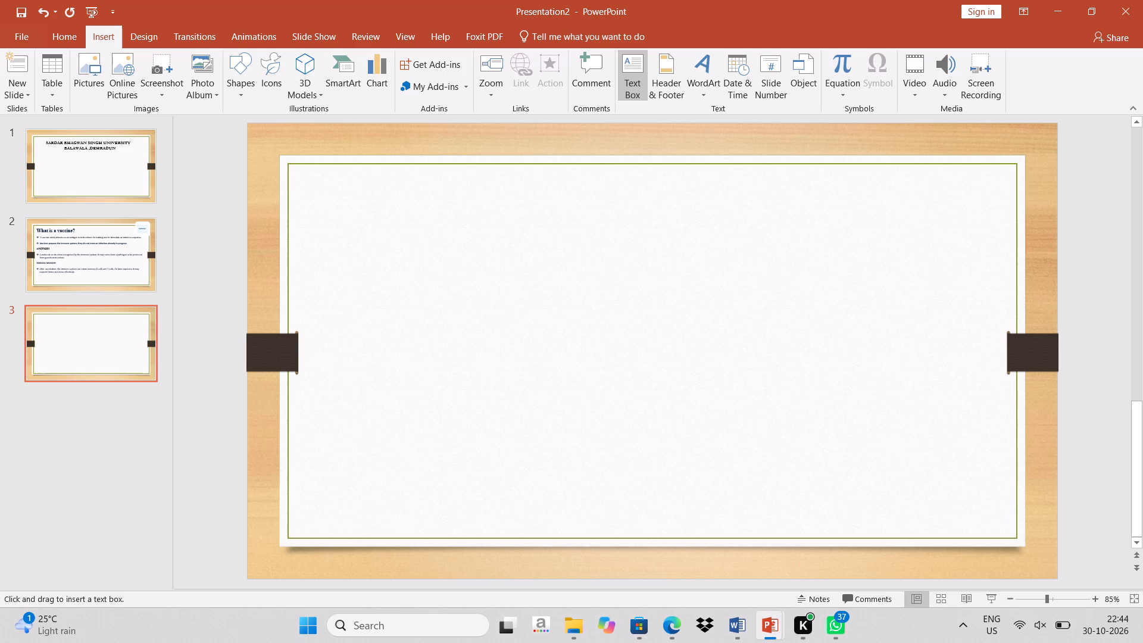
{"action": "left_click", "coordinate": [334, 205]}
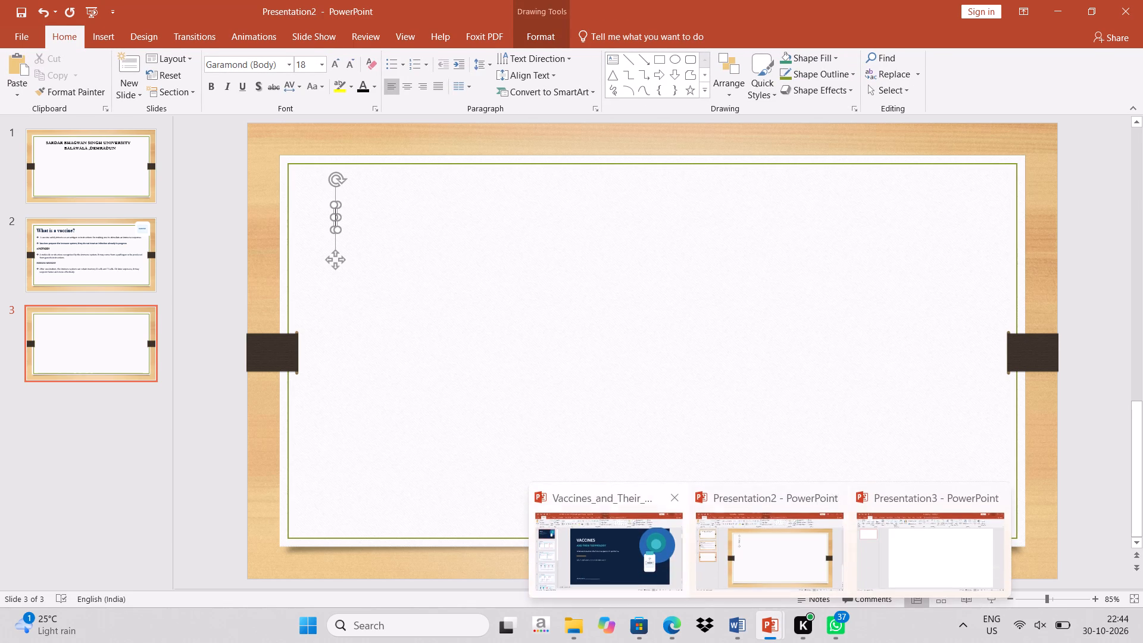
Copy the heading "How does vaccination work?" from slide 4 of the vaccine technology deck and return to Presentation2.
{"action": "left_click", "coordinate": [632, 543]}
{"action": "left_click", "coordinate": [86, 322]}
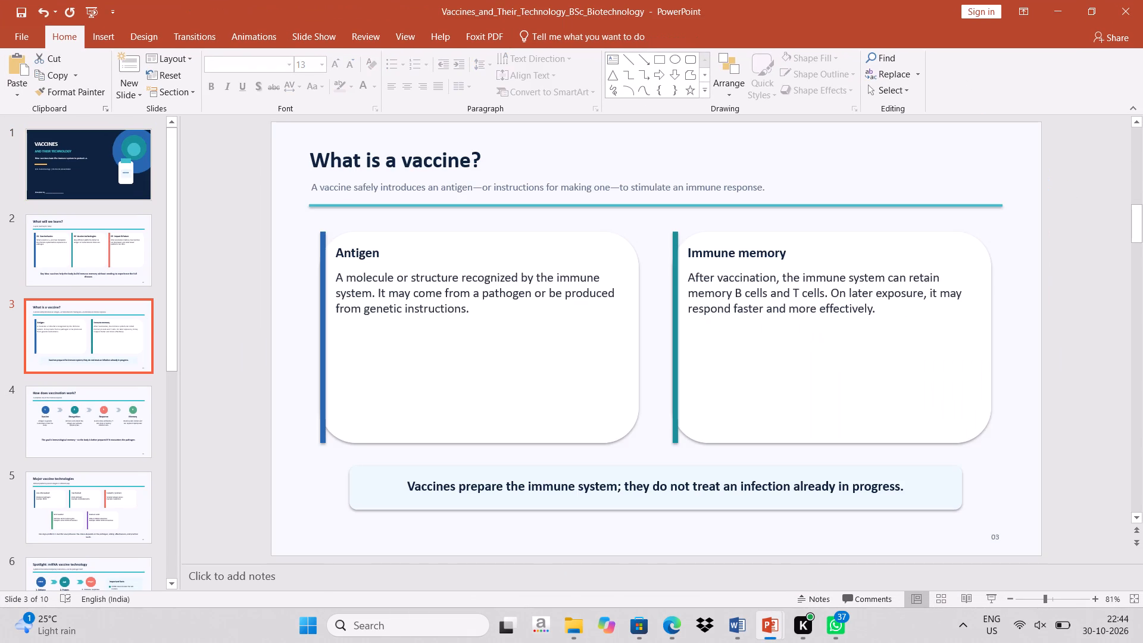
{"action": "left_click", "coordinate": [92, 423]}
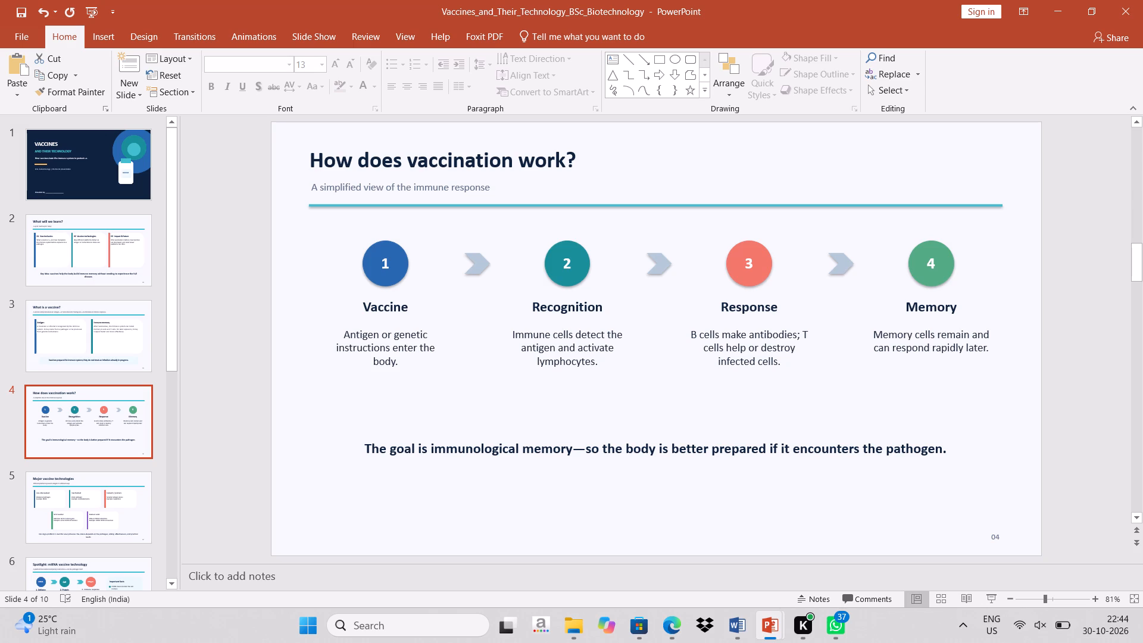
{"action": "left_click_drag", "start_coordinate": [312, 161], "coordinate": [614, 221]}
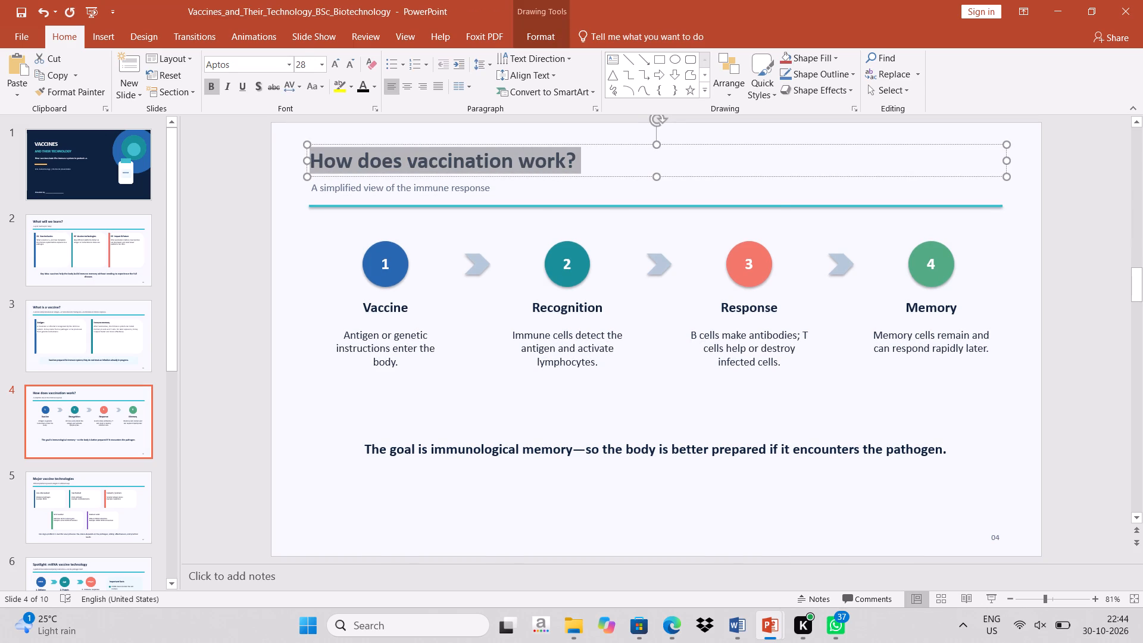
{"action": "left_click_drag", "start_coordinate": [614, 221], "coordinate": [619, 221]}
{"action": "key", "text": "ctrl+c"}
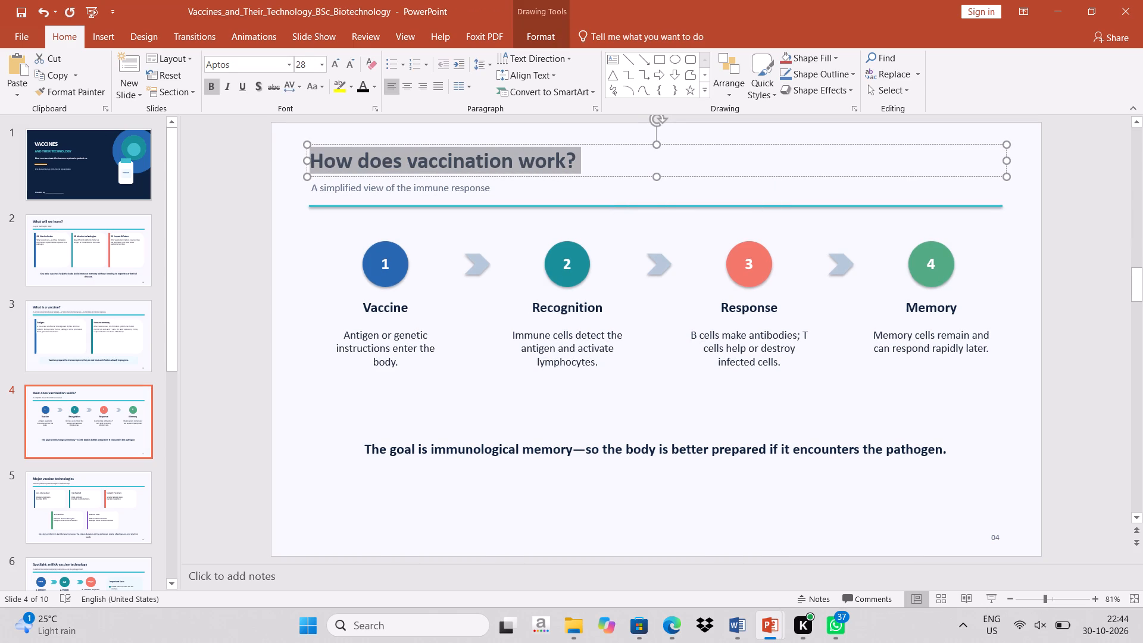
{"action": "left_click", "coordinate": [1053, 4]}
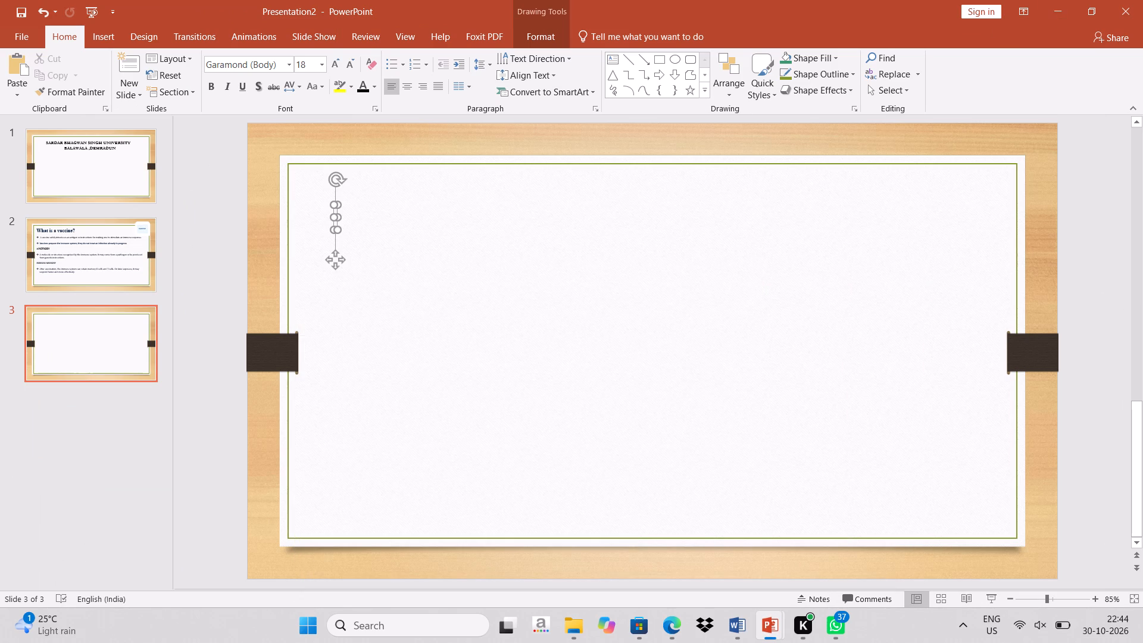
Move the slide 3 text box to the green frame's upper-left corner and widen it across most of the frame.
{"action": "left_click_drag", "start_coordinate": [342, 217], "coordinate": [424, 217]}
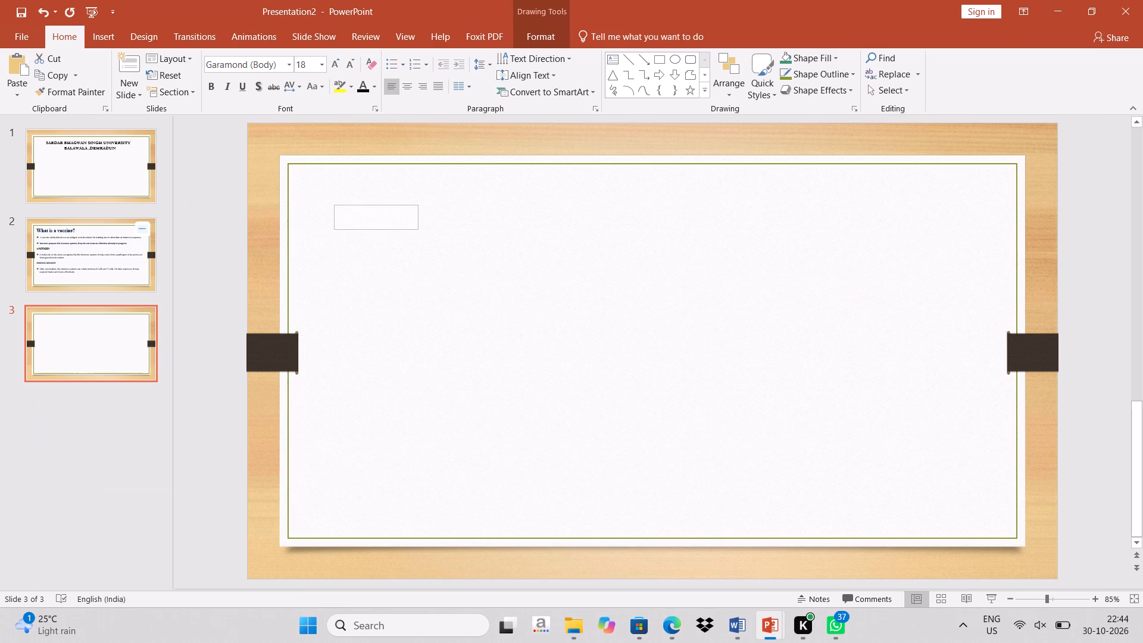
{"action": "left_click_drag", "start_coordinate": [424, 217], "coordinate": [438, 220]}
{"action": "left_click_drag", "start_coordinate": [343, 204], "coordinate": [314, 178]}
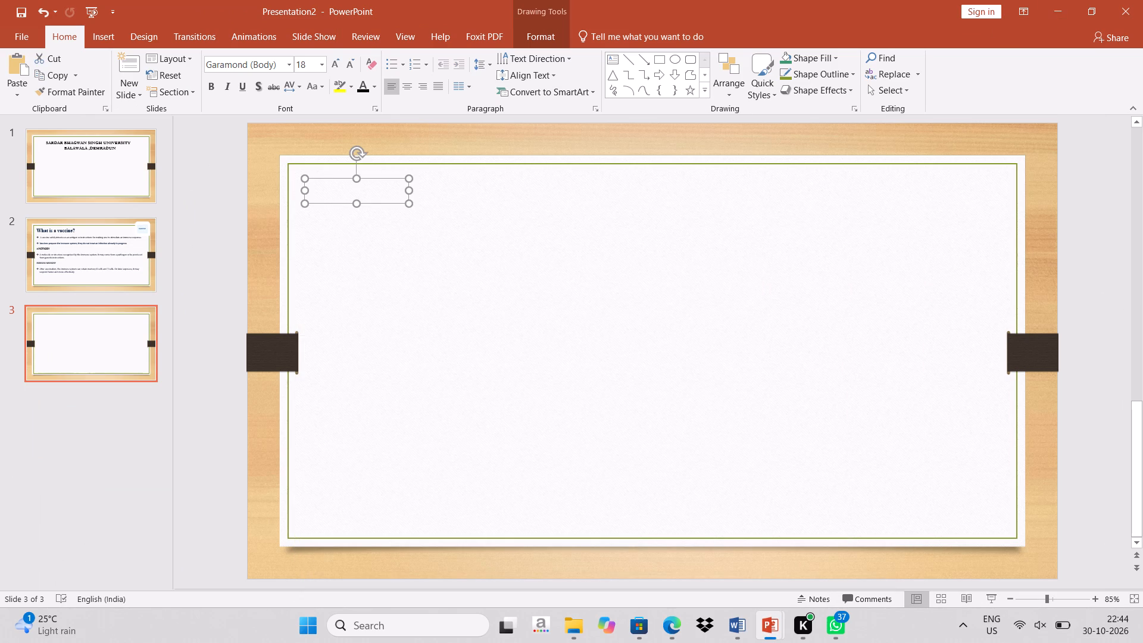
{"action": "left_click_drag", "start_coordinate": [412, 192], "coordinate": [501, 196]}
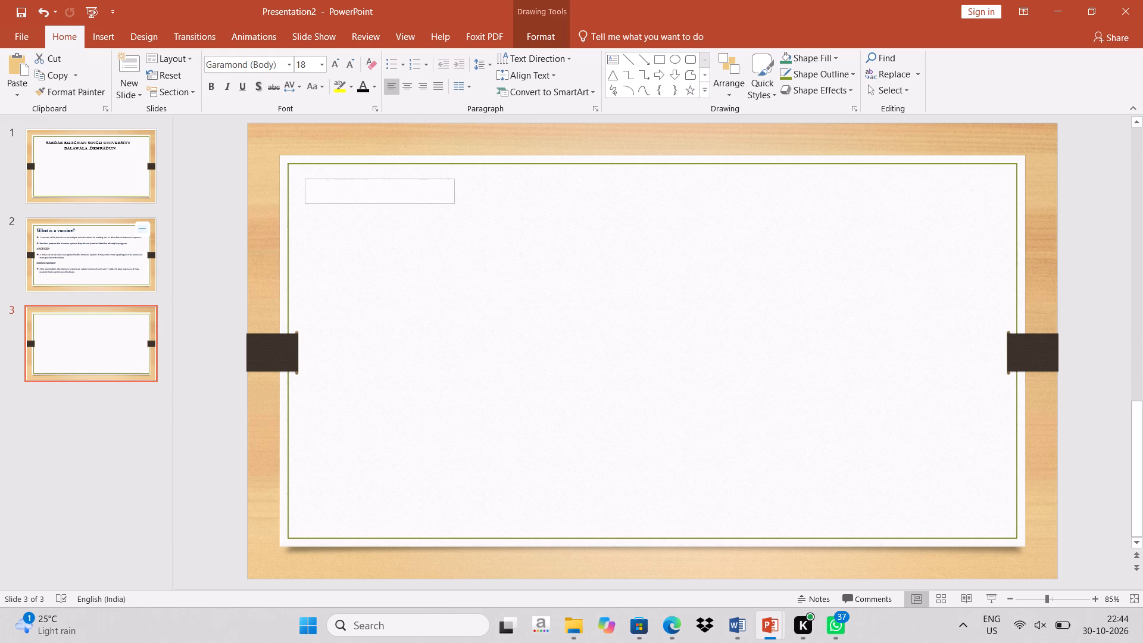
{"action": "left_click_drag", "start_coordinate": [501, 196], "coordinate": [948, 245]}
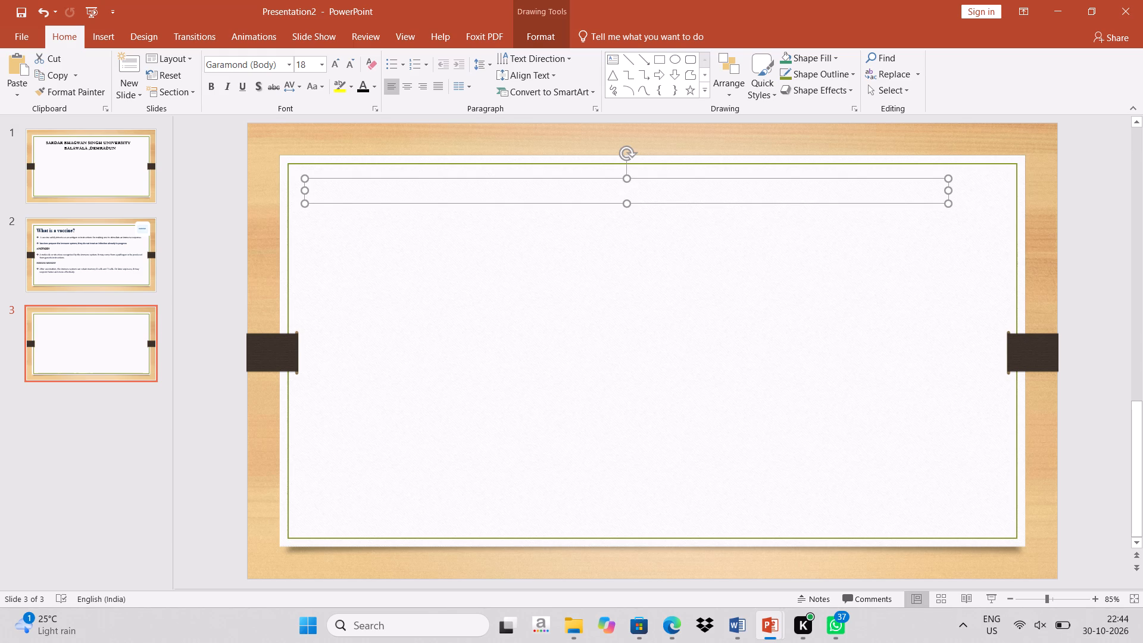
Paste the heading "How does vaccination work?" into the slide 3 text box.
{"action": "left_click", "coordinate": [403, 192]}
{"action": "left_click", "coordinate": [403, 192]}
{"action": "triple_click", "coordinate": [380, 186]}
{"action": "key", "text": "ctrl+v"}
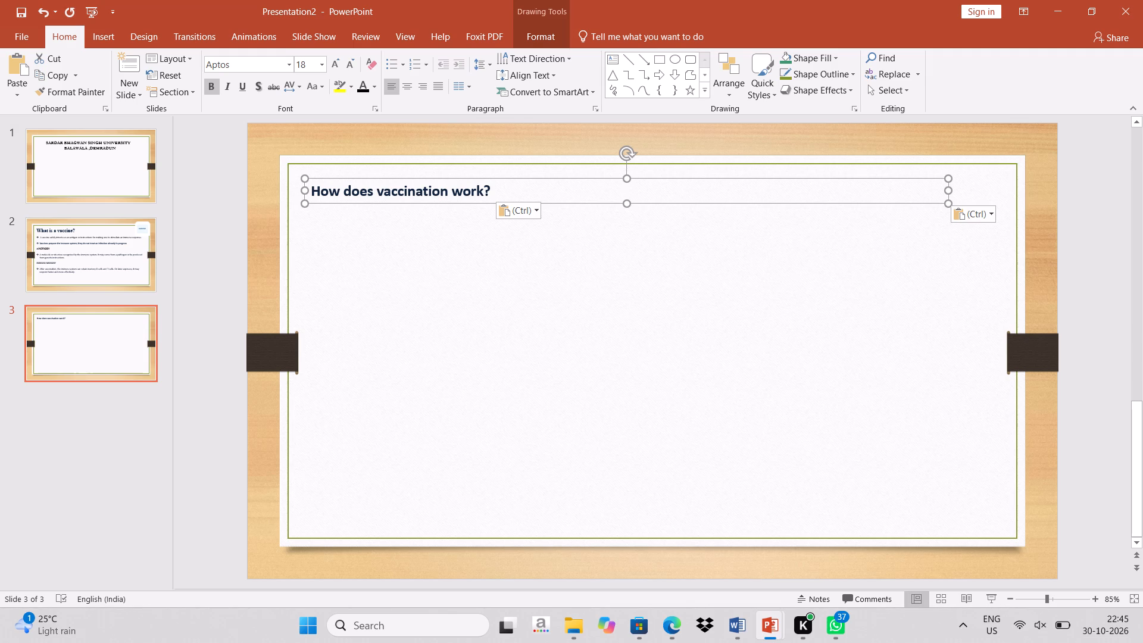
Format the heading "How does vaccination work?" on slide 3 in Times New Roman, size 28.
{"action": "left_click_drag", "start_coordinate": [316, 192], "coordinate": [492, 200]}
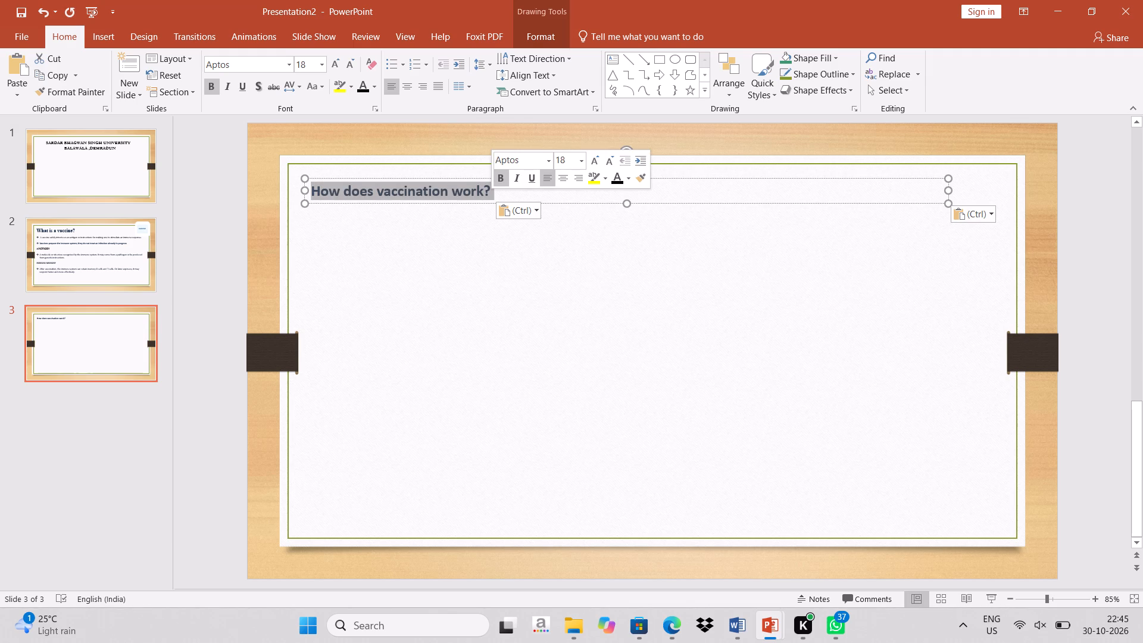
{"action": "left_click", "coordinate": [549, 160]}
{"action": "type", "text": "TIMES"}
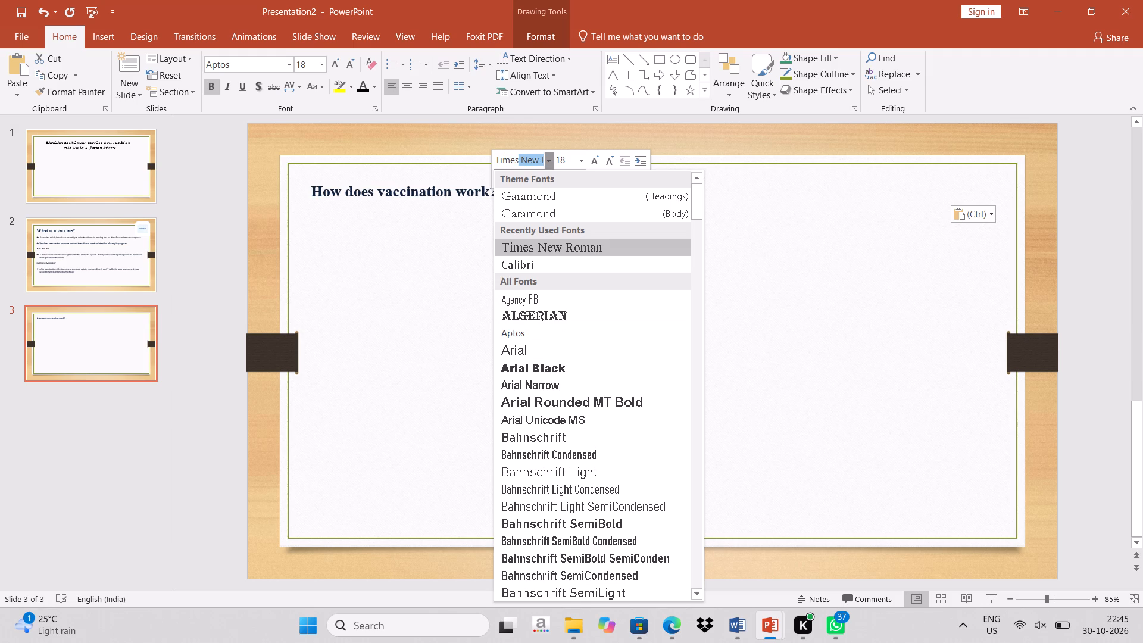
{"action": "key", "text": "Return"}
{"action": "left_click", "coordinate": [583, 161]}
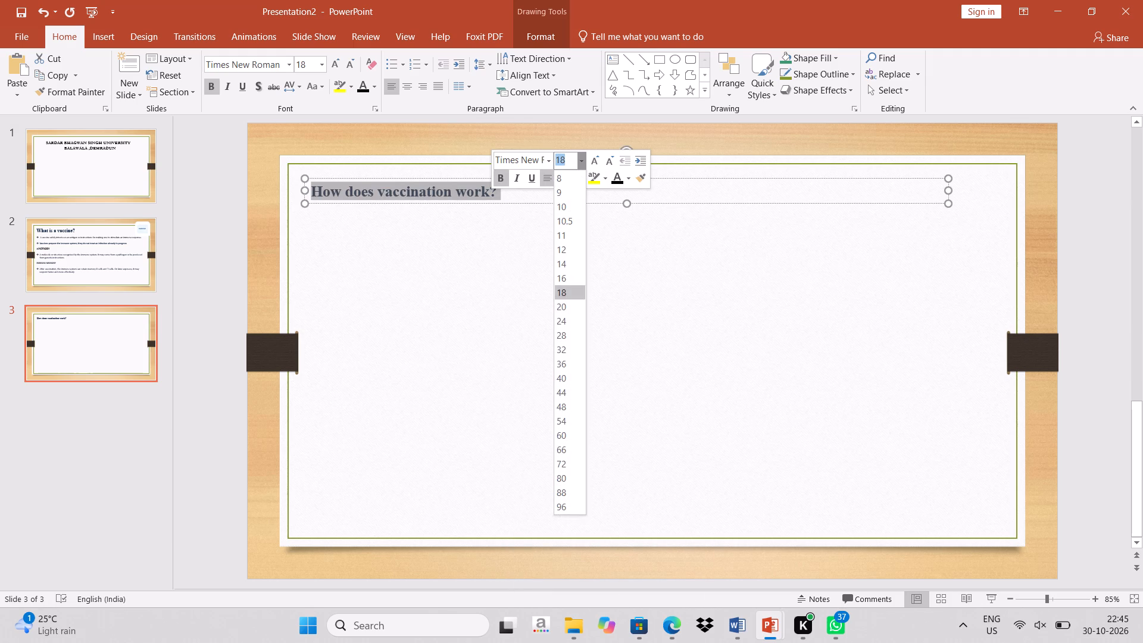
{"action": "left_click", "coordinate": [566, 336]}
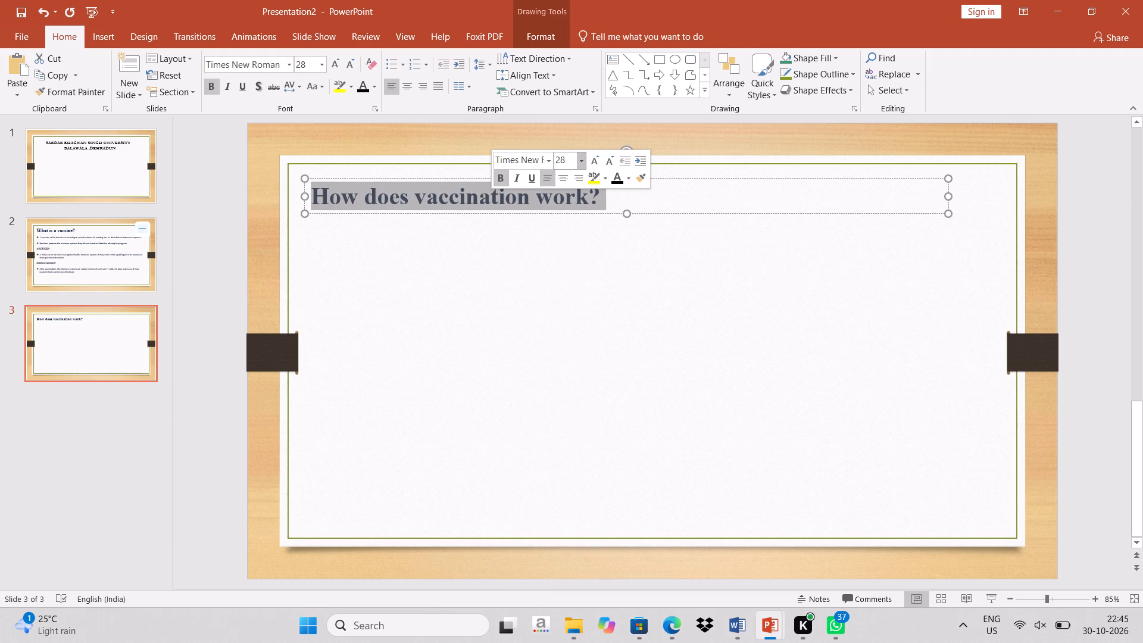
Set the font size of the slide 3 heading to 24.
{"action": "left_click", "coordinate": [579, 160]}
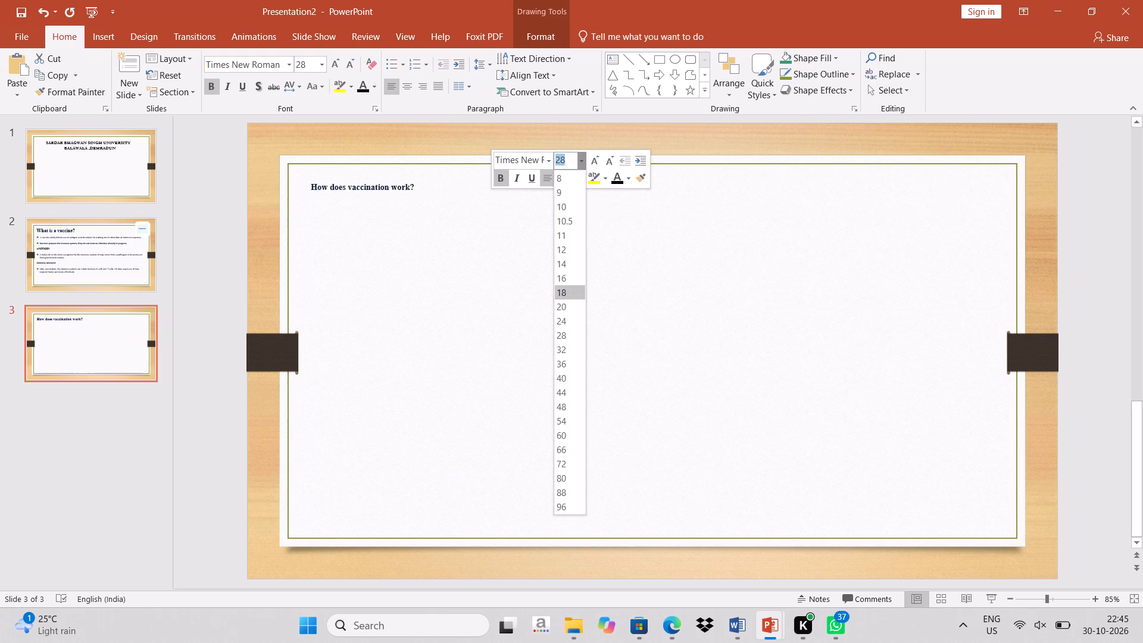
{"action": "left_click", "coordinate": [567, 322]}
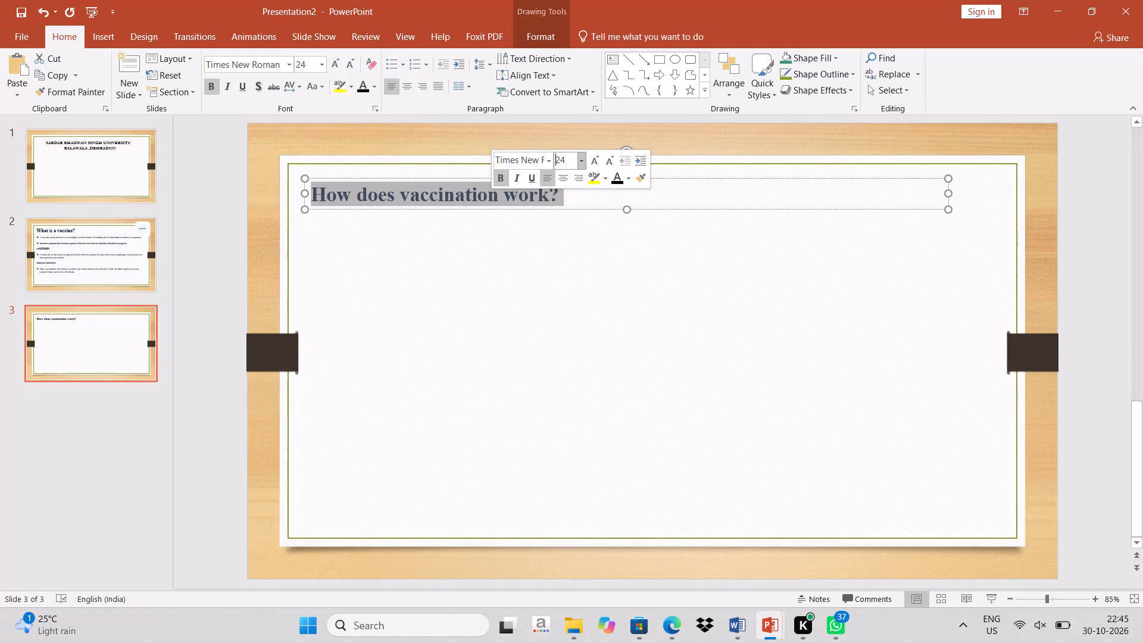
{"action": "left_click", "coordinate": [593, 220]}
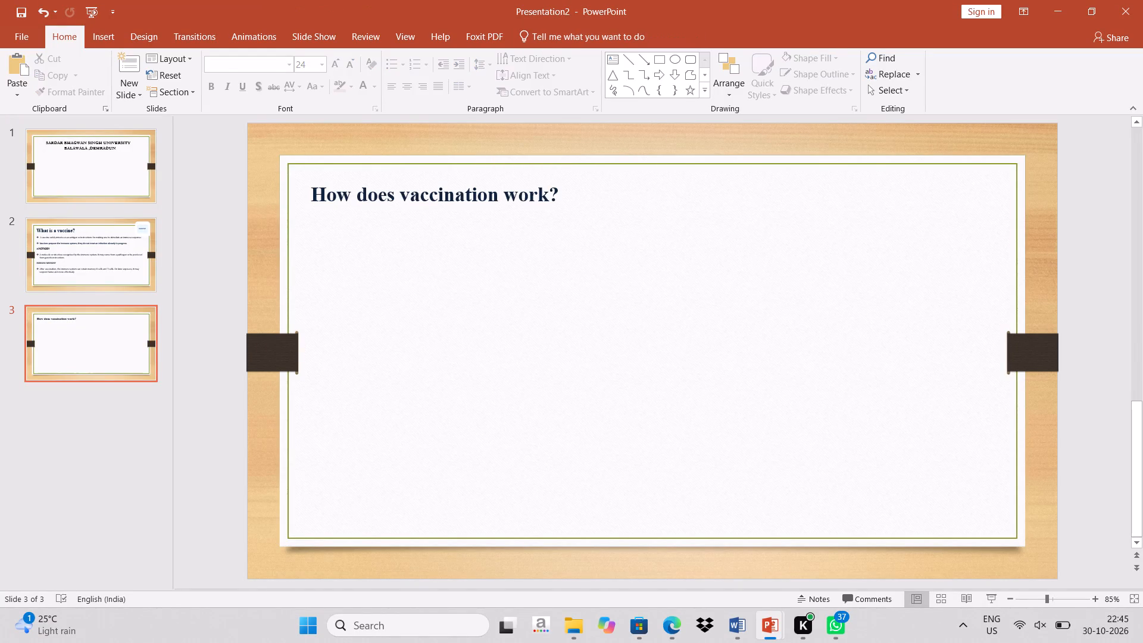
Remove the question mark from the end of the slide 3 heading.
{"action": "left_click", "coordinate": [578, 194]}
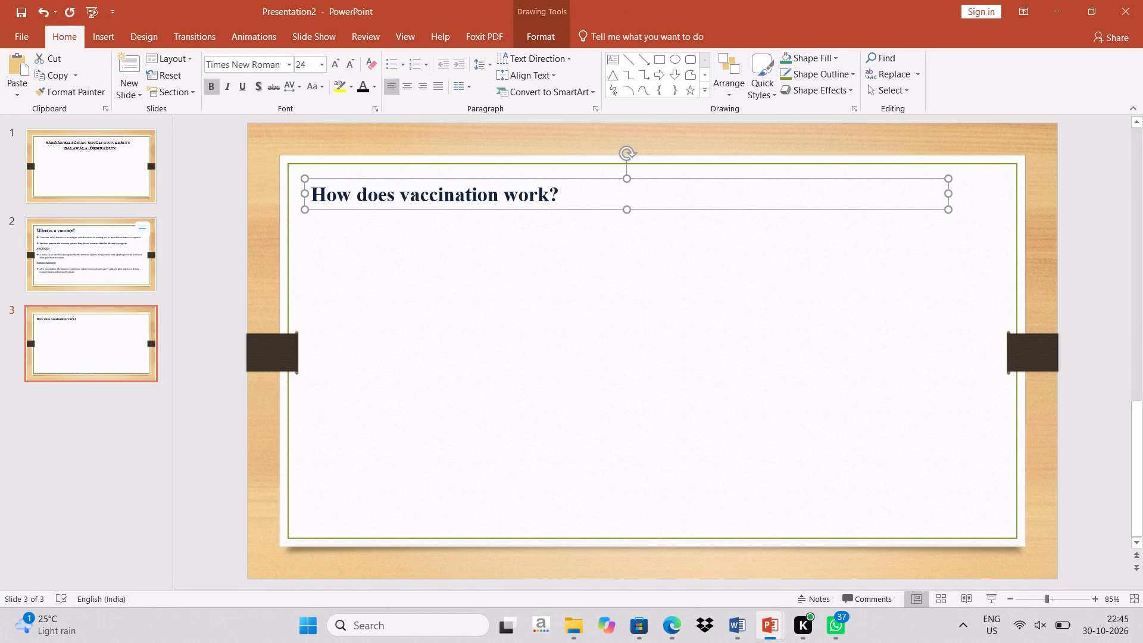
{"action": "left_click", "coordinate": [578, 194]}
{"action": "double_click", "coordinate": [571, 195]}
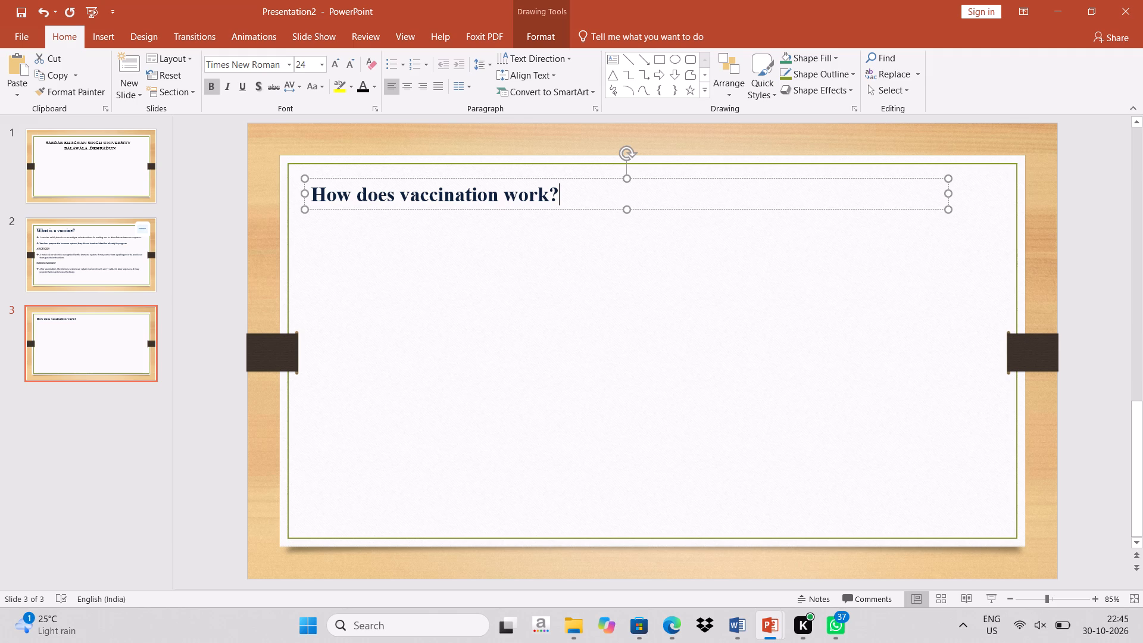
{"action": "key", "text": "BackSpace"}
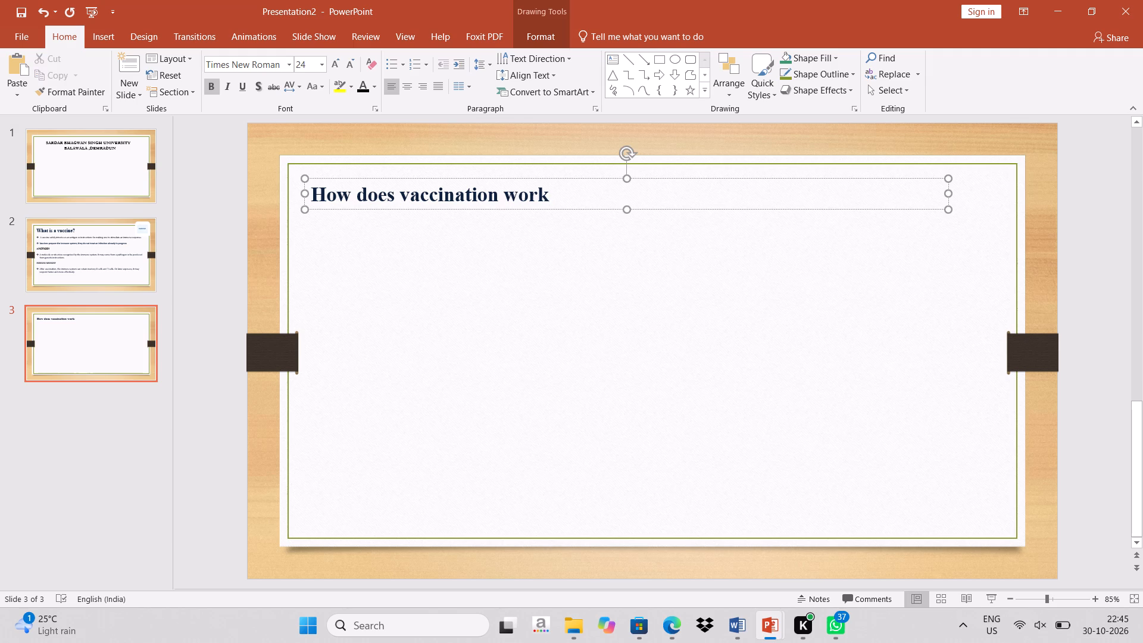
Capitalize the remaining words of the slide 3 heading so it reads "How Does Vaccination Work".
{"action": "left_click", "coordinate": [367, 196]}
{"action": "key", "text": "BackSpace"}
{"action": "key", "text": "d"}
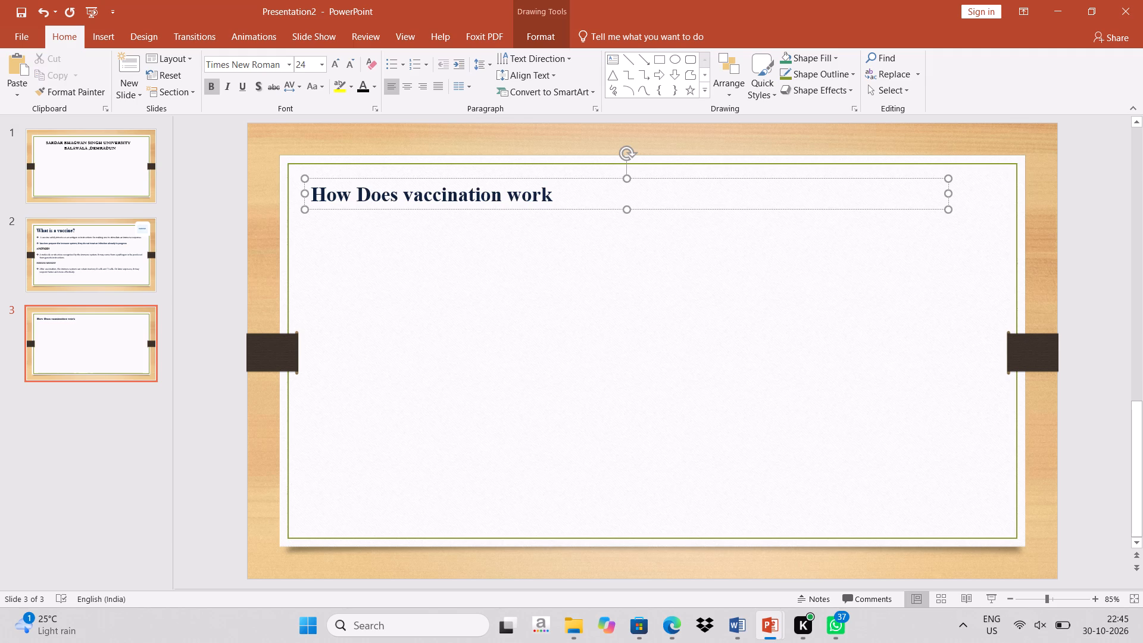
{"action": "key", "text": "Right"}
{"action": "key", "text": "Right"}
{"action": "key", "text": "Right"}
{"action": "key", "text": "Right"}
{"action": "key", "text": "Right"}
{"action": "key", "text": "Right"}
{"action": "key", "text": "Left"}
{"action": "key", "text": "BackSpace"}
{"action": "key", "text": "v"}
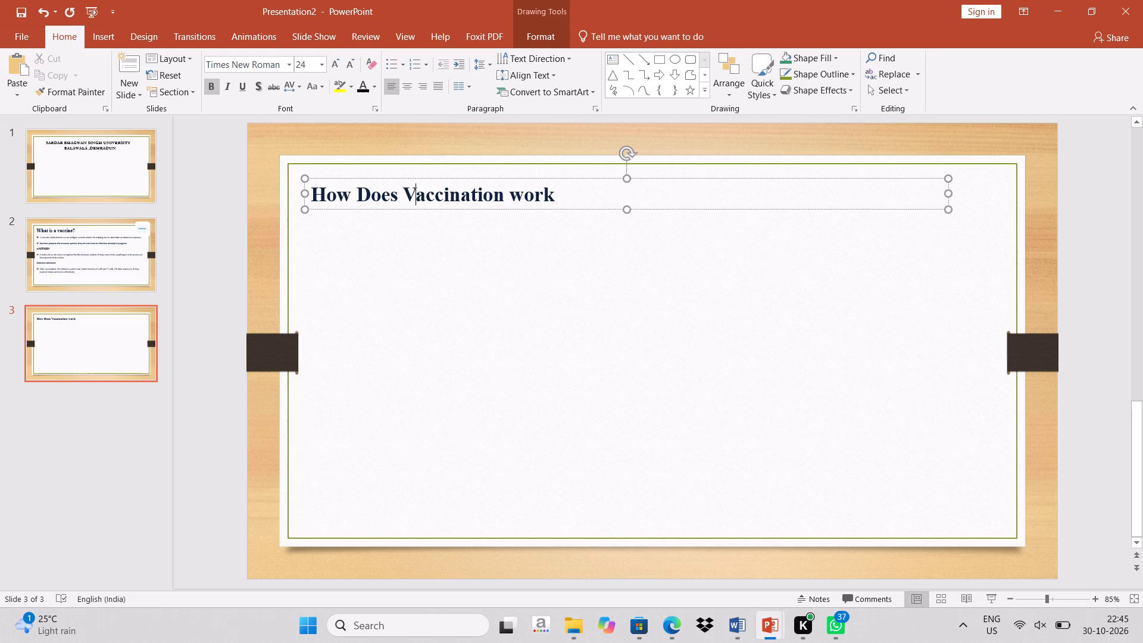
{"action": "key", "text": "Right"}
{"action": "key", "text": "Right"}
{"action": "key", "text": "Right"}
{"action": "key", "text": "Right"}
{"action": "key", "text": "Right"}
{"action": "key", "text": "Right"}
{"action": "key", "text": "Right"}
{"action": "key", "text": "Right"}
{"action": "key", "text": "Right"}
{"action": "key", "text": "Right"}
{"action": "key", "text": "Right"}
{"action": "key", "text": "Right"}
{"action": "key", "text": "BackSpace"}
{"action": "key", "text": "w"}
{"action": "key", "text": "Right"}
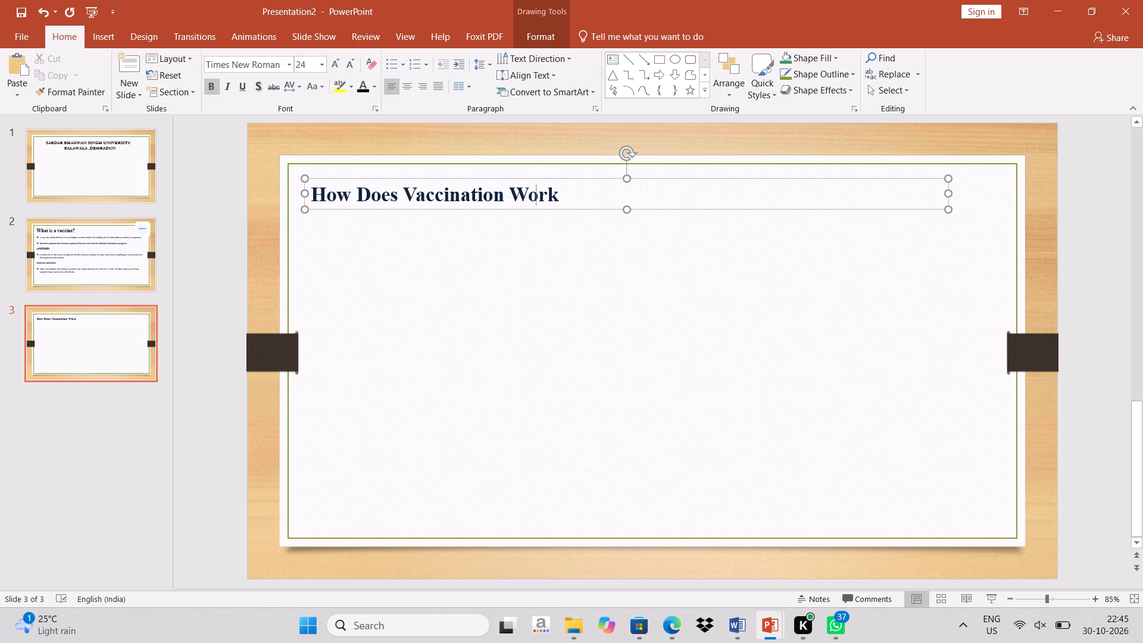
Add two line breaks after the slide 3 heading within its text box.
{"action": "key", "text": "Right"}
{"action": "key", "text": "Right"}
{"action": "key", "text": "Return"}
{"action": "key", "text": "Return"}
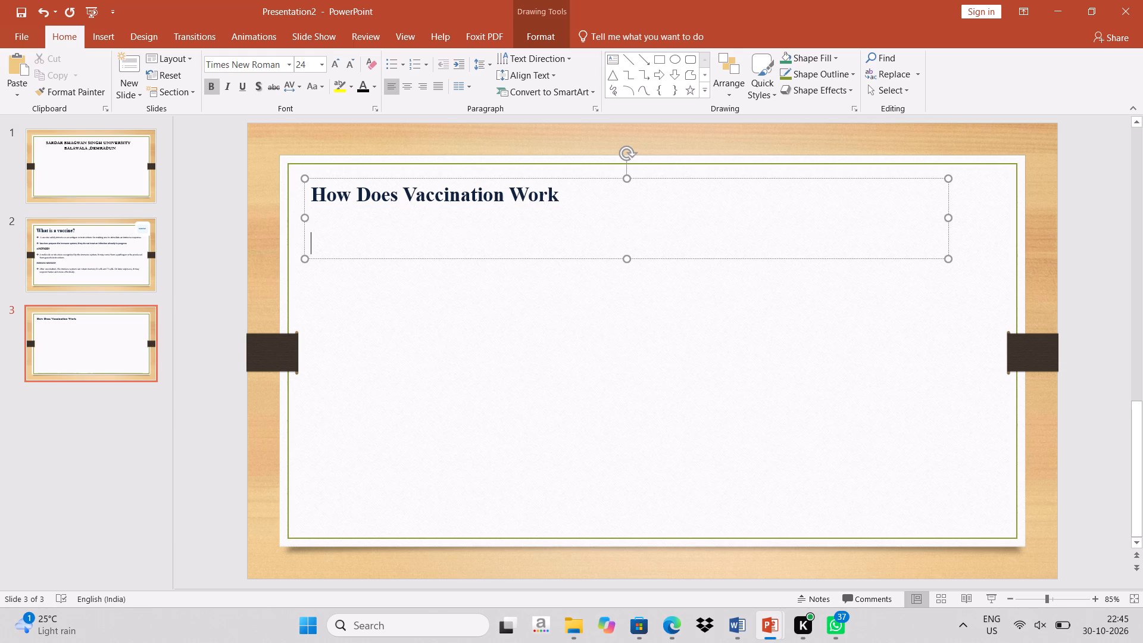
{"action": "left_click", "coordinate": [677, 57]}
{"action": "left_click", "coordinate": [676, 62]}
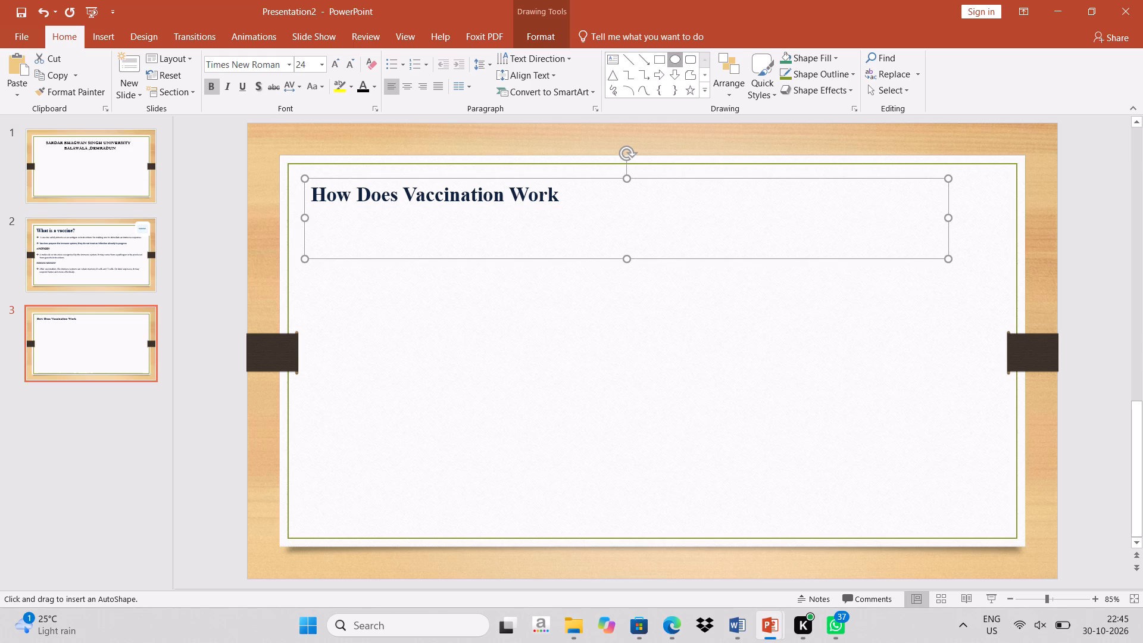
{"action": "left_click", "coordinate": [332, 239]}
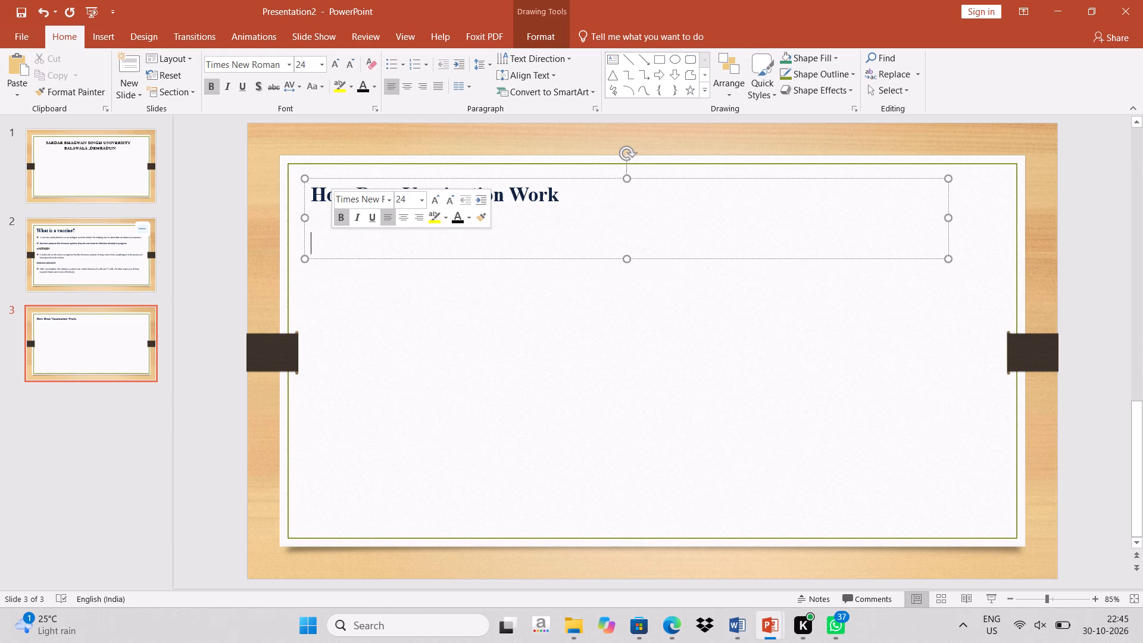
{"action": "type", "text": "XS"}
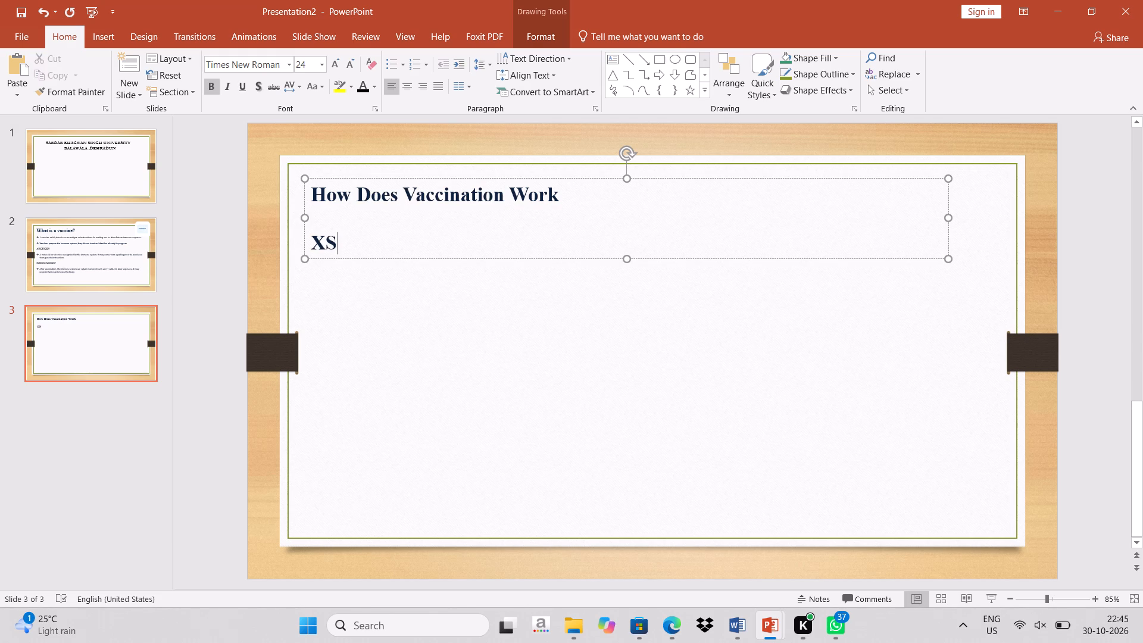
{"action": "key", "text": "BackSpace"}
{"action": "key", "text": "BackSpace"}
Draw an oval about 3.2 cm wide and 1.3 cm high below the slide 3 heading.
{"action": "left_click", "coordinate": [95, 37]}
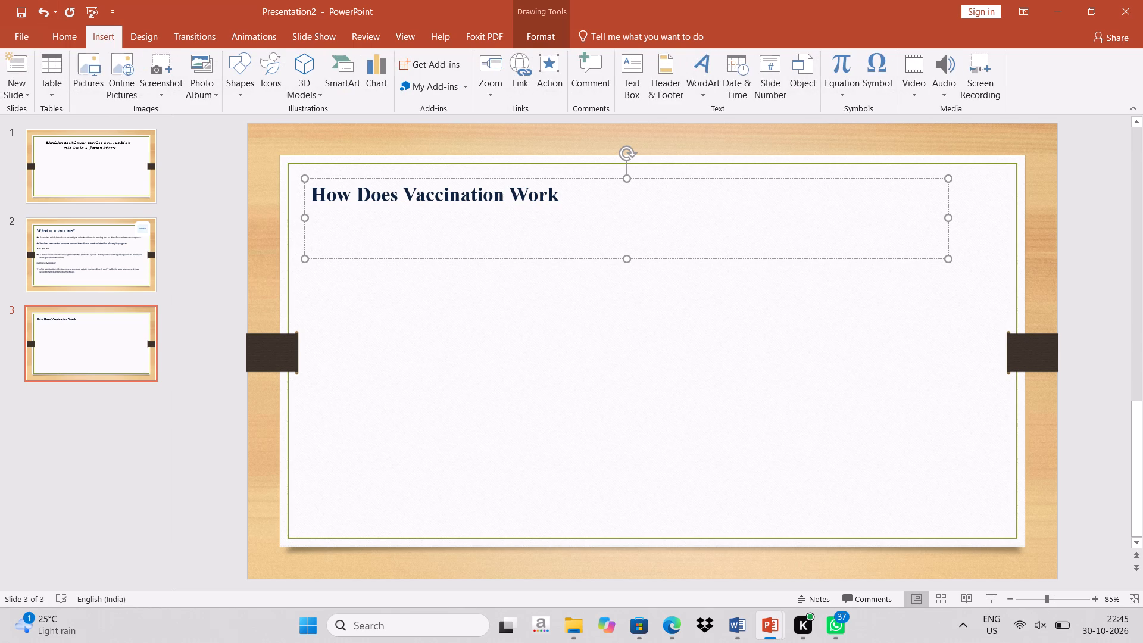
{"action": "left_click", "coordinate": [308, 89]}
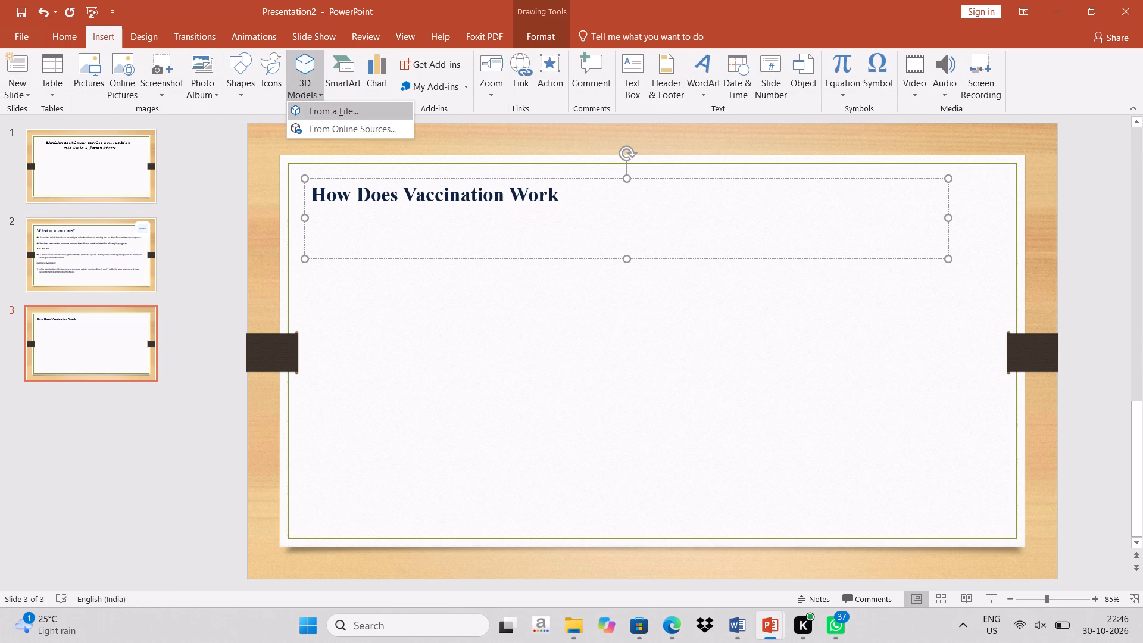
{"action": "left_click", "coordinate": [238, 88]}
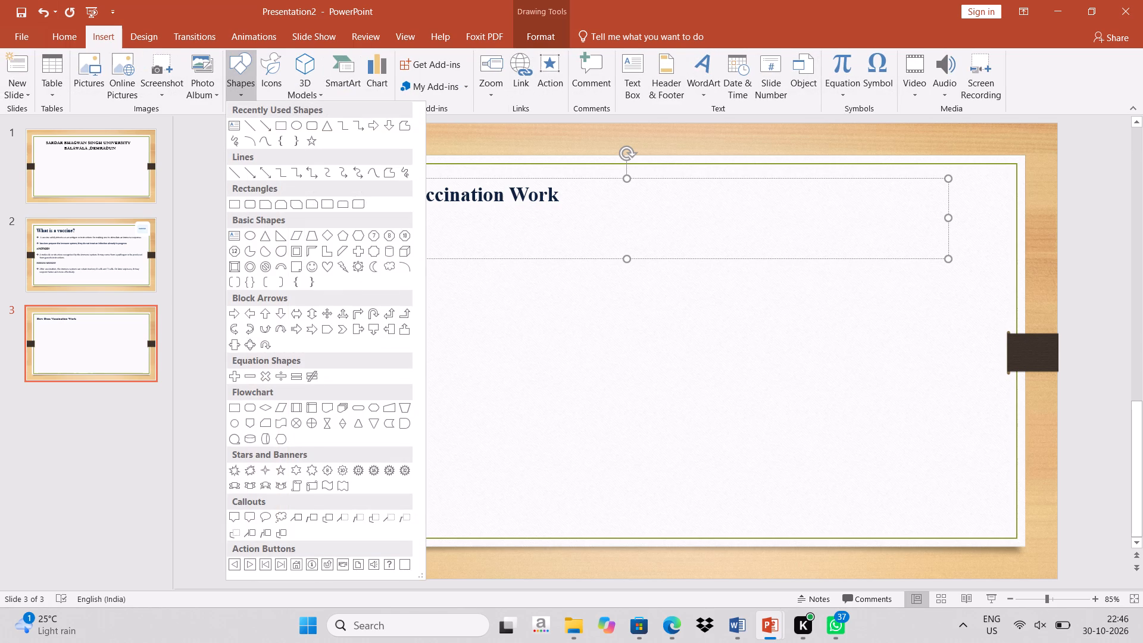
{"action": "left_click", "coordinate": [296, 129]}
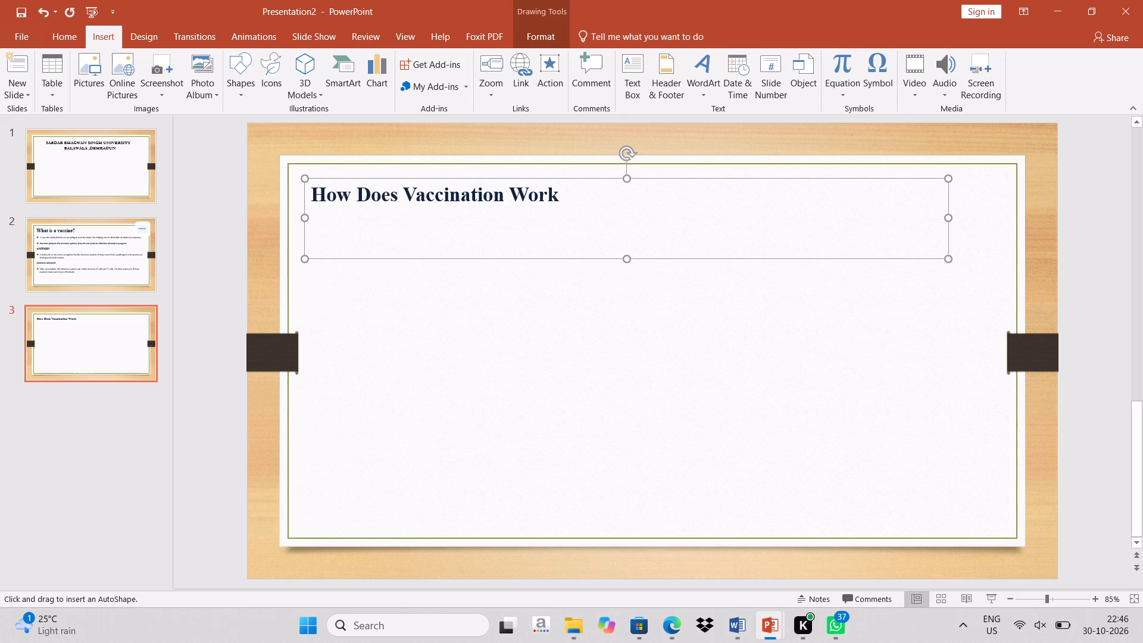
{"action": "left_click_drag", "start_coordinate": [333, 276], "coordinate": [321, 297]}
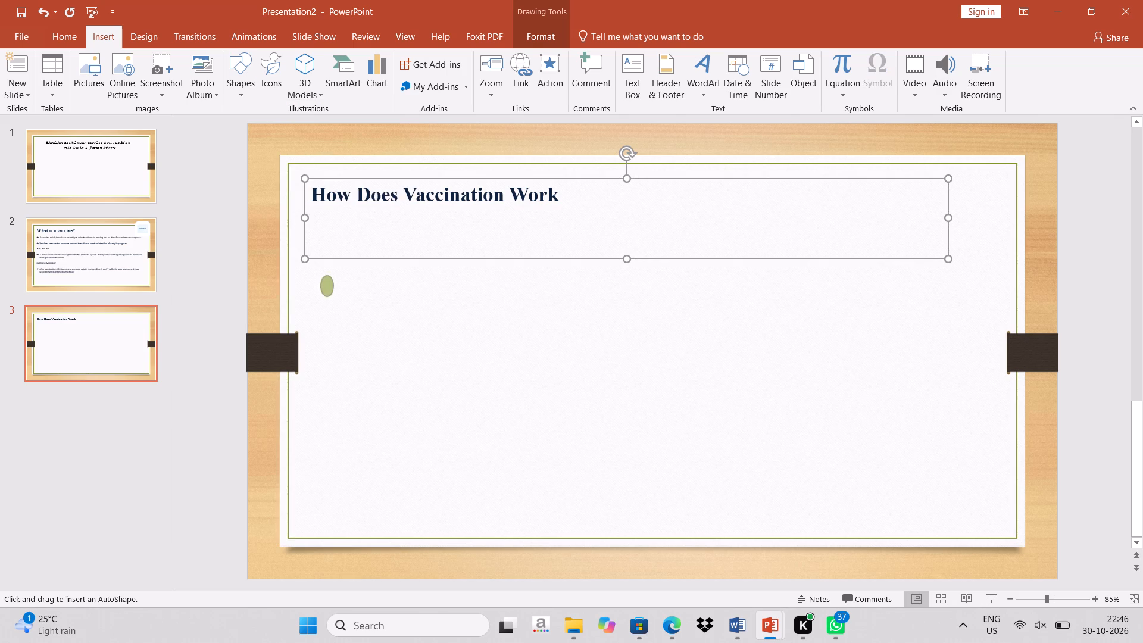
{"action": "left_click_drag", "start_coordinate": [321, 297], "coordinate": [411, 305]}
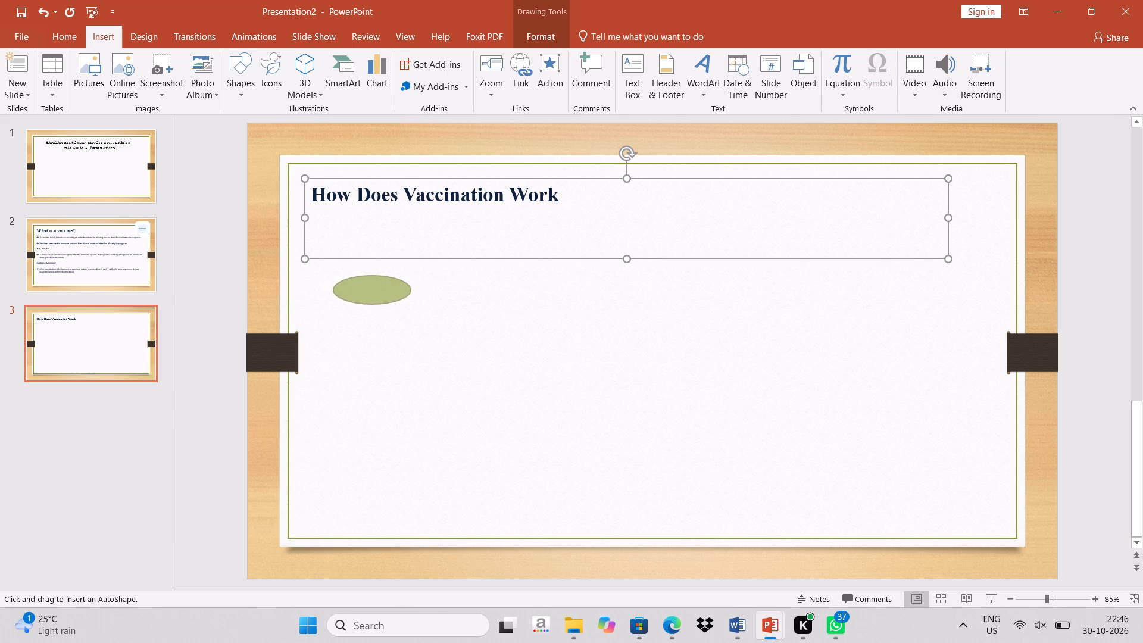
{"action": "left_click_drag", "start_coordinate": [411, 305], "coordinate": [409, 307]}
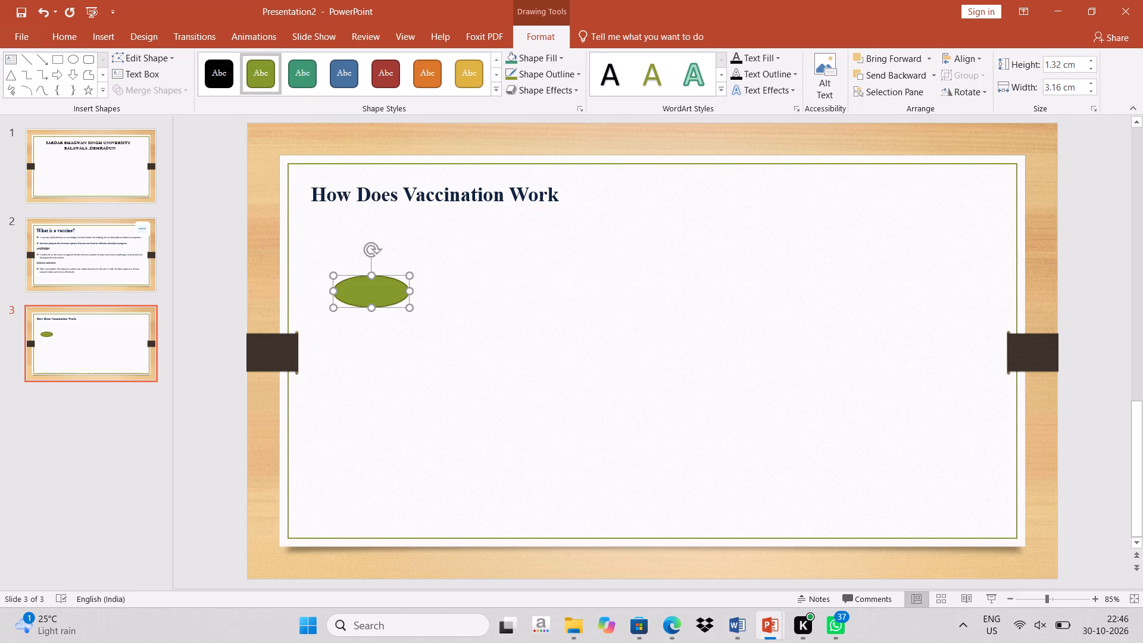
Reposition the oval just under the heading and resize it to about 2.2 cm high and 2 cm wide.
{"action": "left_click_drag", "start_coordinate": [380, 284], "coordinate": [361, 248]}
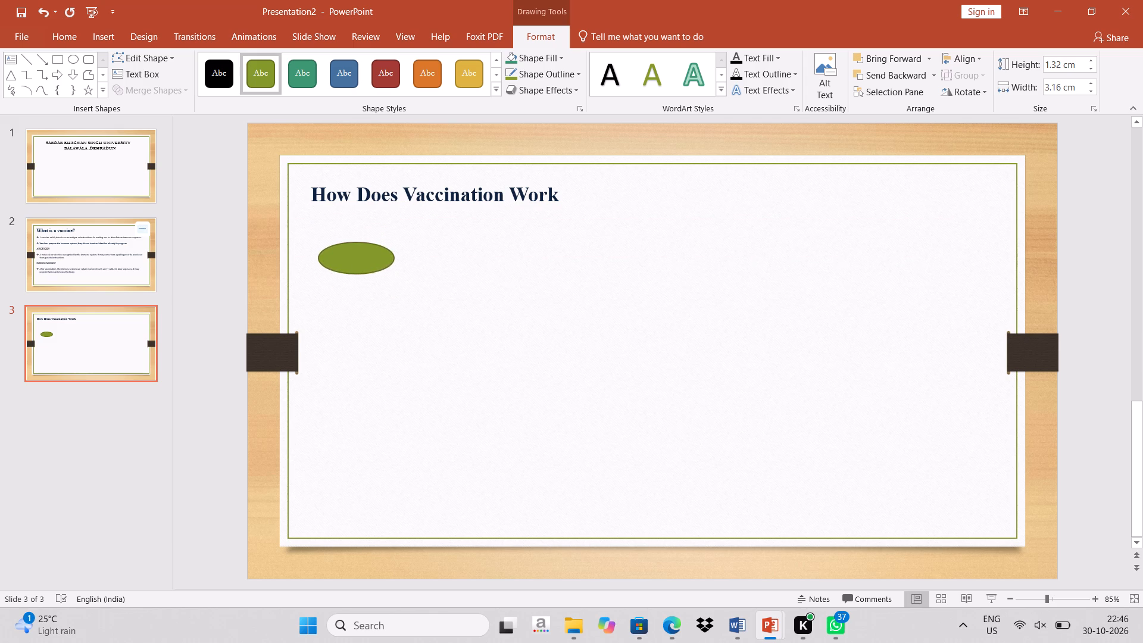
{"action": "left_click_drag", "start_coordinate": [361, 248], "coordinate": [360, 271]}
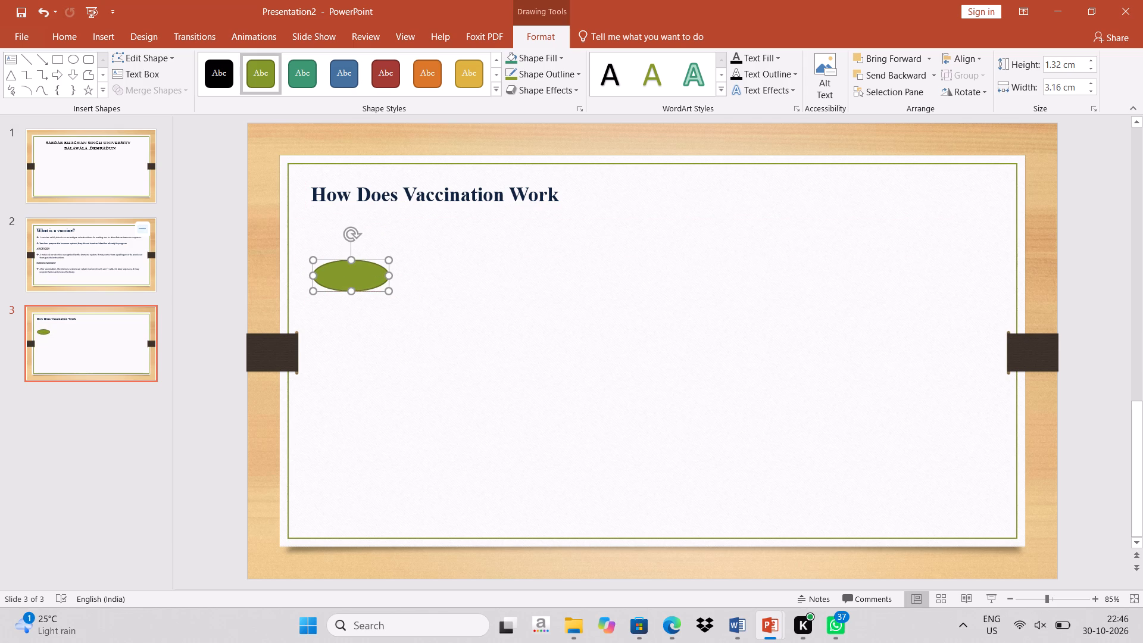
{"action": "left_click_drag", "start_coordinate": [353, 291], "coordinate": [354, 327]}
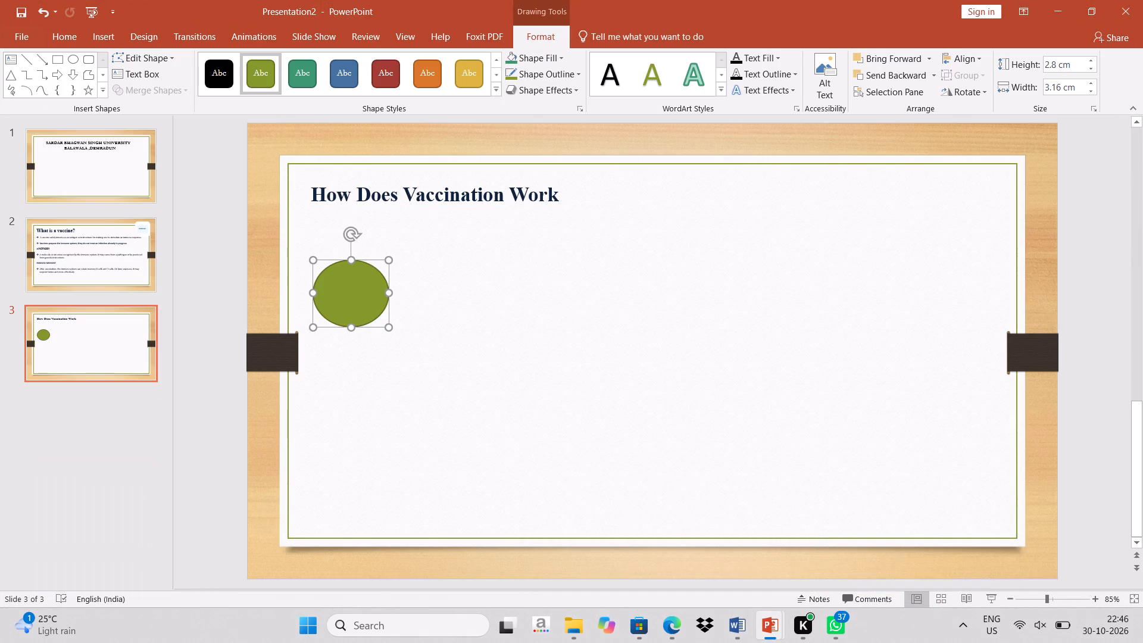
{"action": "left_click_drag", "start_coordinate": [348, 301], "coordinate": [348, 276]}
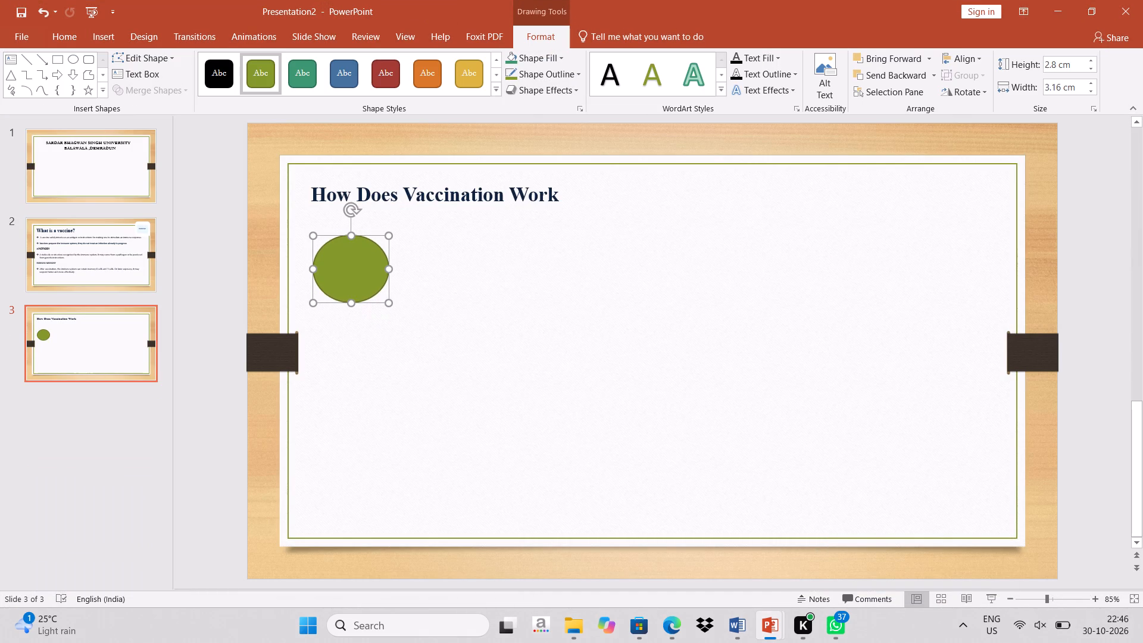
{"action": "left_click_drag", "start_coordinate": [352, 303], "coordinate": [352, 288]}
{"action": "left_click_drag", "start_coordinate": [315, 262], "coordinate": [342, 261]}
Enter the number 1 inside the oval on slide 3.
{"action": "left_click", "coordinate": [374, 267]}
{"action": "double_click", "coordinate": [374, 267]}
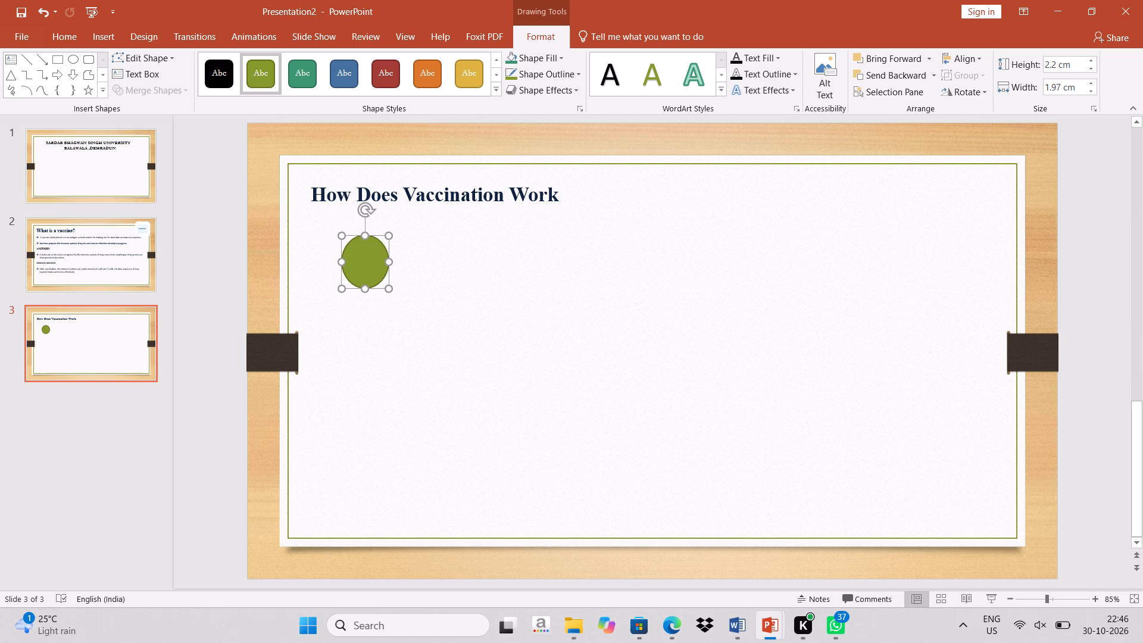
{"action": "key", "text": "1"}
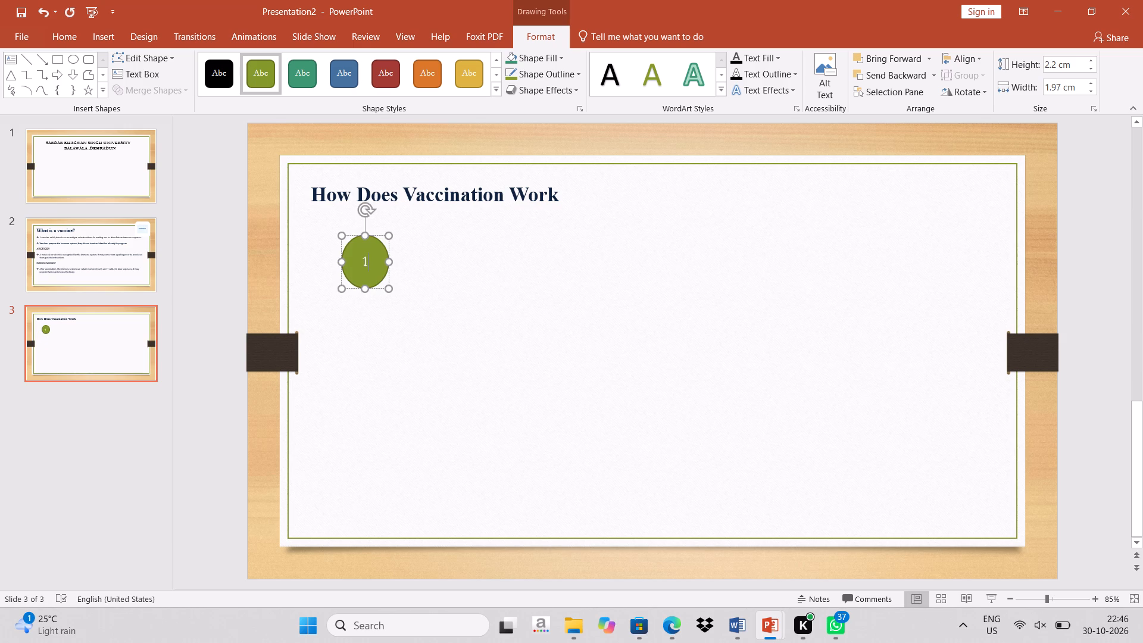
Apply the dark red filled shape style to the oval numbered 1.
{"action": "left_click", "coordinate": [383, 74]}
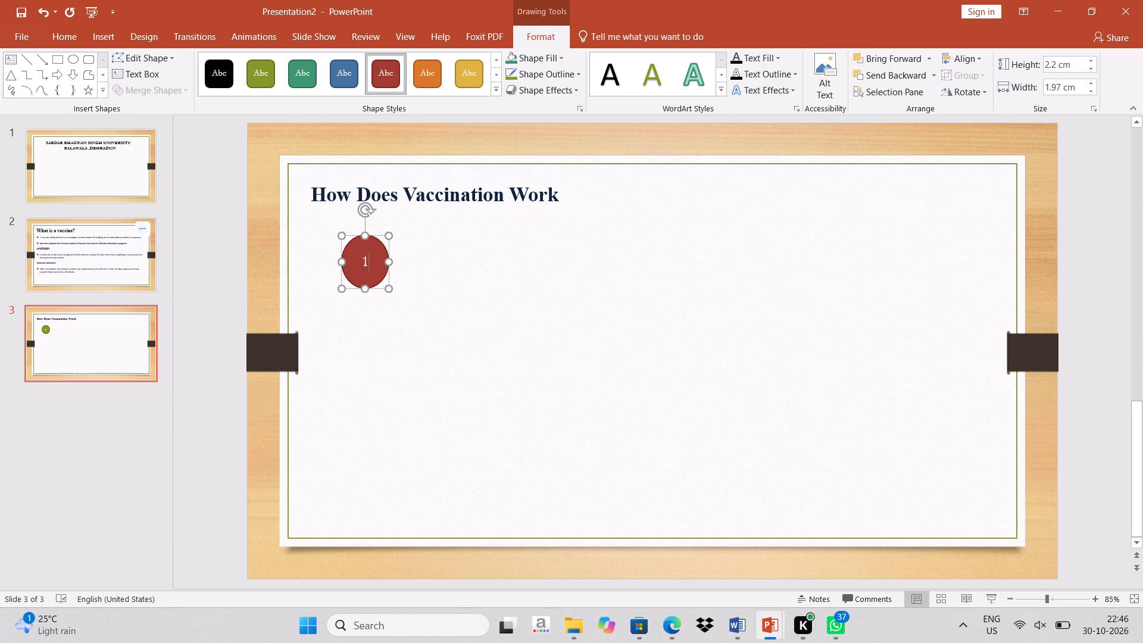
{"action": "left_click", "coordinate": [429, 276]}
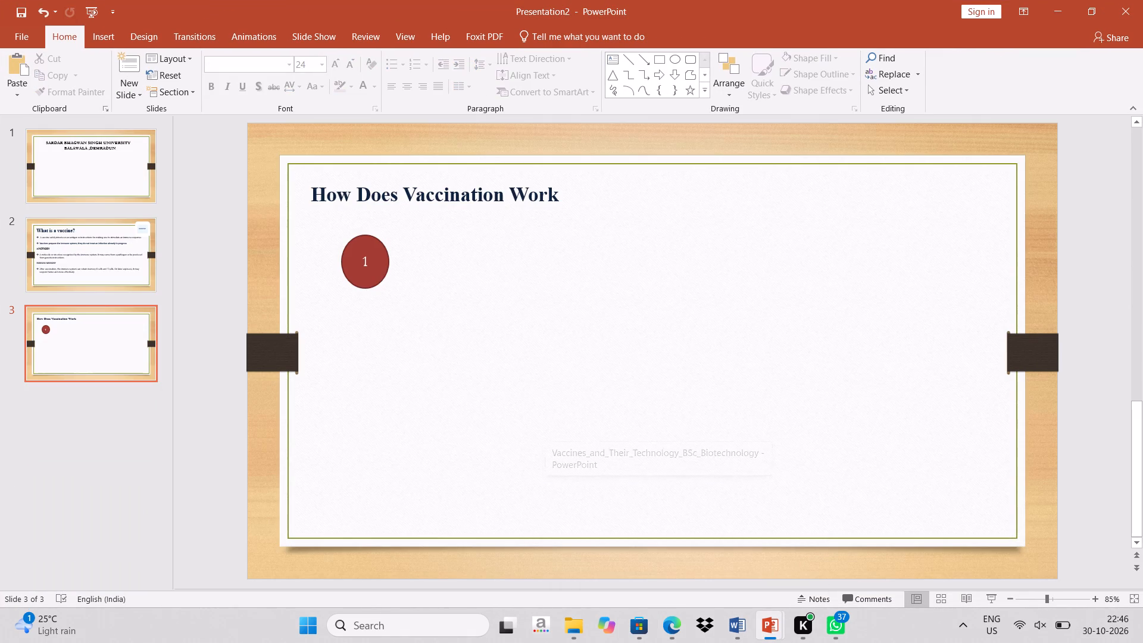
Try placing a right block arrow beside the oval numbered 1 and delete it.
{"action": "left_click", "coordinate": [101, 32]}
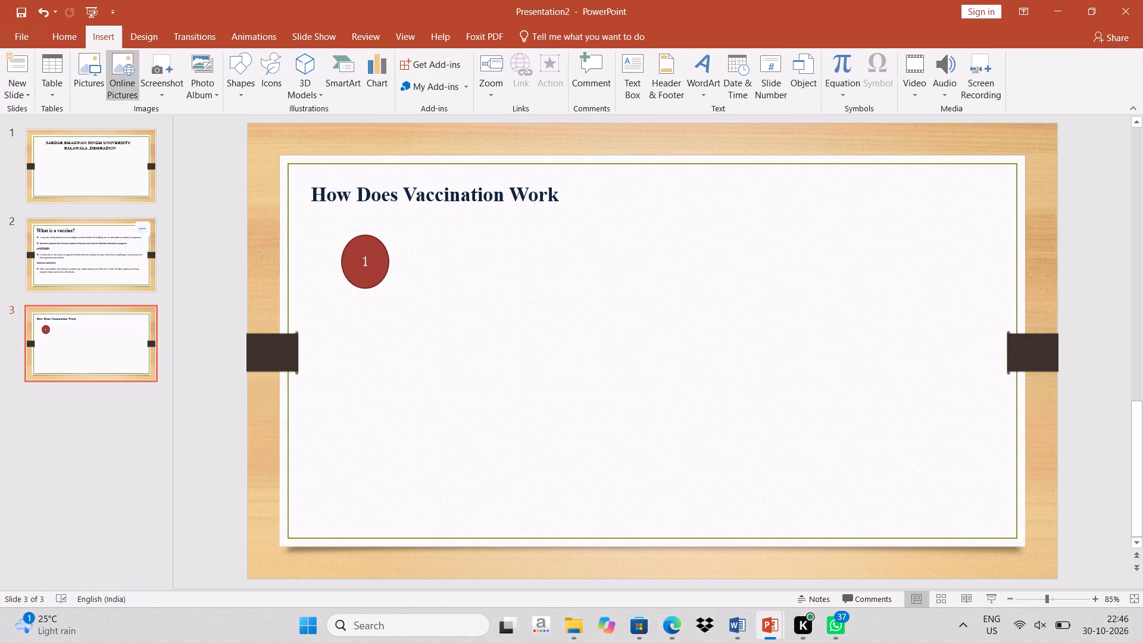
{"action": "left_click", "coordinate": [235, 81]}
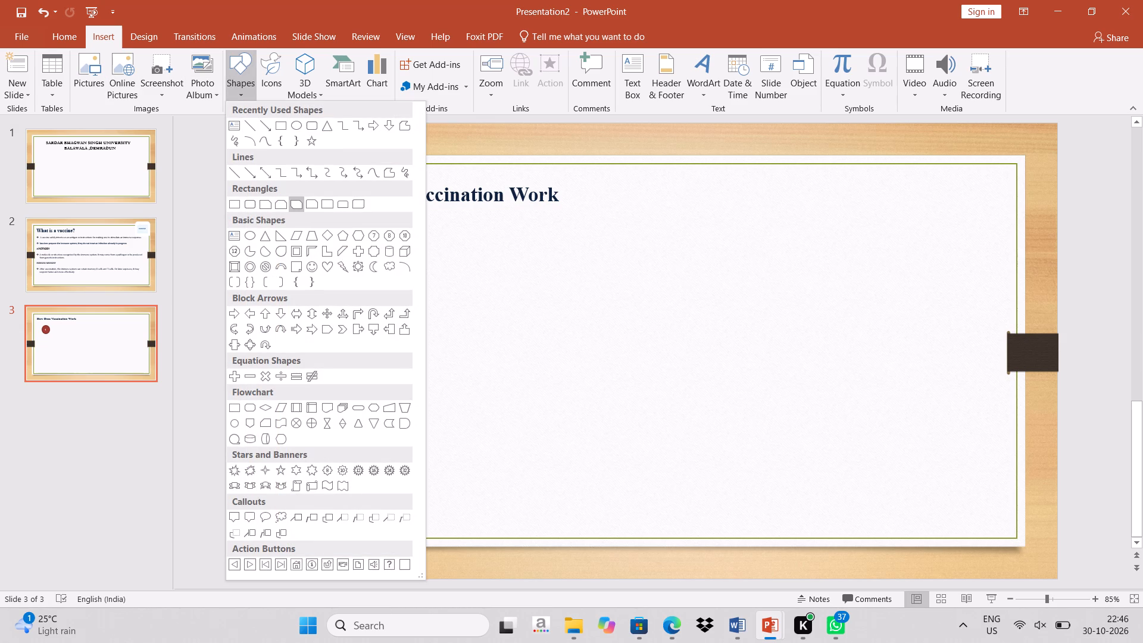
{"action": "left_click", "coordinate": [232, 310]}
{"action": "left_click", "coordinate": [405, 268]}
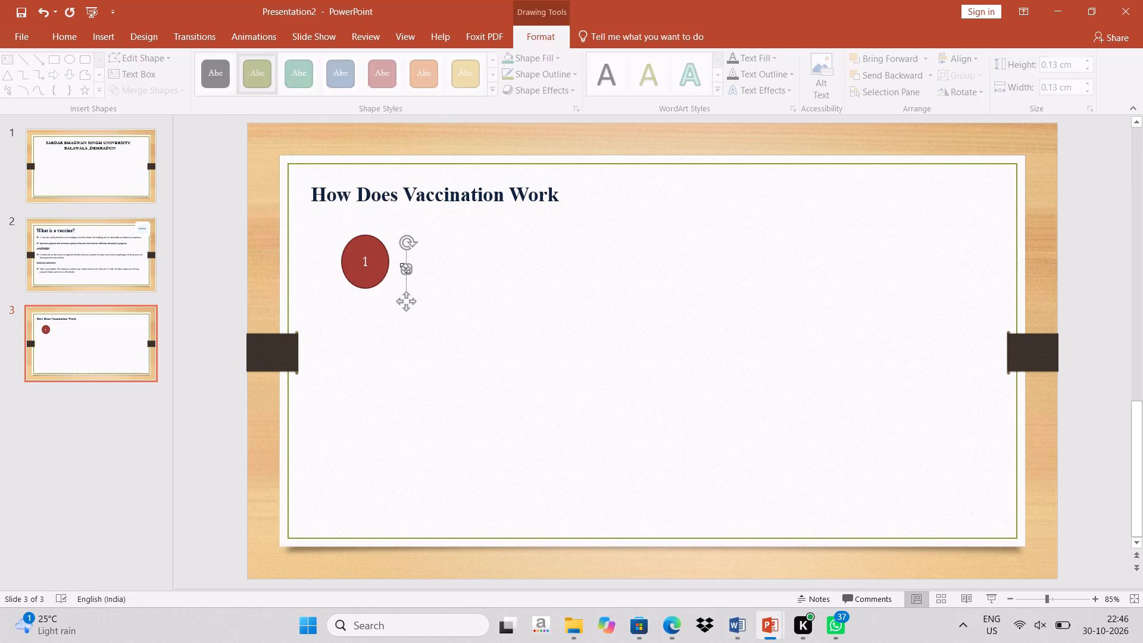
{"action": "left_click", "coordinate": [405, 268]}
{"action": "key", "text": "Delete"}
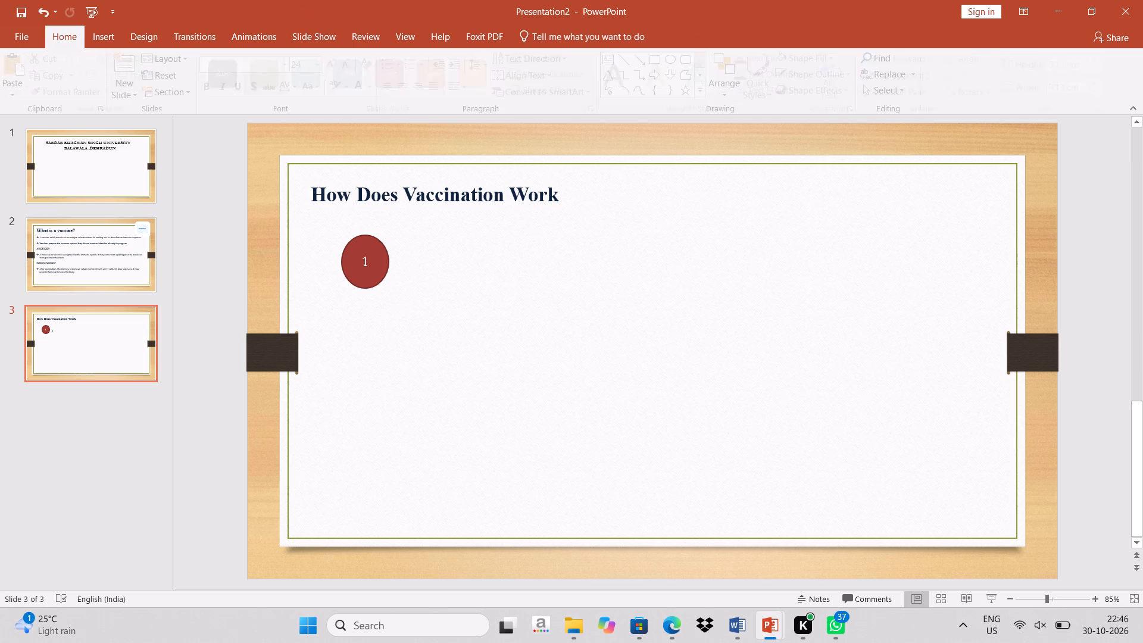
Insert a right block arrow about 1.35 cm high and 2.72 cm wide beside the oval numbered 1, level with its centre.
{"action": "left_click", "coordinate": [97, 40]}
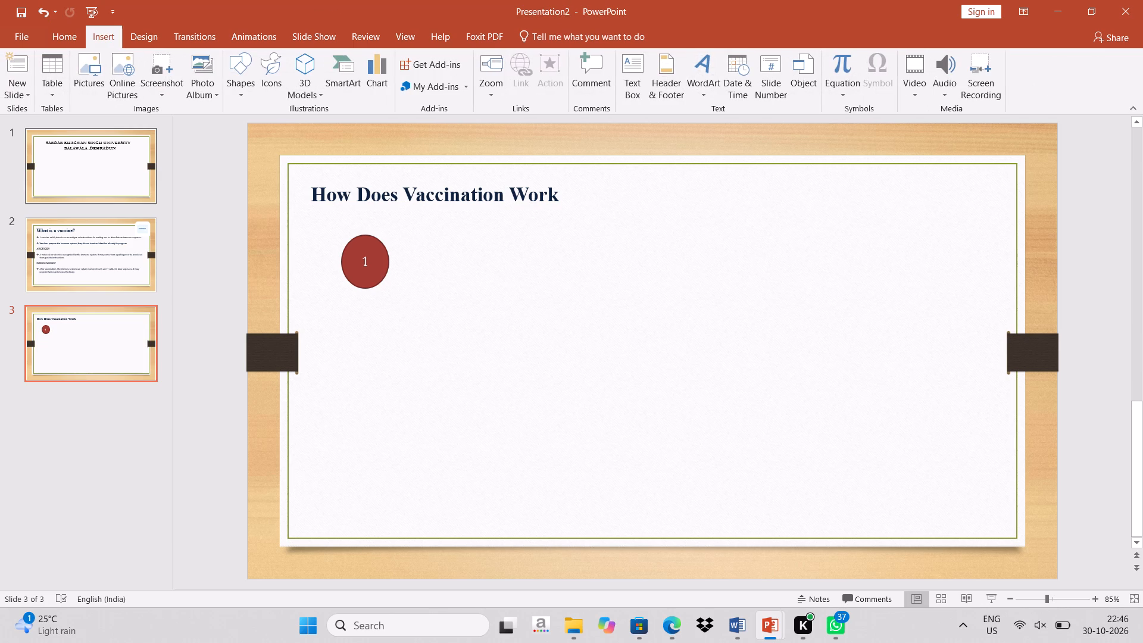
{"action": "left_click", "coordinate": [71, 33]}
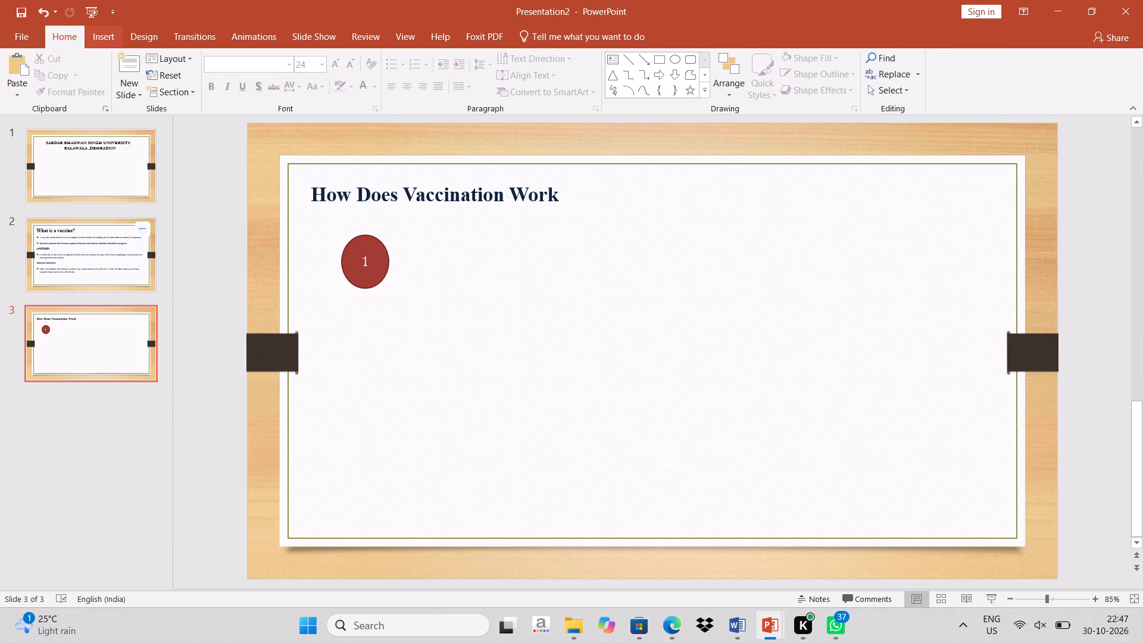
{"action": "left_click", "coordinate": [110, 33]}
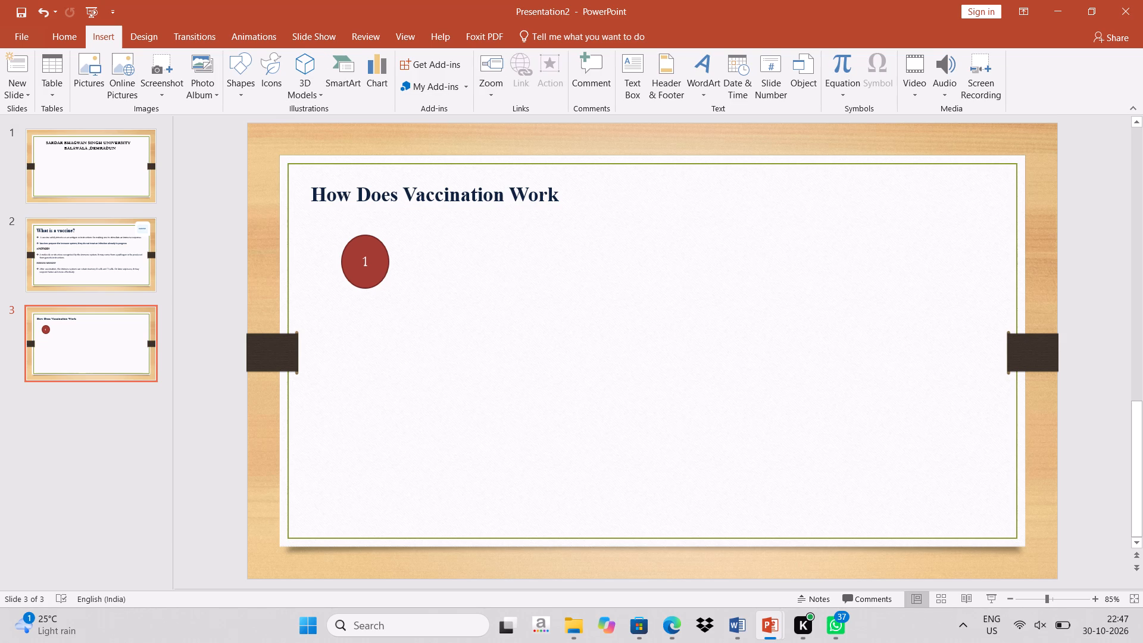
{"action": "left_click", "coordinate": [251, 87]}
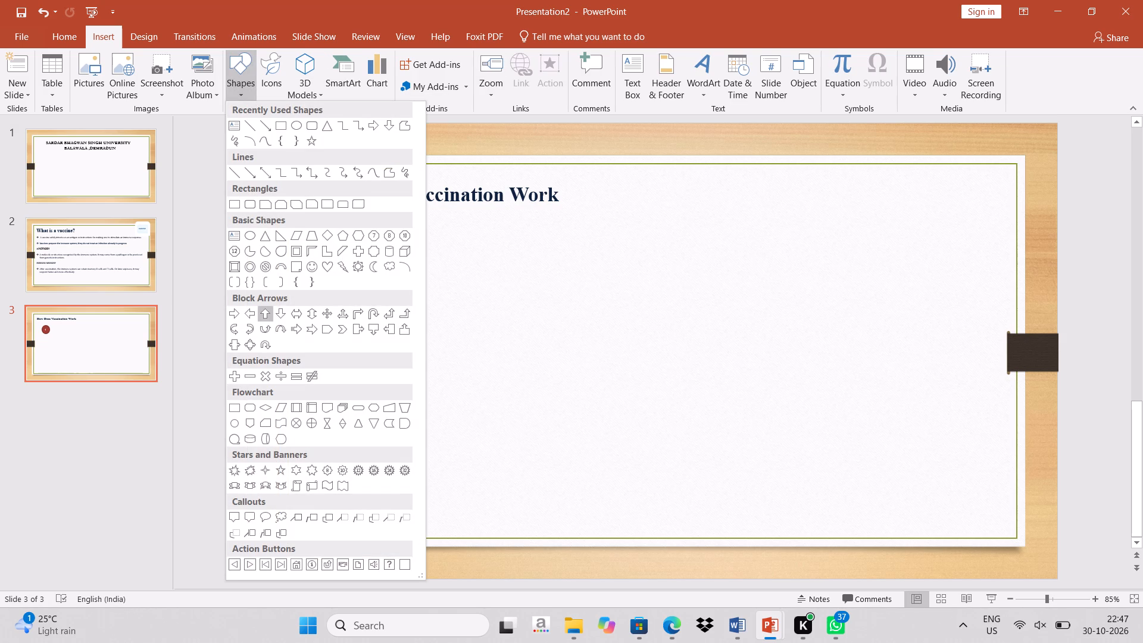
{"action": "left_click", "coordinate": [234, 313]}
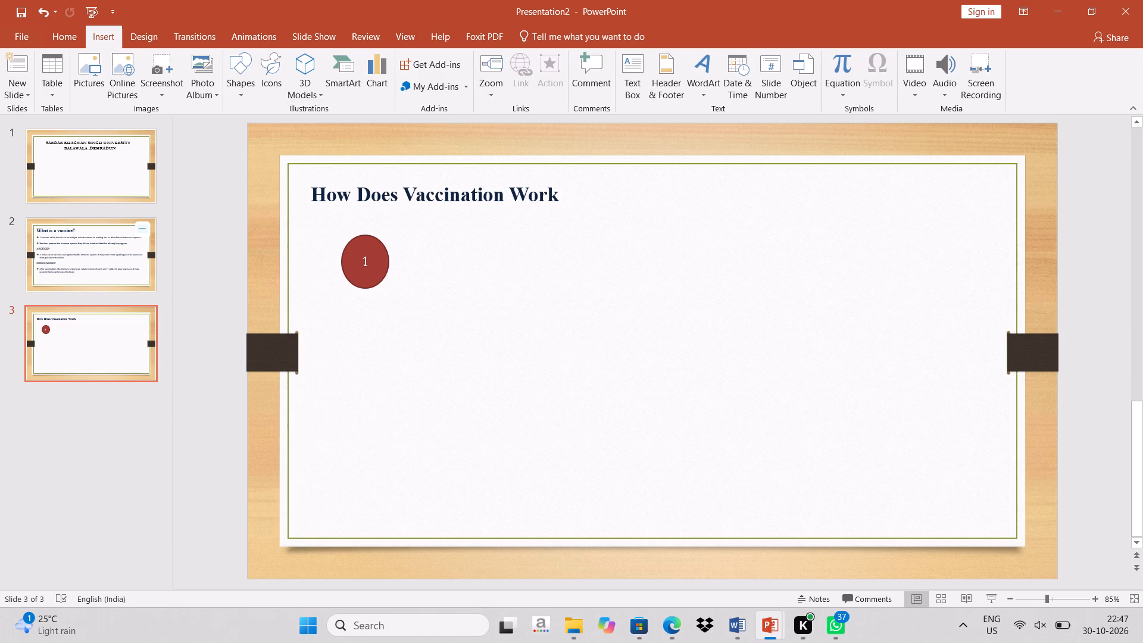
{"action": "double_click", "coordinate": [398, 264]}
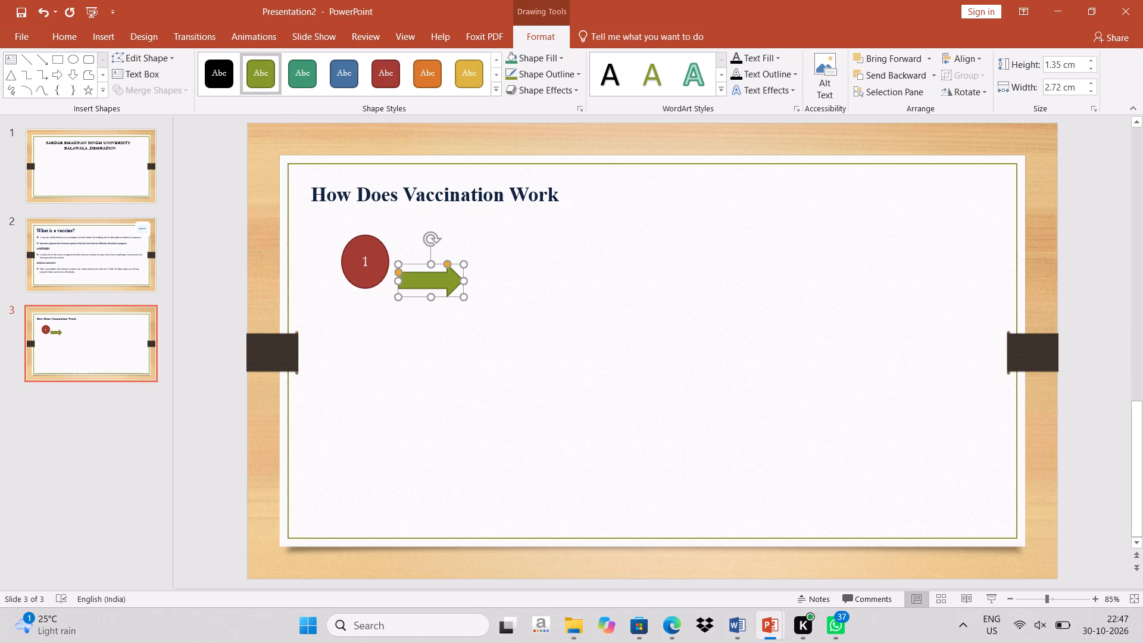
{"action": "left_click_drag", "start_coordinate": [418, 279], "coordinate": [418, 264]}
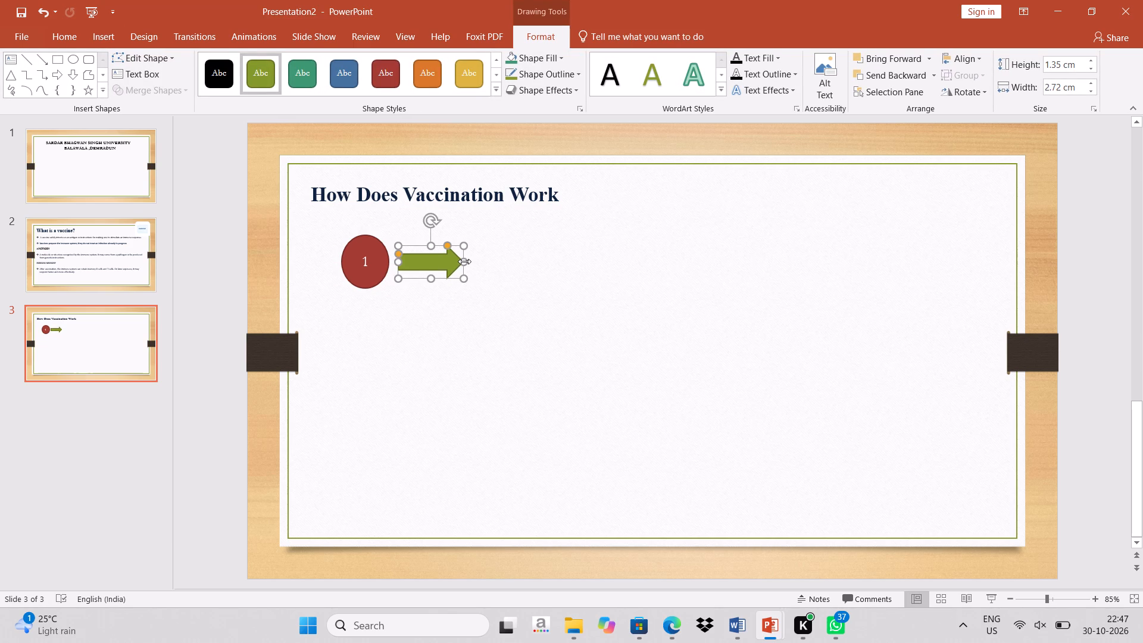
{"action": "left_click", "coordinate": [480, 263]}
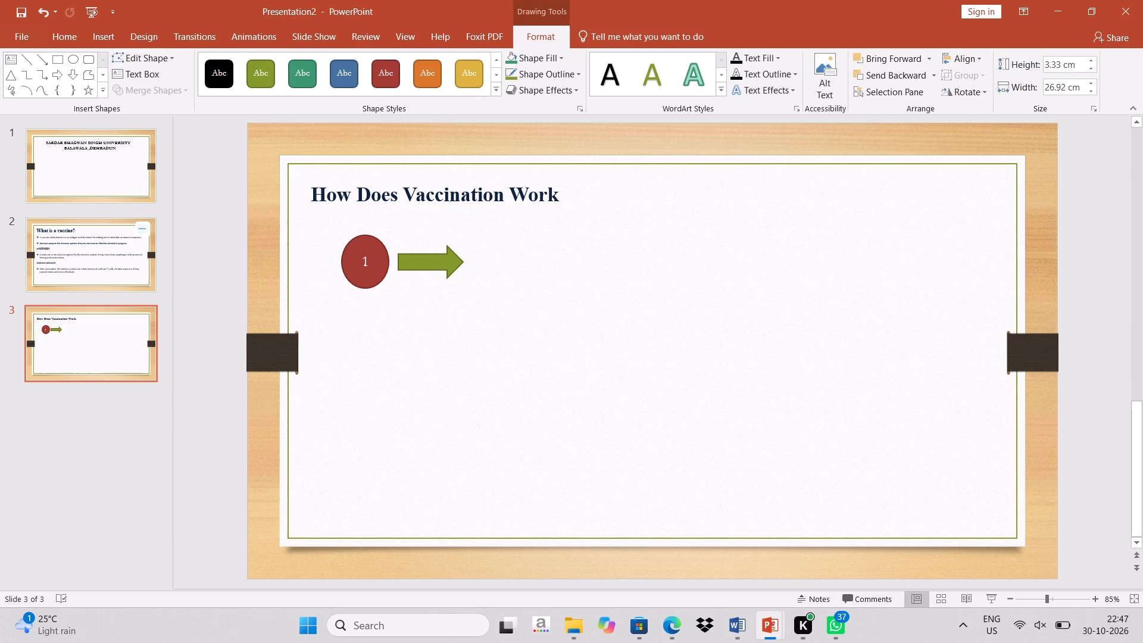
{"action": "left_click", "coordinate": [484, 276]}
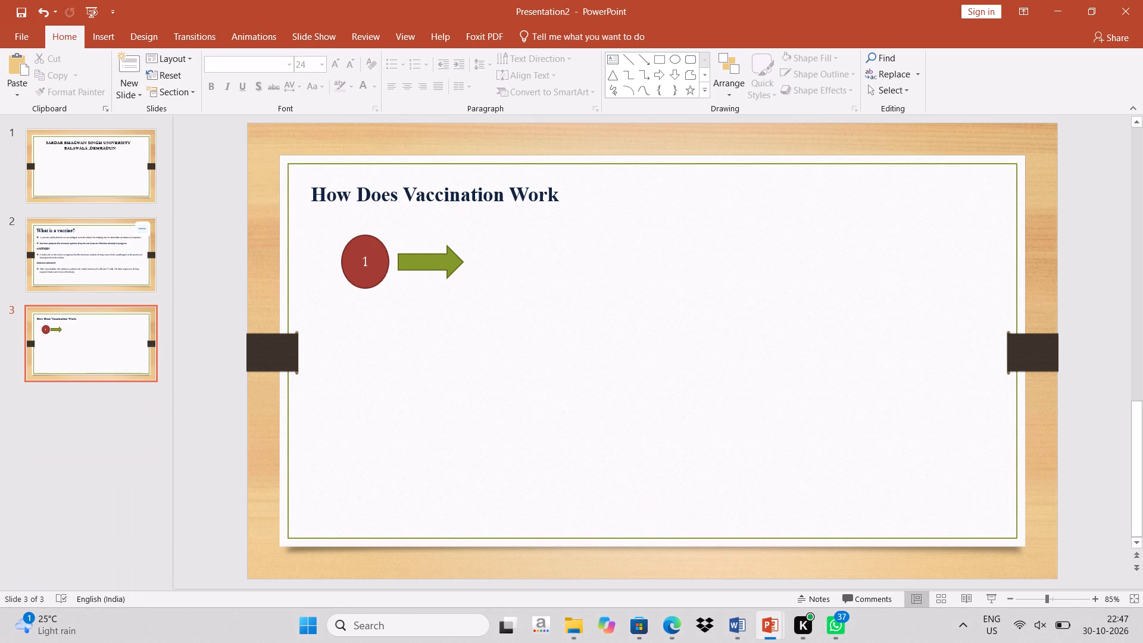
Insert a 2.54 cm circle just after the arrow, vertically centred with it.
{"action": "left_click", "coordinate": [108, 40]}
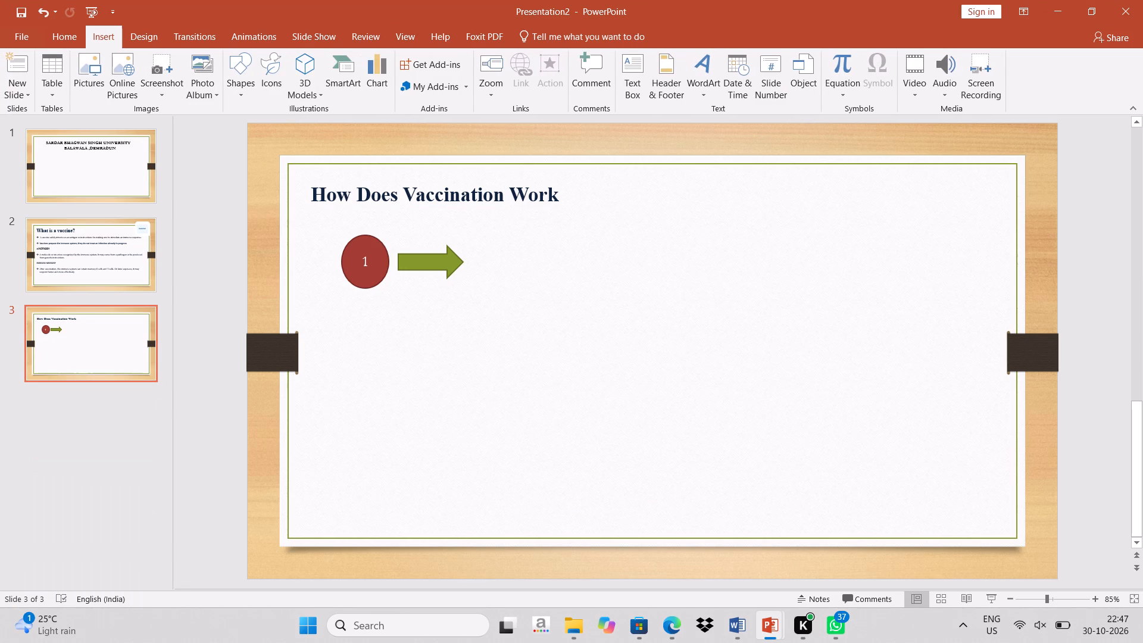
{"action": "left_click", "coordinate": [235, 84]}
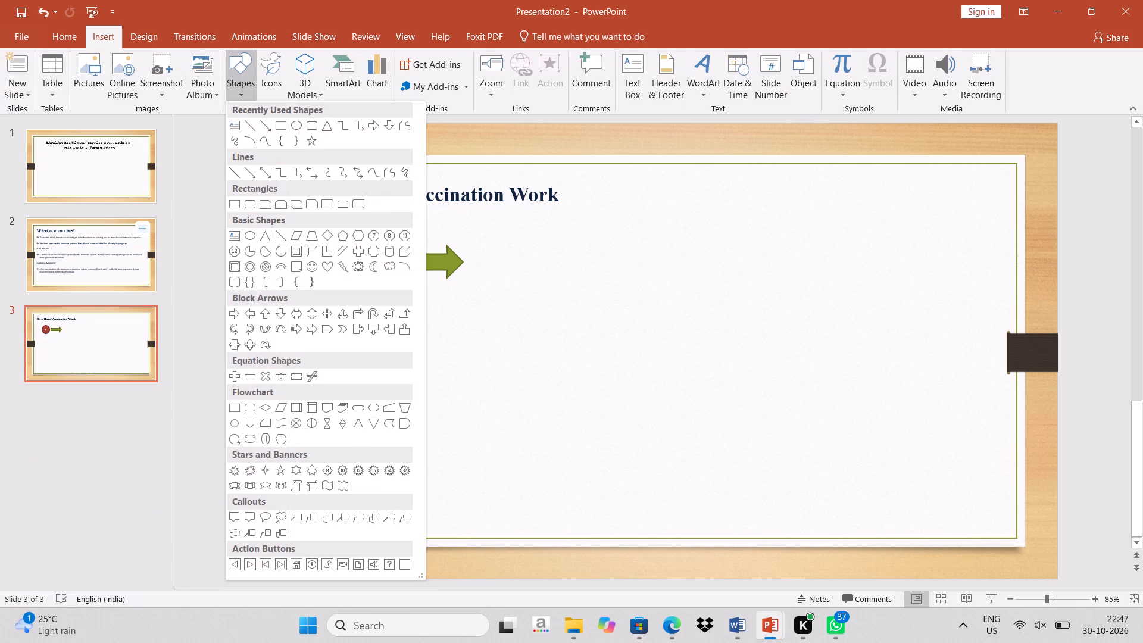
{"action": "double_click", "coordinate": [292, 127]}
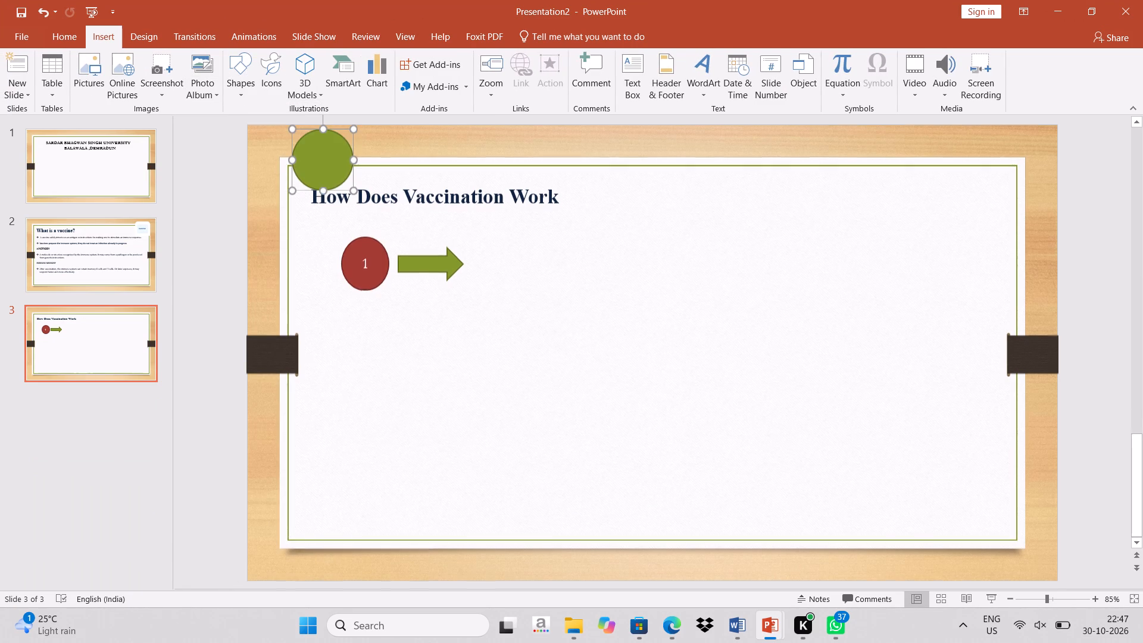
{"action": "left_click_drag", "start_coordinate": [324, 151], "coordinate": [345, 160]}
{"action": "left_click", "coordinate": [407, 195]}
{"action": "left_click_drag", "start_coordinate": [427, 203], "coordinate": [436, 204]}
{"action": "left_click", "coordinate": [345, 166]}
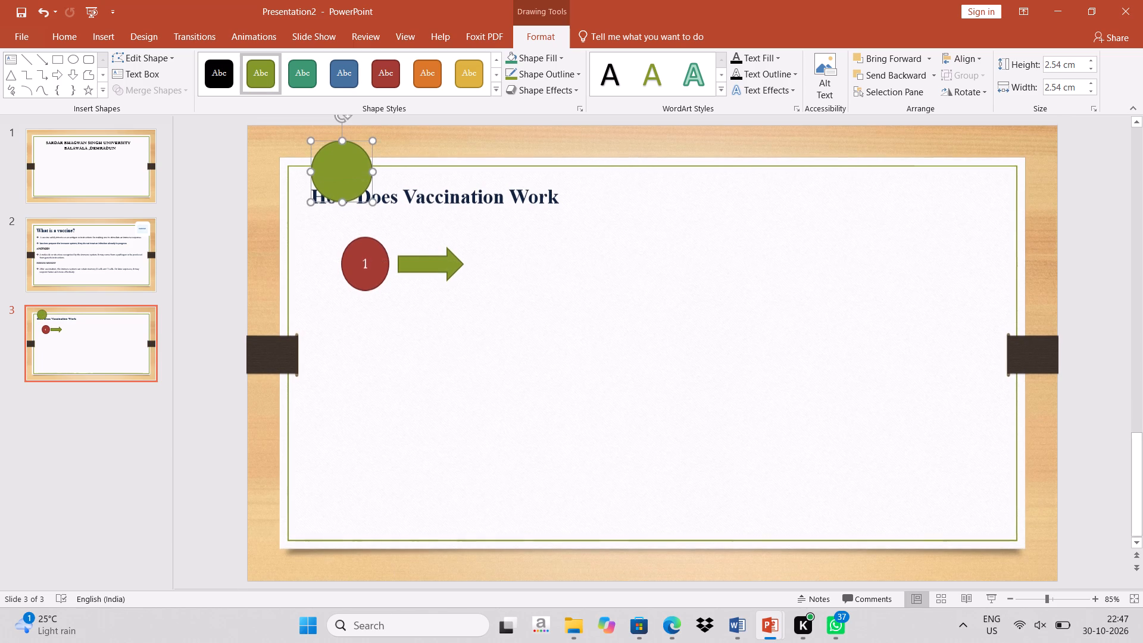
{"action": "left_click_drag", "start_coordinate": [345, 166], "coordinate": [508, 251]}
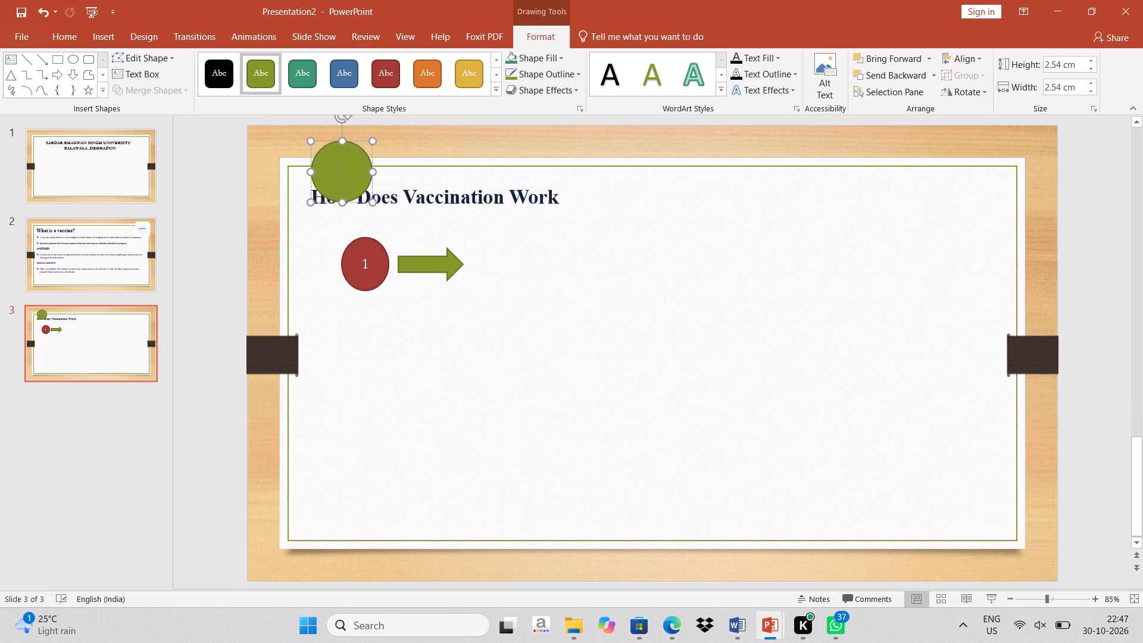
{"action": "left_click_drag", "start_coordinate": [335, 139], "coordinate": [391, 171]}
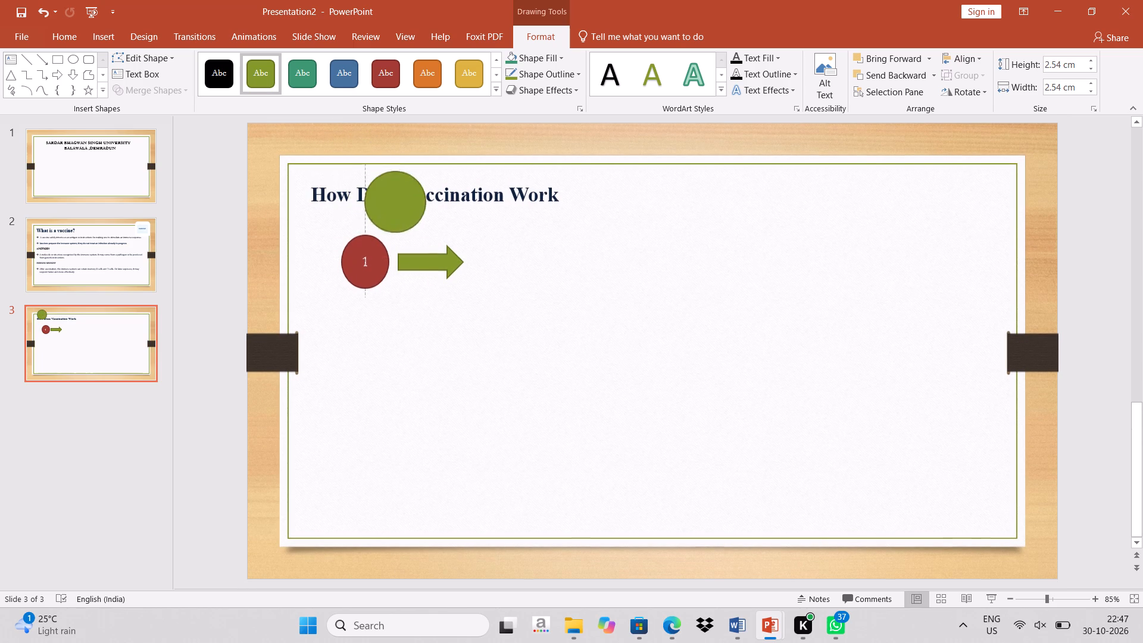
{"action": "left_click_drag", "start_coordinate": [391, 171], "coordinate": [495, 232]}
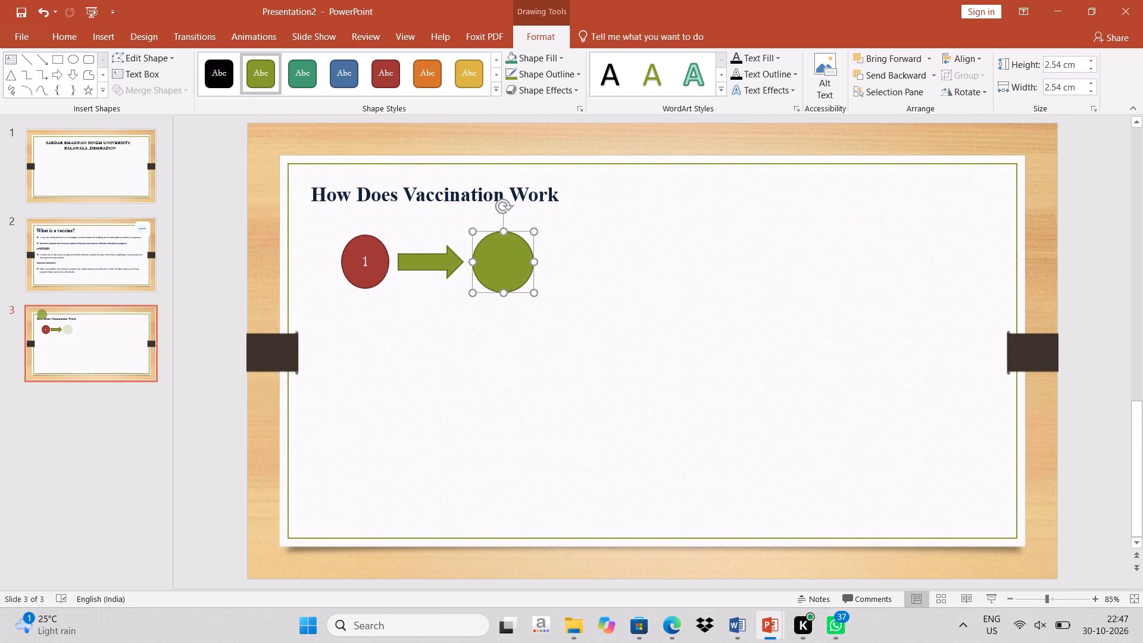
{"action": "left_click", "coordinate": [580, 273]}
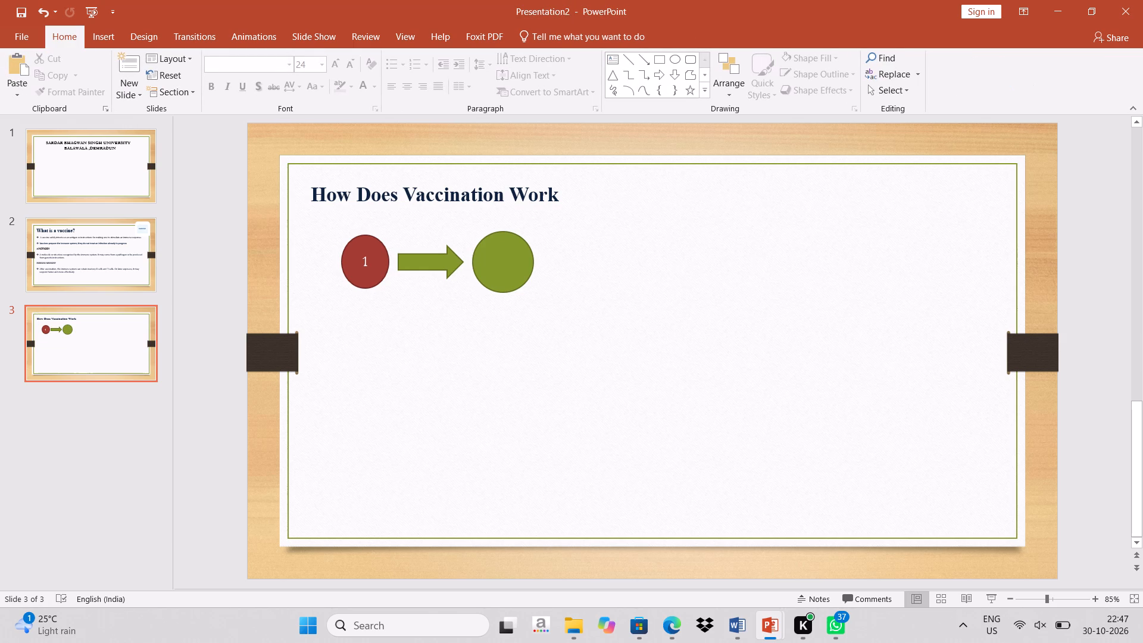
Duplicate the block arrow and place the copy just after the green circle.
{"action": "left_click", "coordinate": [95, 41]}
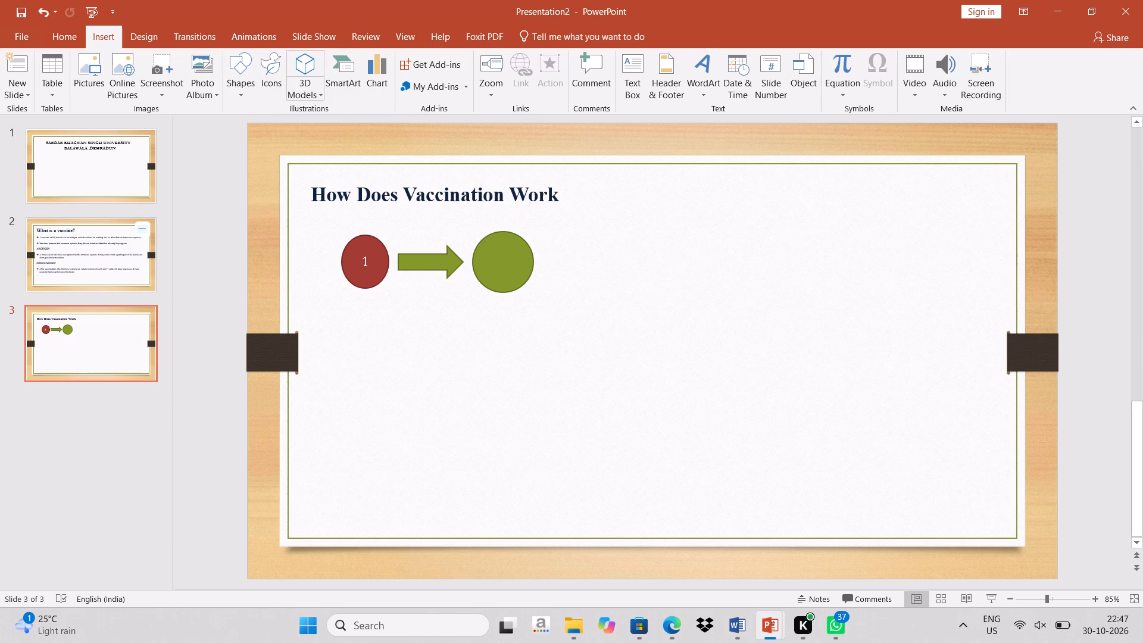
{"action": "left_click", "coordinate": [242, 82]}
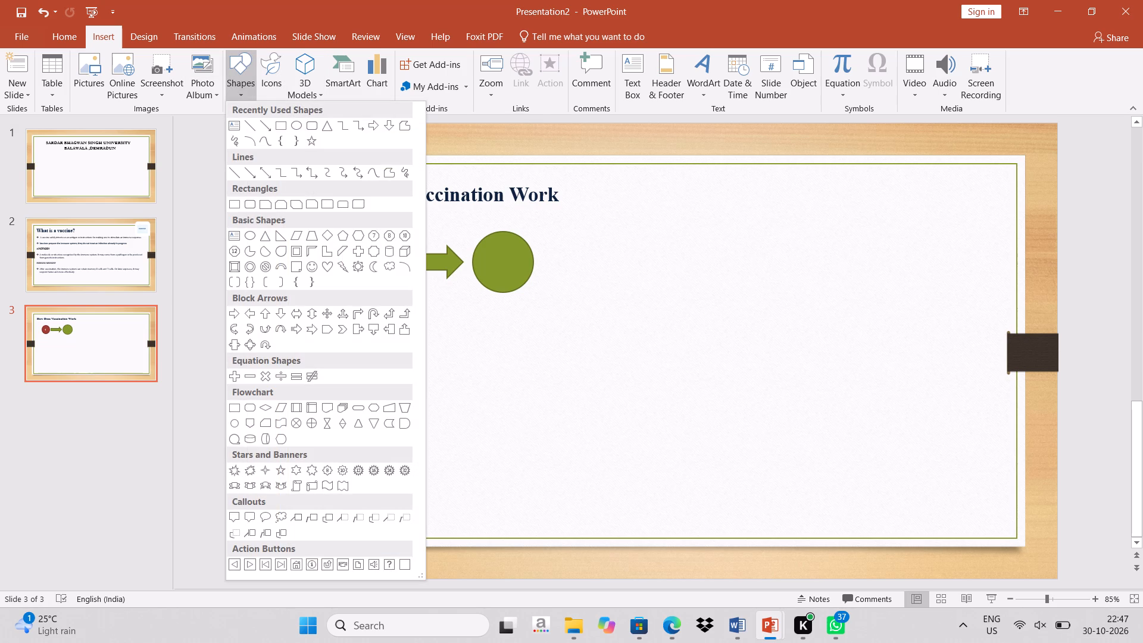
{"action": "left_click", "coordinate": [451, 260]}
{"action": "left_click", "coordinate": [451, 260]}
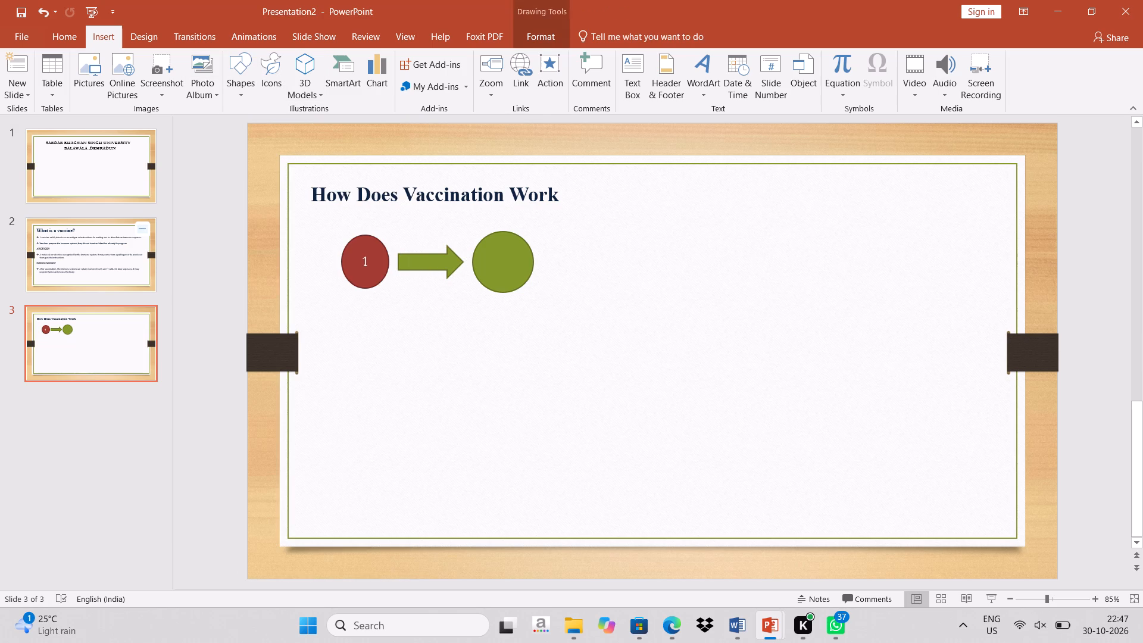
{"action": "key", "text": "ctrl+c"}
{"action": "left_click", "coordinate": [563, 271]}
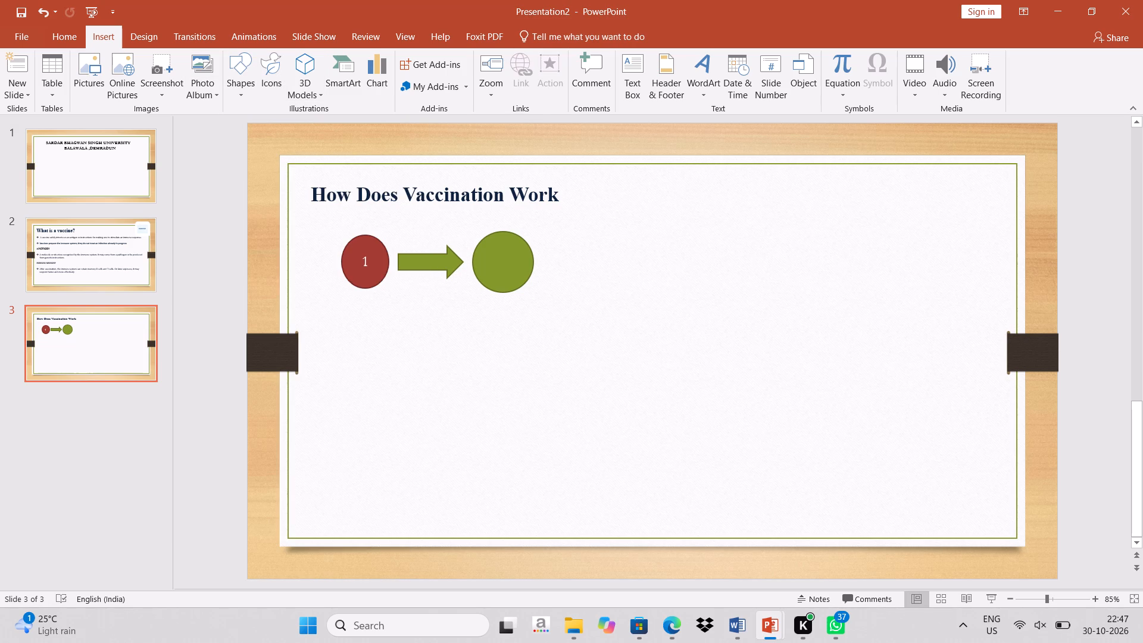
{"action": "left_click", "coordinate": [547, 262]}
{"action": "key", "text": "ctrl+v"}
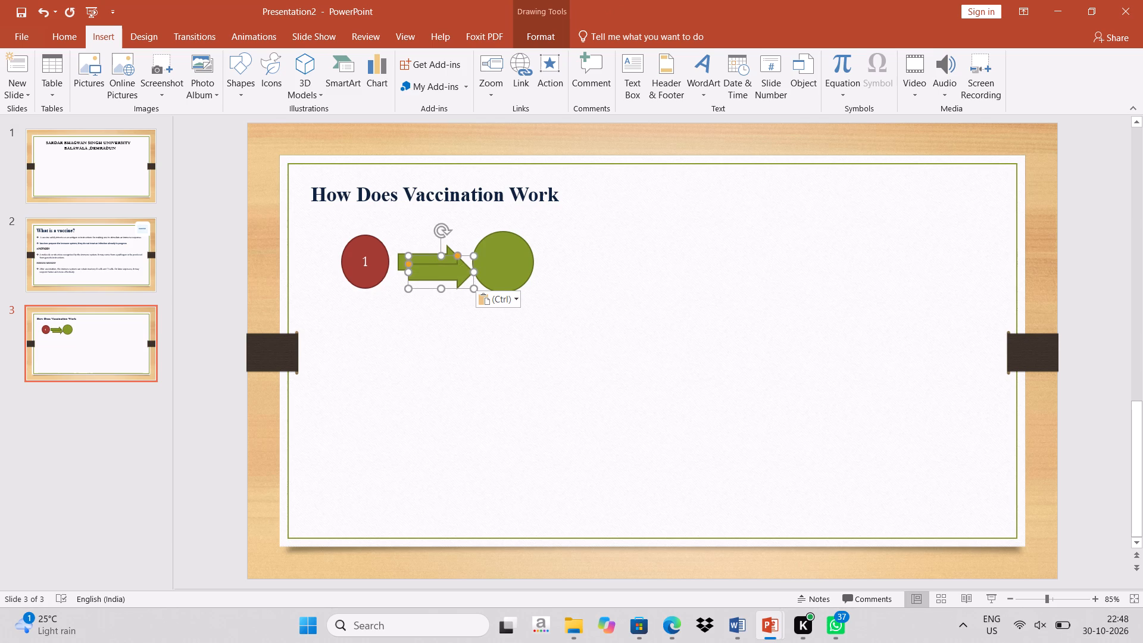
{"action": "left_click_drag", "start_coordinate": [460, 273], "coordinate": [599, 267]}
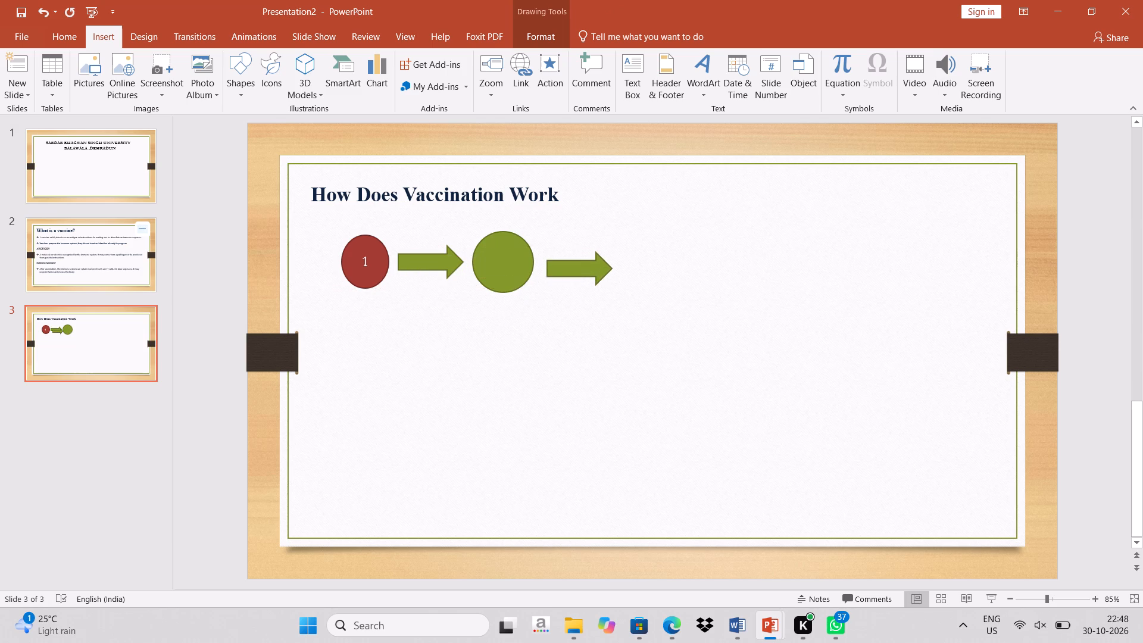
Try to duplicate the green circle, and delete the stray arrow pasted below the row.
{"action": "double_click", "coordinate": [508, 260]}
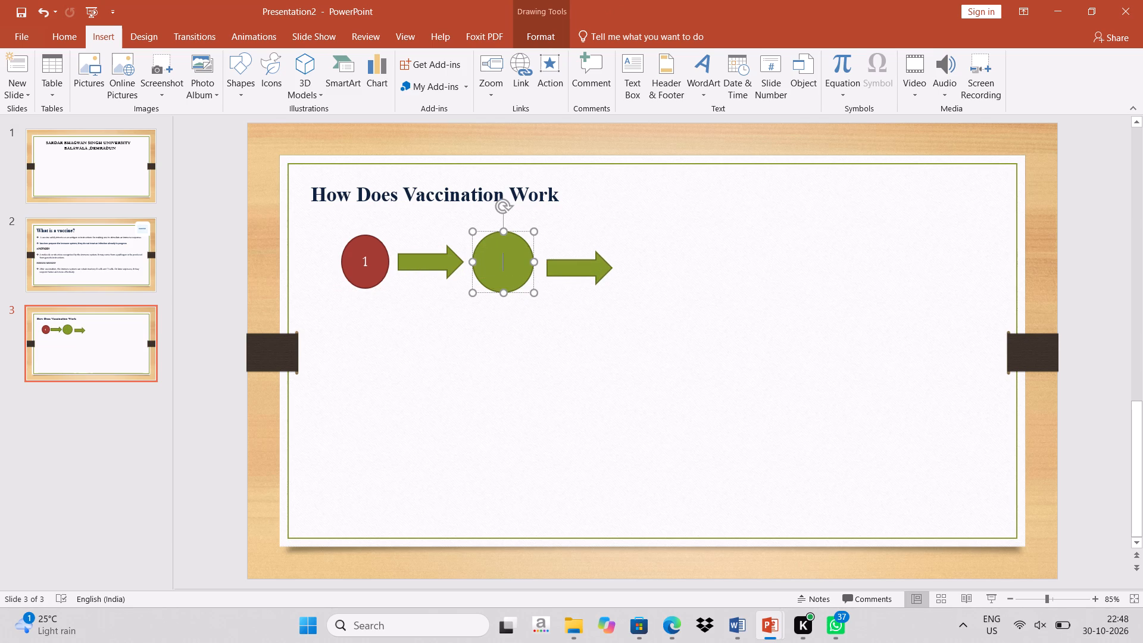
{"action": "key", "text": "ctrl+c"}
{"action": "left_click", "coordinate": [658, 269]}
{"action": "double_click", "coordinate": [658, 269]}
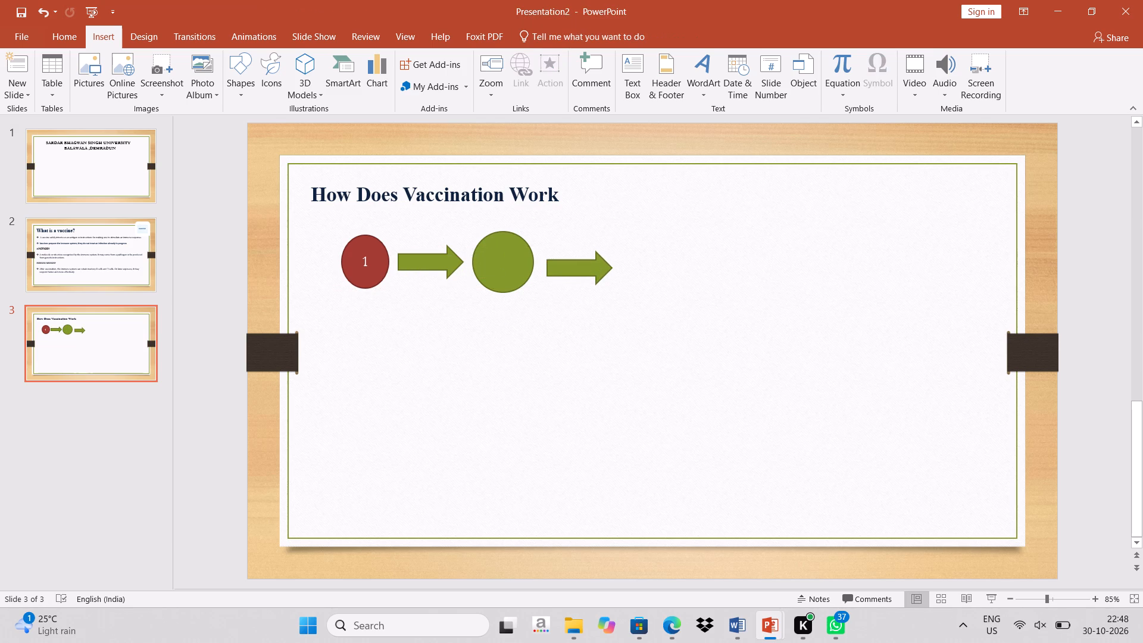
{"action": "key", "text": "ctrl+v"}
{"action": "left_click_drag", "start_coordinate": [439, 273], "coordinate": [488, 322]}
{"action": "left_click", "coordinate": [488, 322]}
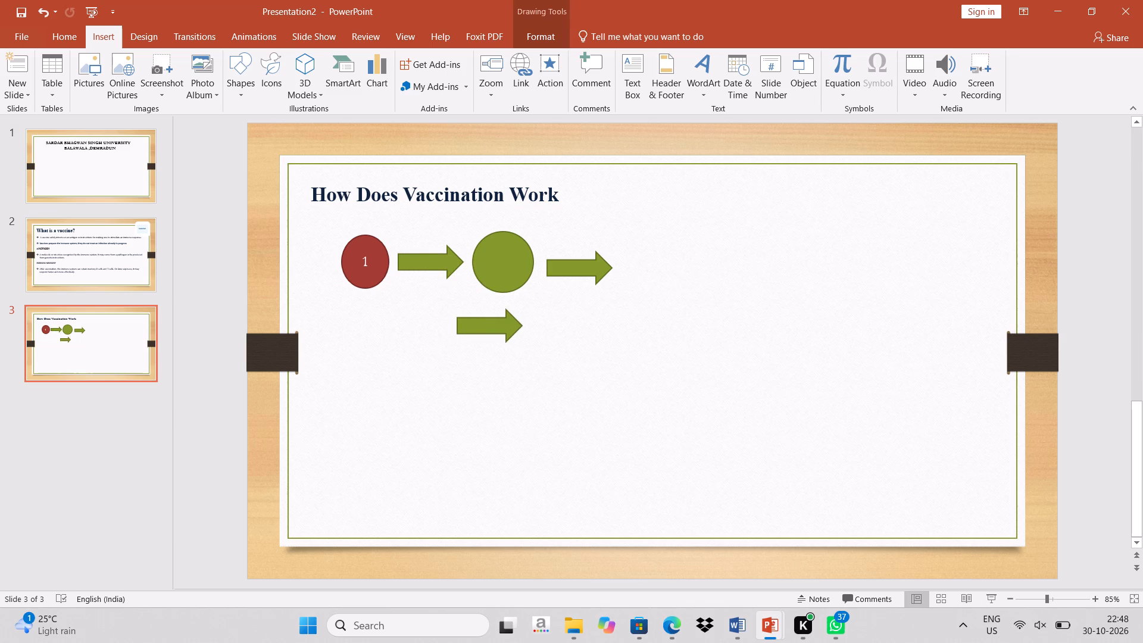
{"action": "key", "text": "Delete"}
Duplicate the green circle and place the copy after the second arrow.
{"action": "right_click", "coordinate": [483, 266]}
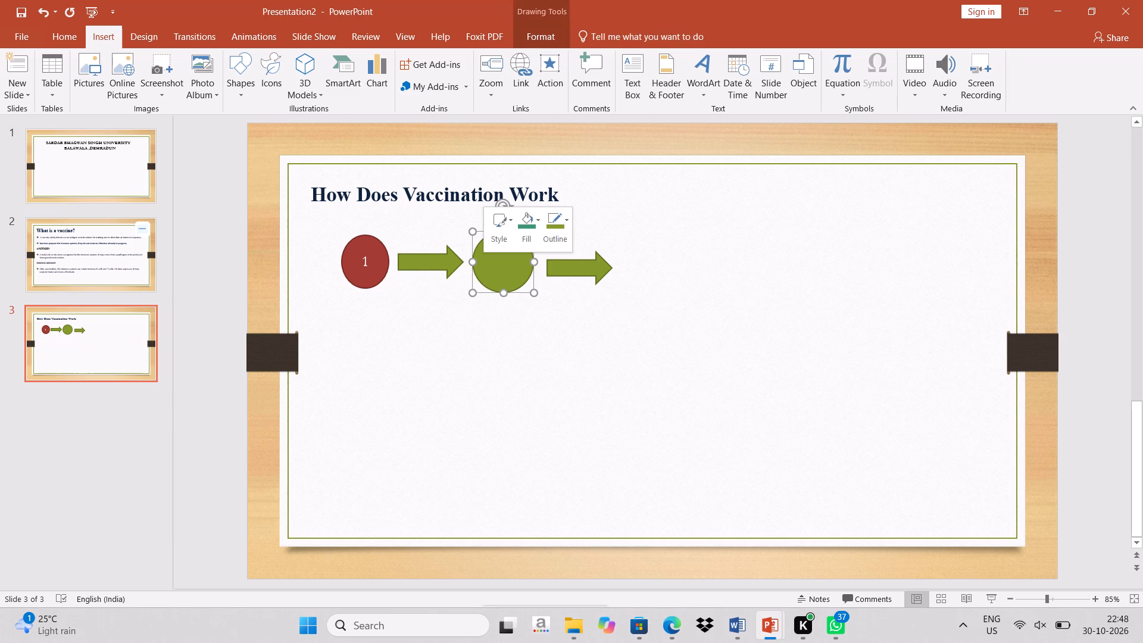
{"action": "left_click", "coordinate": [514, 298]}
{"action": "left_click", "coordinate": [661, 265]}
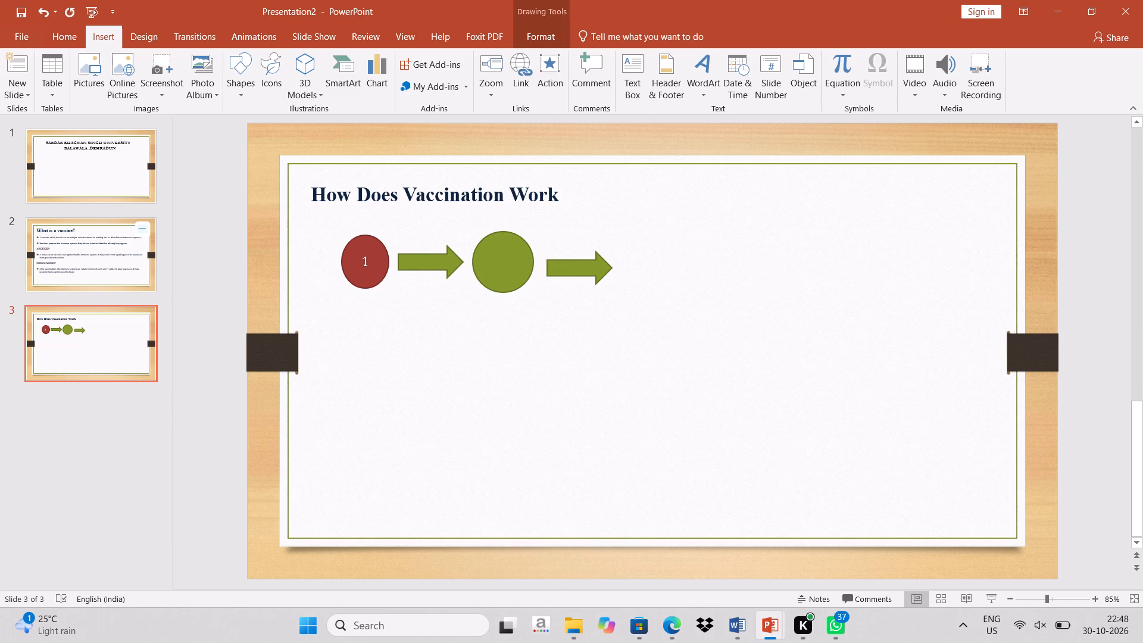
{"action": "key", "text": "ctrl+v"}
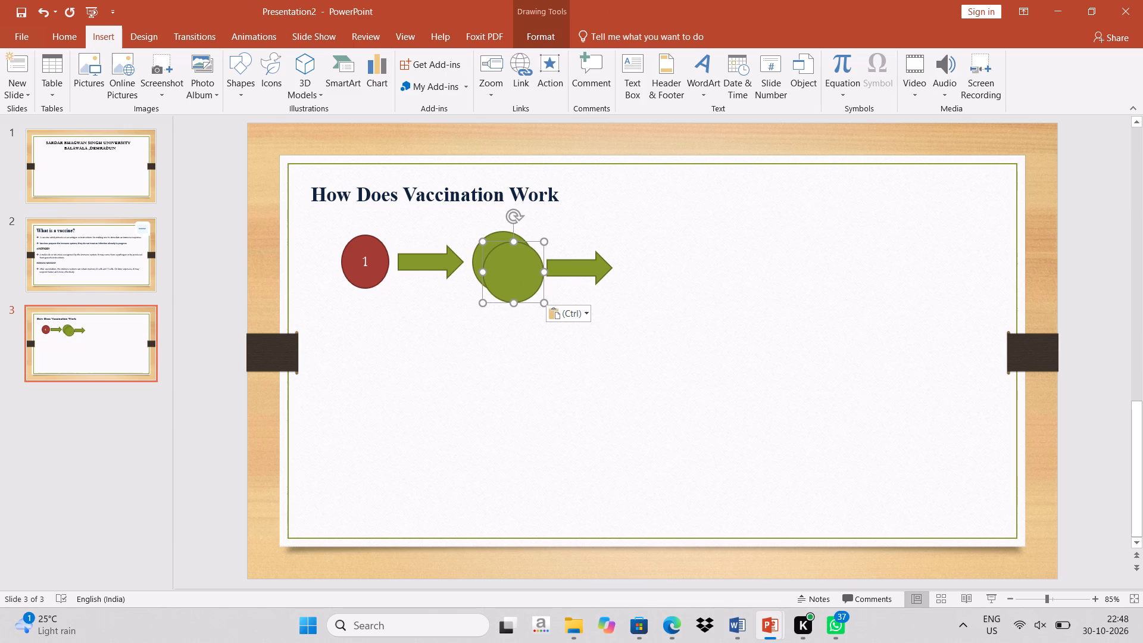
{"action": "left_click_drag", "start_coordinate": [507, 279], "coordinate": [663, 279]}
Duplicate the second arrow and place the copy after the second green circle.
{"action": "left_click", "coordinate": [565, 273]}
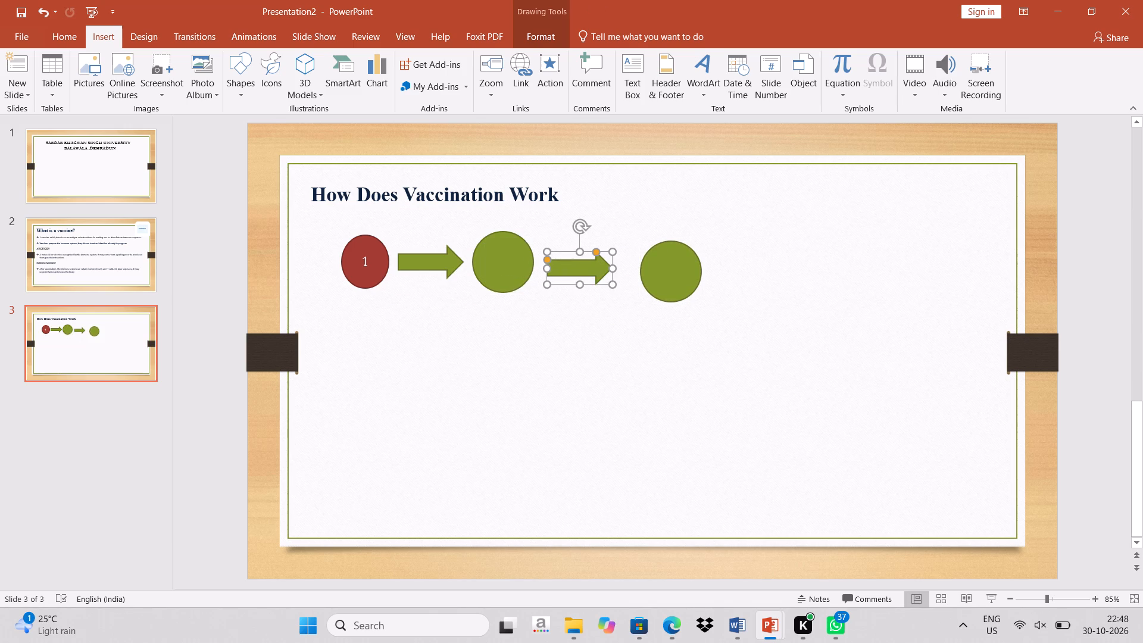
{"action": "key", "text": "ctrl+c"}
{"action": "left_click", "coordinate": [824, 248]}
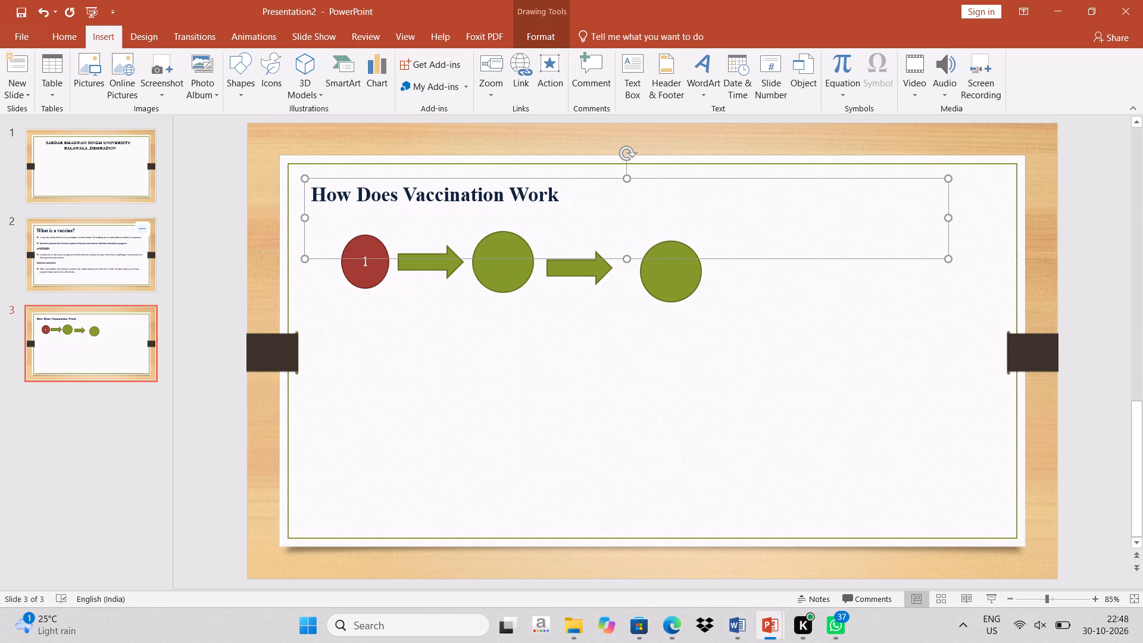
{"action": "key", "text": "ctrl+v"}
{"action": "left_click_drag", "start_coordinate": [594, 277], "coordinate": [769, 268]}
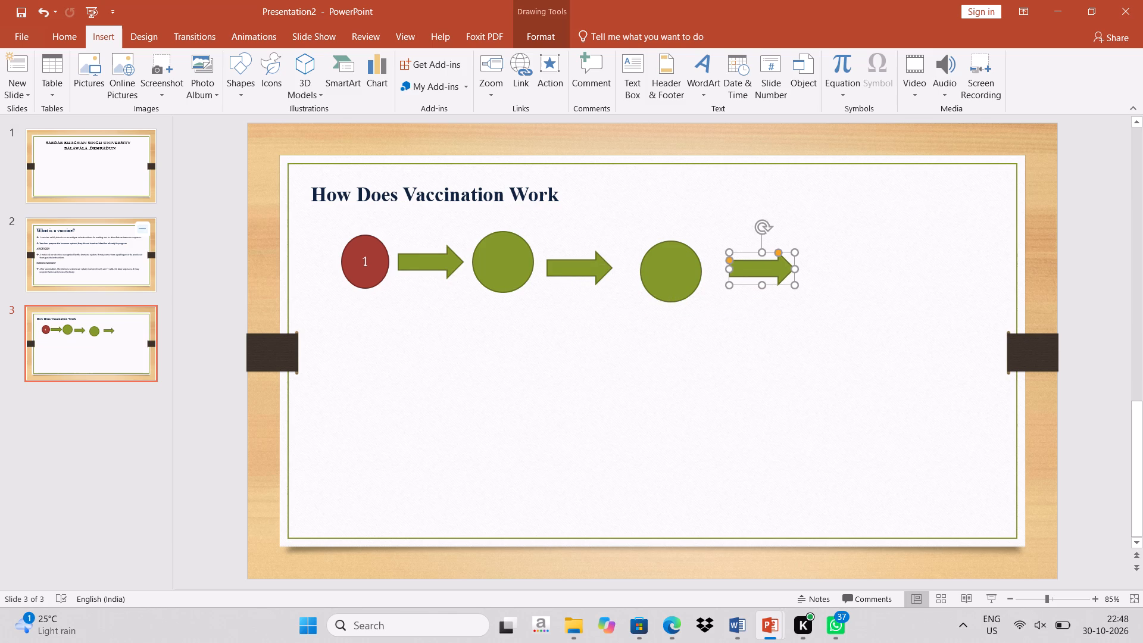
Duplicate the first green circle and place the copy after the third arrow.
{"action": "left_click", "coordinate": [505, 274]}
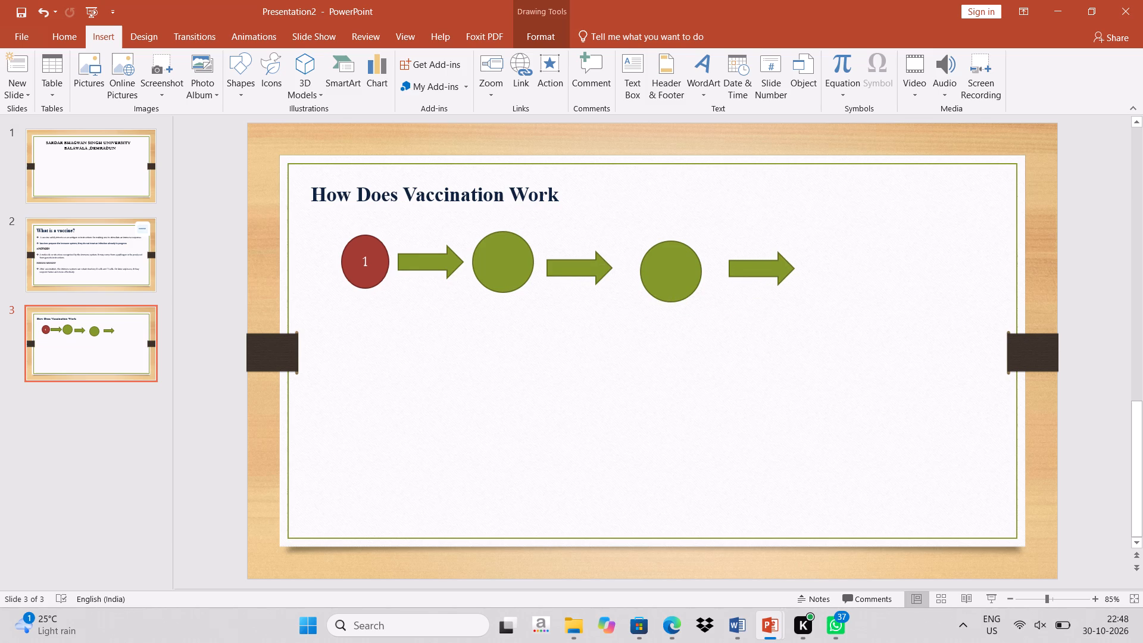
{"action": "key", "text": "ctrl+c"}
{"action": "left_click", "coordinate": [869, 253]}
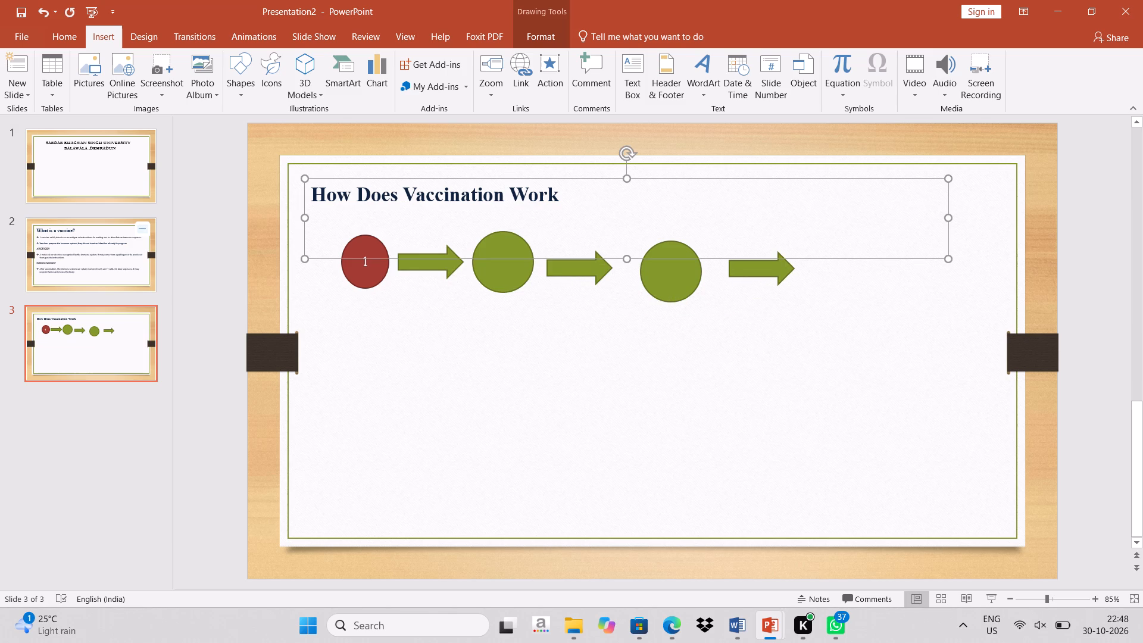
{"action": "double_click", "coordinate": [851, 286]}
{"action": "double_click", "coordinate": [840, 275]}
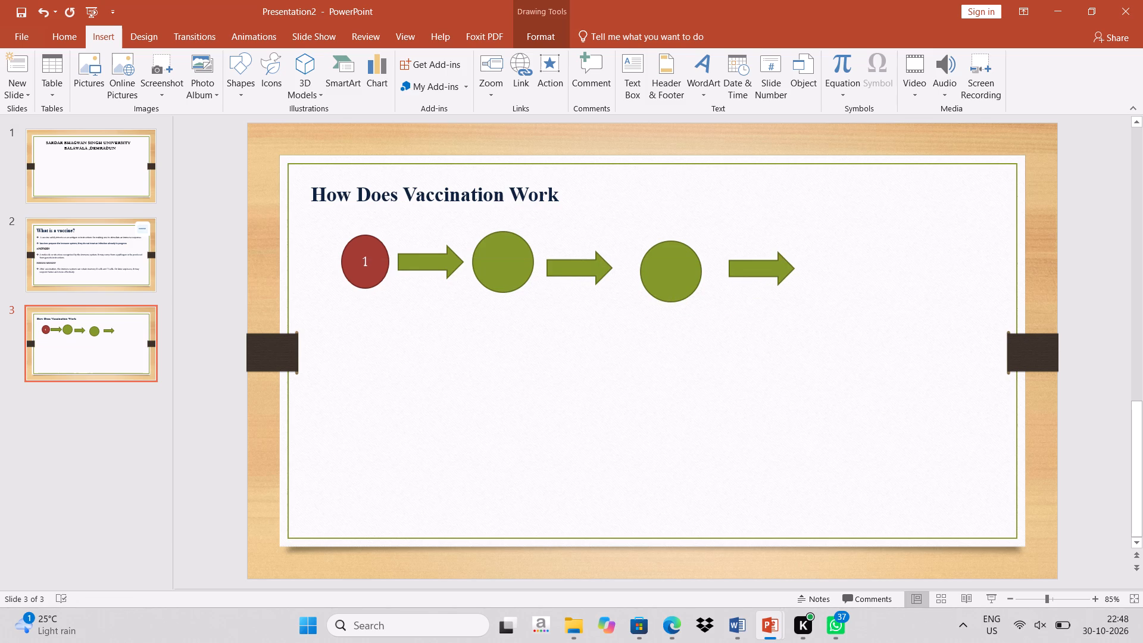
{"action": "double_click", "coordinate": [840, 275]}
{"action": "key", "text": "ctrl+v"}
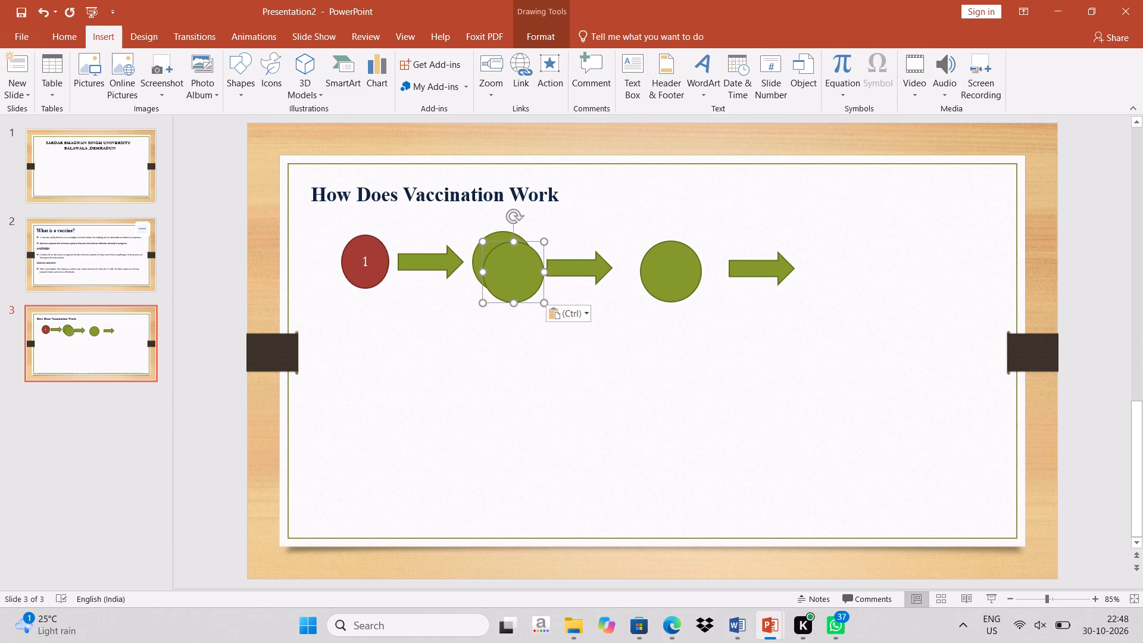
{"action": "left_click_drag", "start_coordinate": [524, 274], "coordinate": [862, 268]}
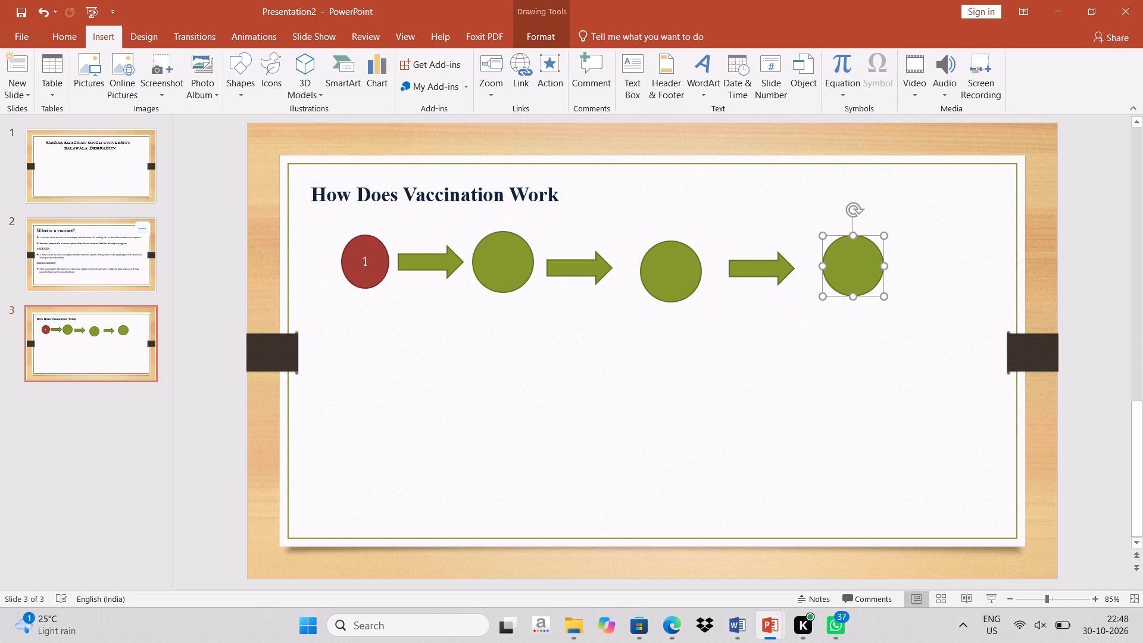
Reposition the red circle 1, the three arrows and the green circles into a straighter, more closely spaced row.
{"action": "left_click_drag", "start_coordinate": [373, 268], "coordinate": [343, 275]}
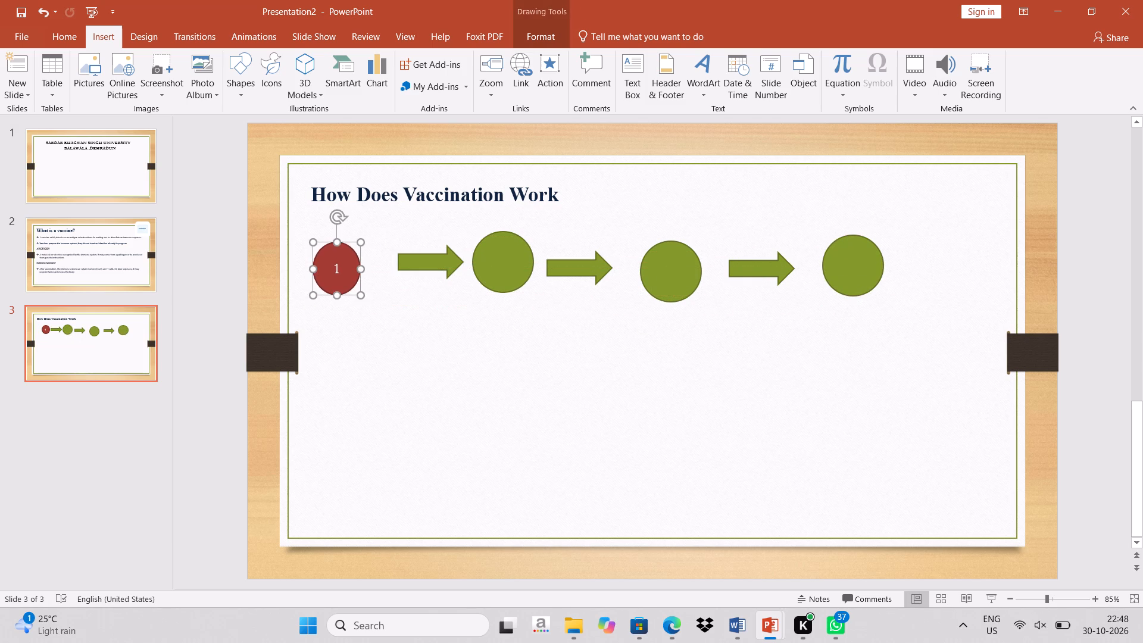
{"action": "left_click_drag", "start_coordinate": [429, 265], "coordinate": [412, 277]}
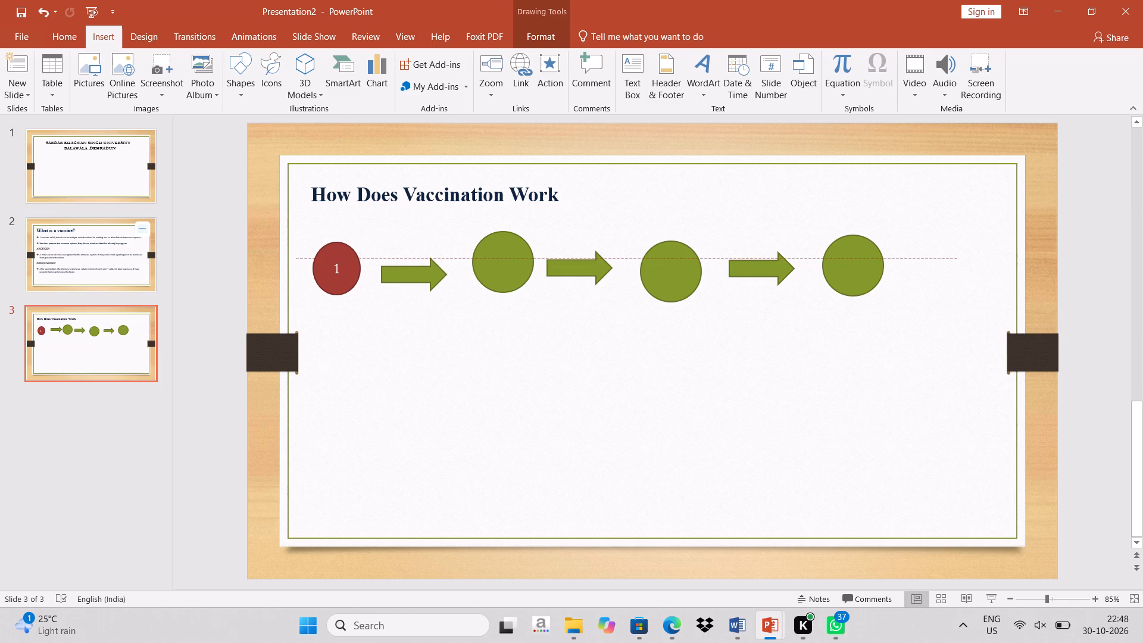
{"action": "left_click_drag", "start_coordinate": [412, 277], "coordinate": [412, 272]}
{"action": "left_click_drag", "start_coordinate": [482, 269], "coordinate": [481, 280]}
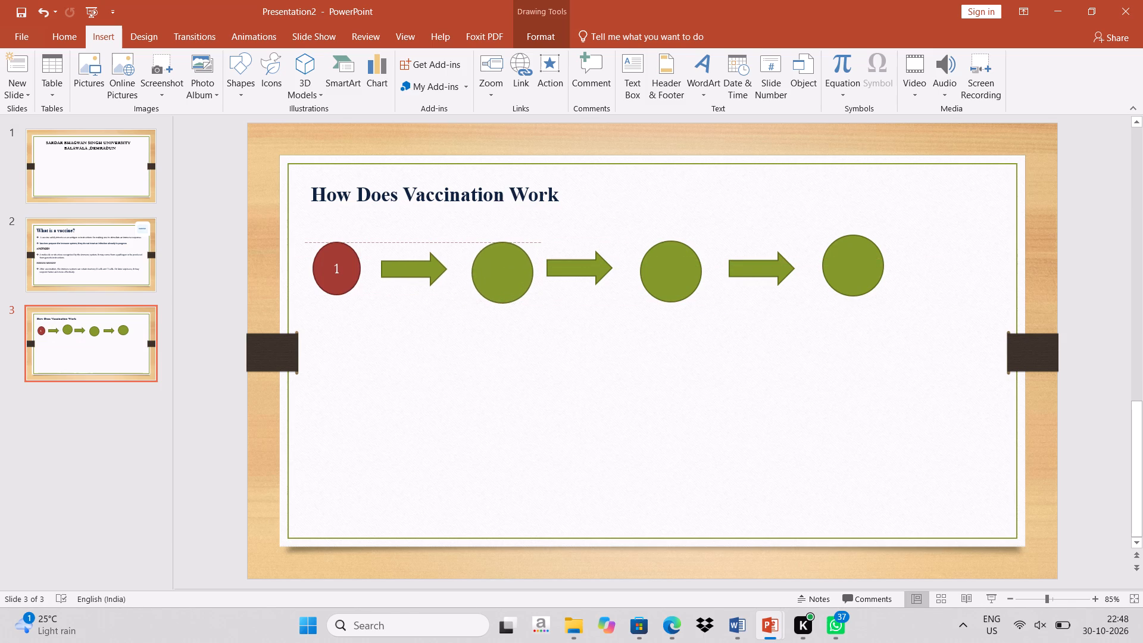
{"action": "left_click_drag", "start_coordinate": [481, 280], "coordinate": [466, 276]}
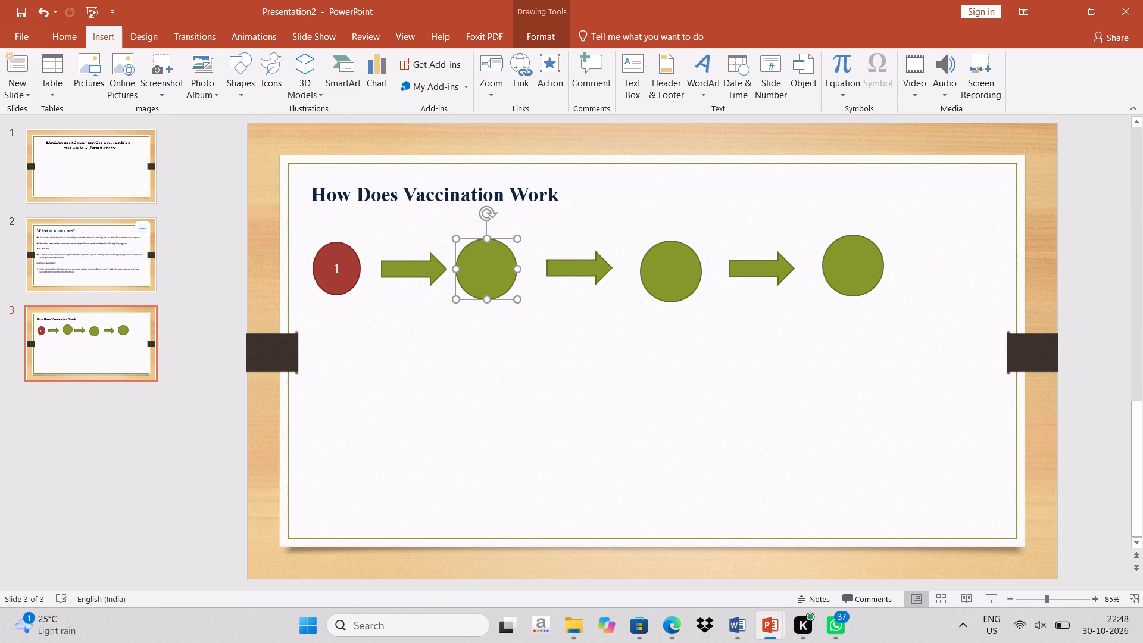
{"action": "left_click_drag", "start_coordinate": [575, 267], "coordinate": [565, 267]}
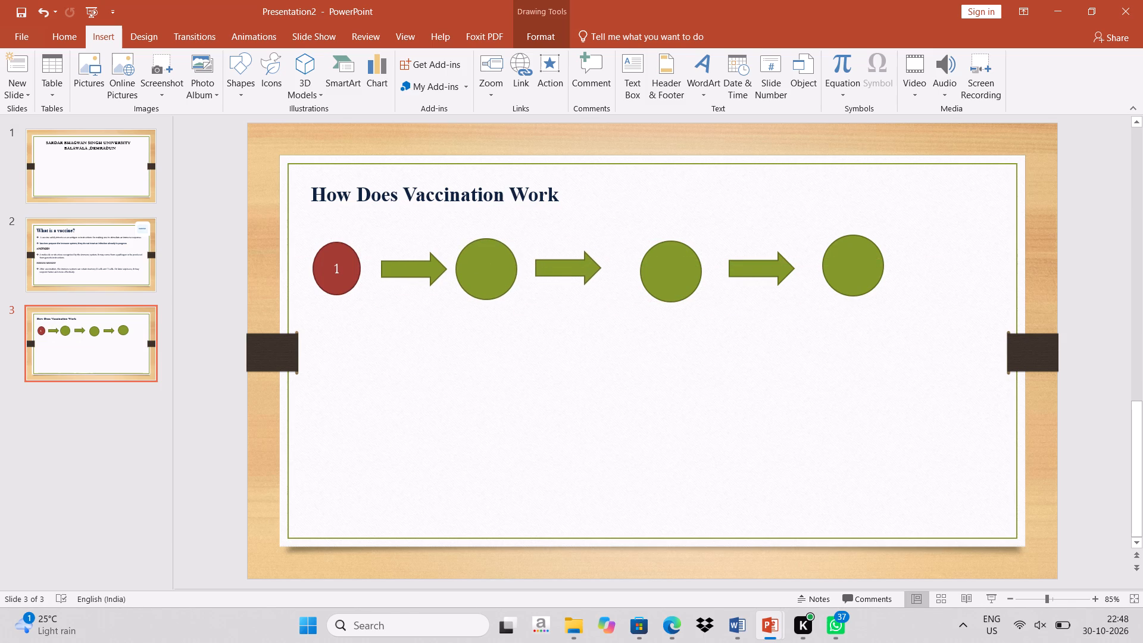
{"action": "left_click_drag", "start_coordinate": [565, 267], "coordinate": [566, 267]}
{"action": "left_click_drag", "start_coordinate": [660, 269], "coordinate": [652, 266]}
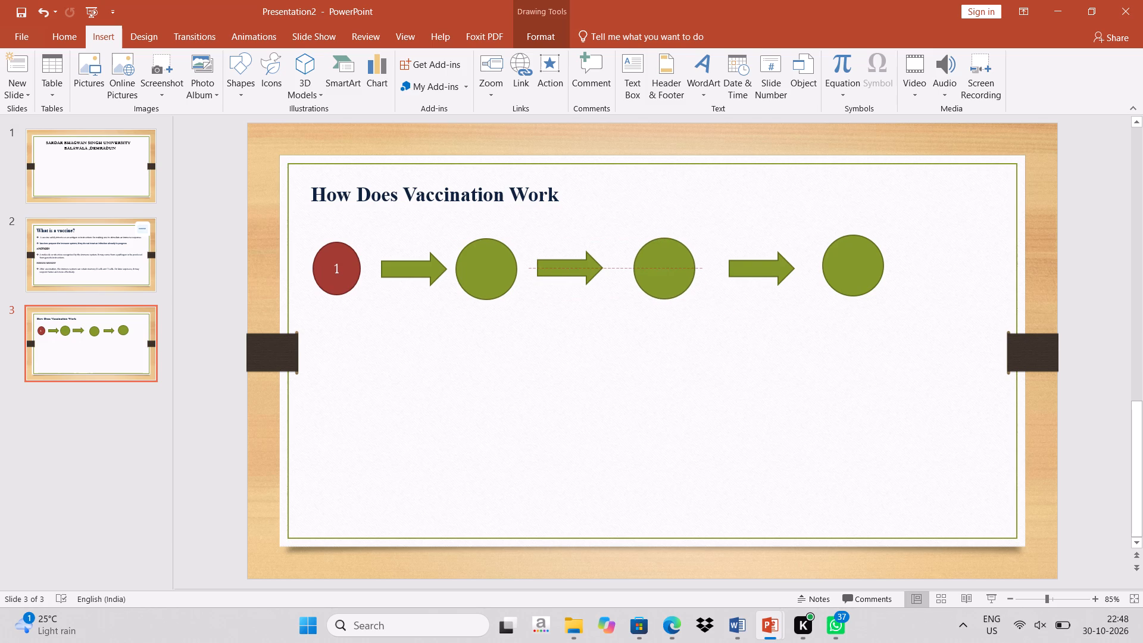
{"action": "left_click_drag", "start_coordinate": [652, 266], "coordinate": [652, 267]}
{"action": "left_click_drag", "start_coordinate": [746, 269], "coordinate": [738, 268]}
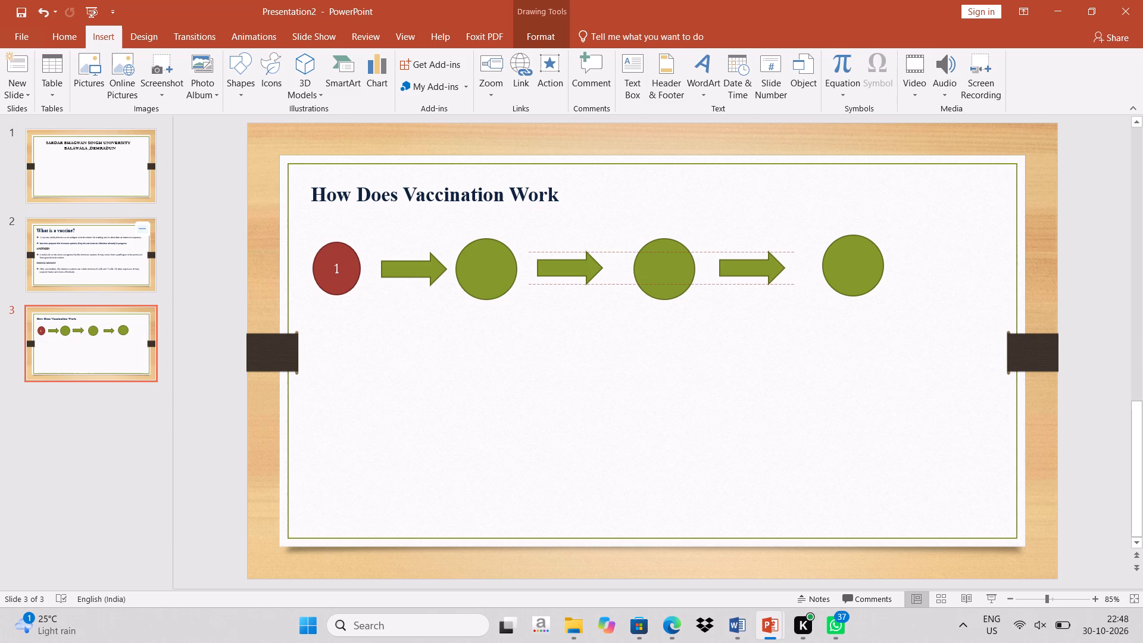
{"action": "left_click_drag", "start_coordinate": [738, 268], "coordinate": [736, 268]}
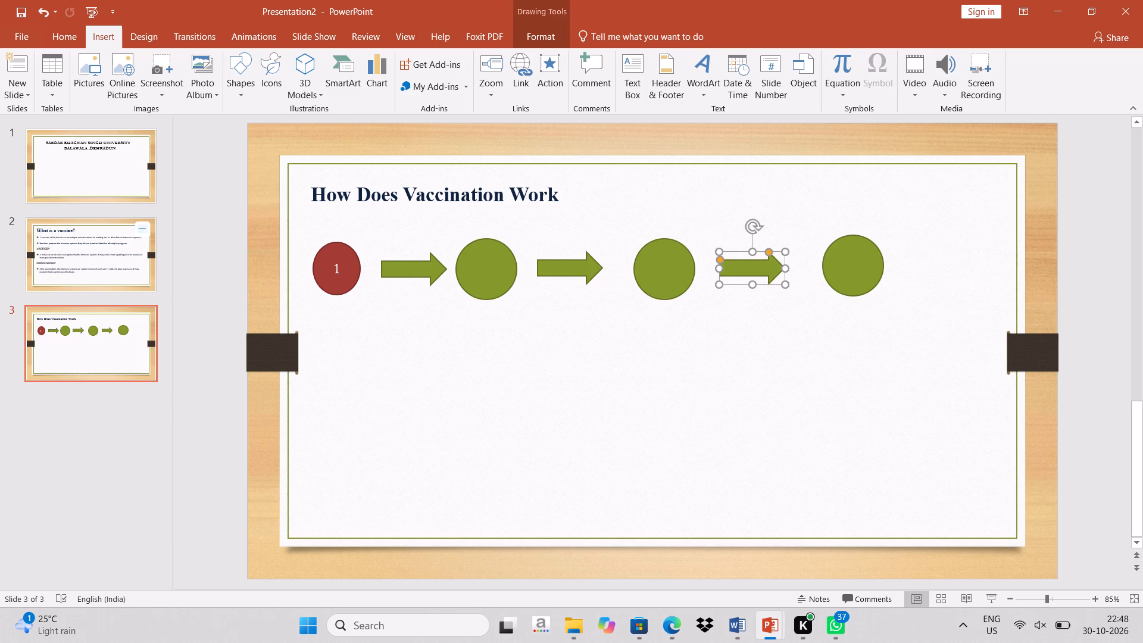
{"action": "left_click_drag", "start_coordinate": [840, 267], "coordinate": [817, 266]}
Resize the first green circle slightly smaller, leaving a gap after the first arrow.
{"action": "left_click", "coordinate": [483, 280]}
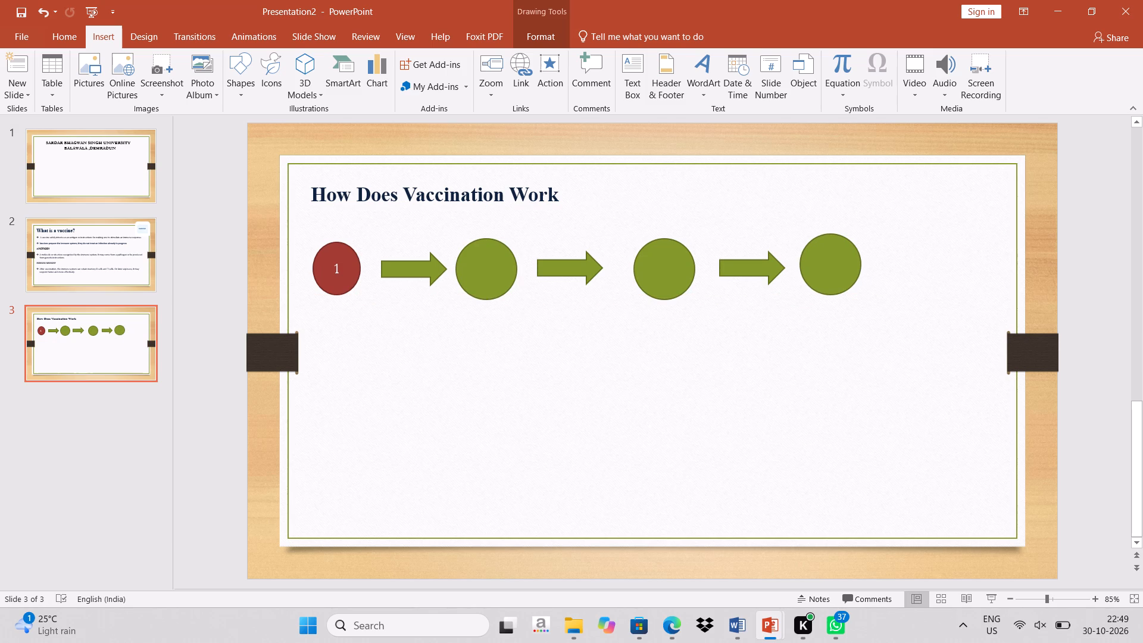
{"action": "left_click", "coordinate": [486, 238]}
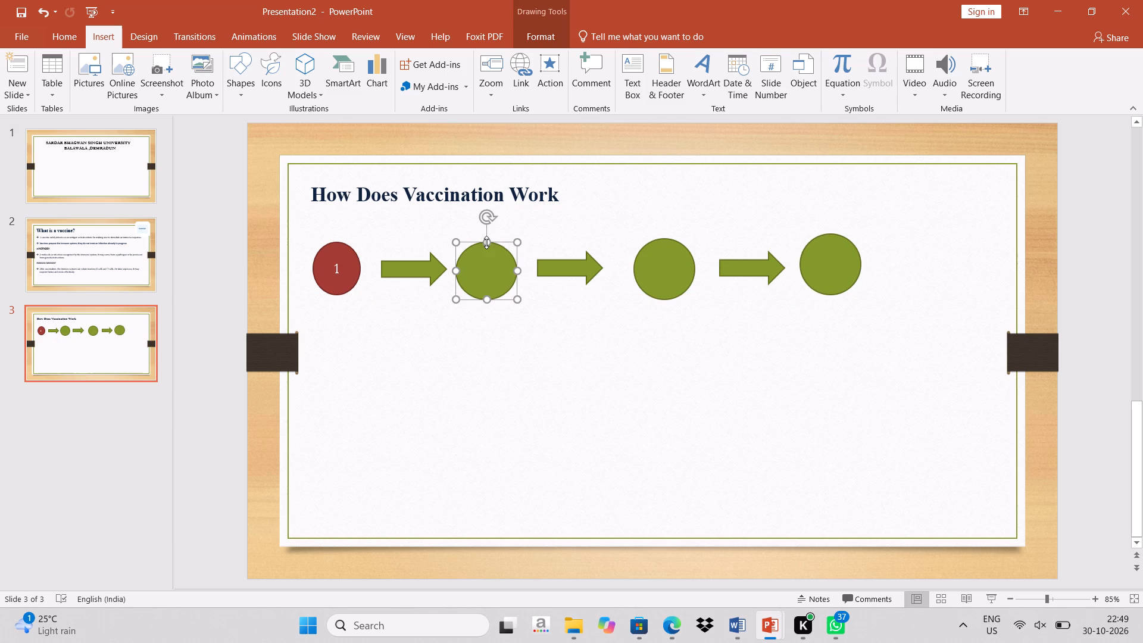
{"action": "left_click", "coordinate": [517, 274]}
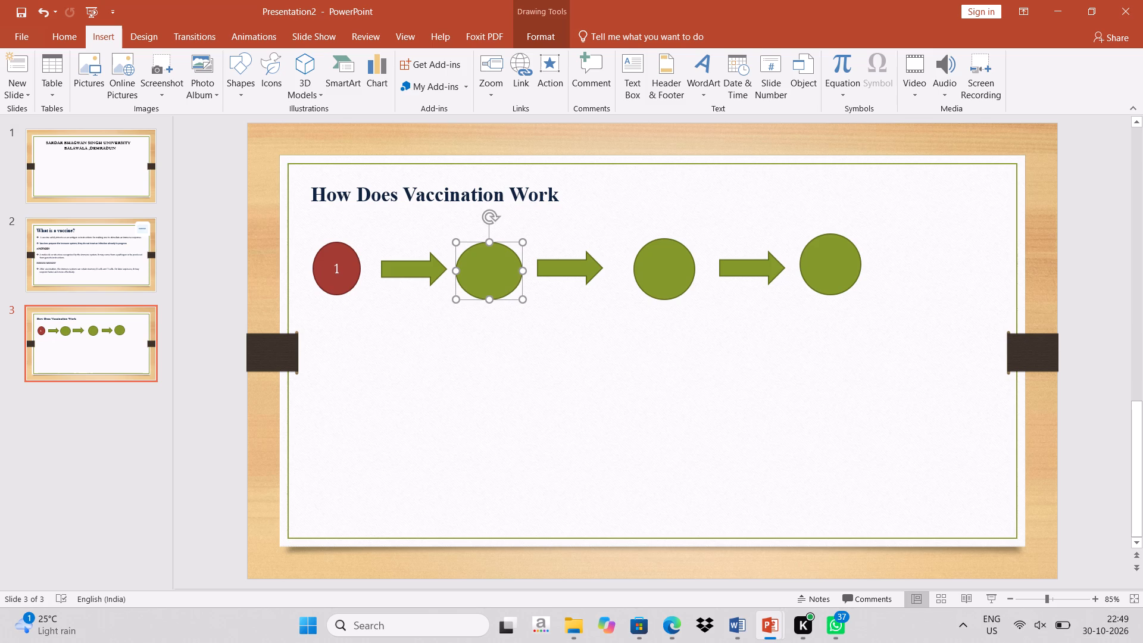
{"action": "left_click_drag", "start_coordinate": [458, 273], "coordinate": [466, 273]}
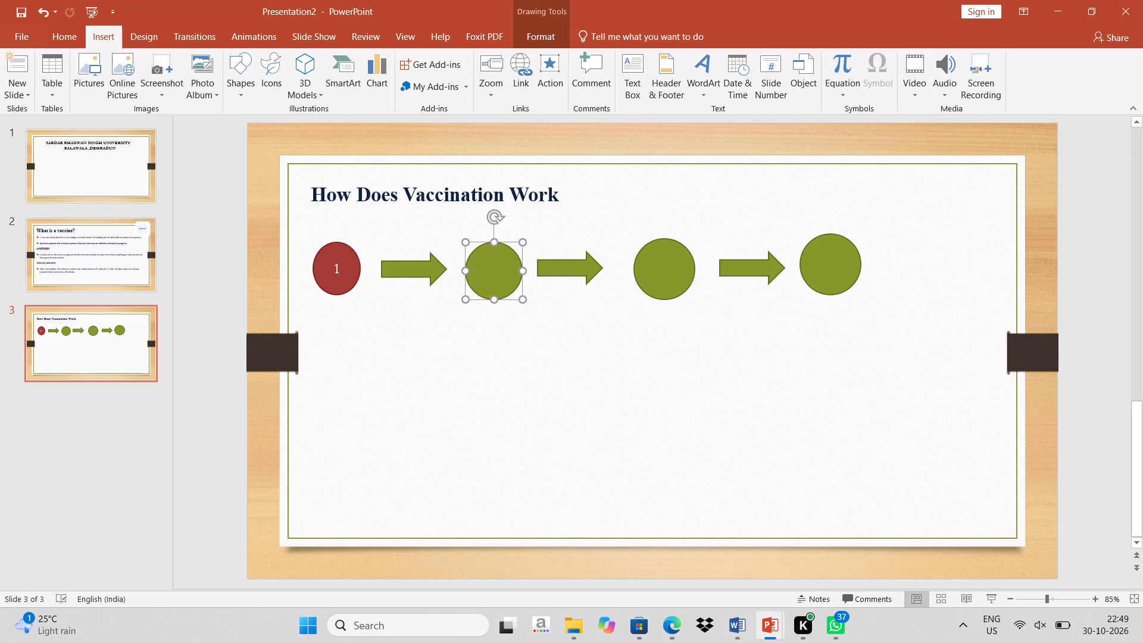
{"action": "left_click", "coordinate": [488, 273]}
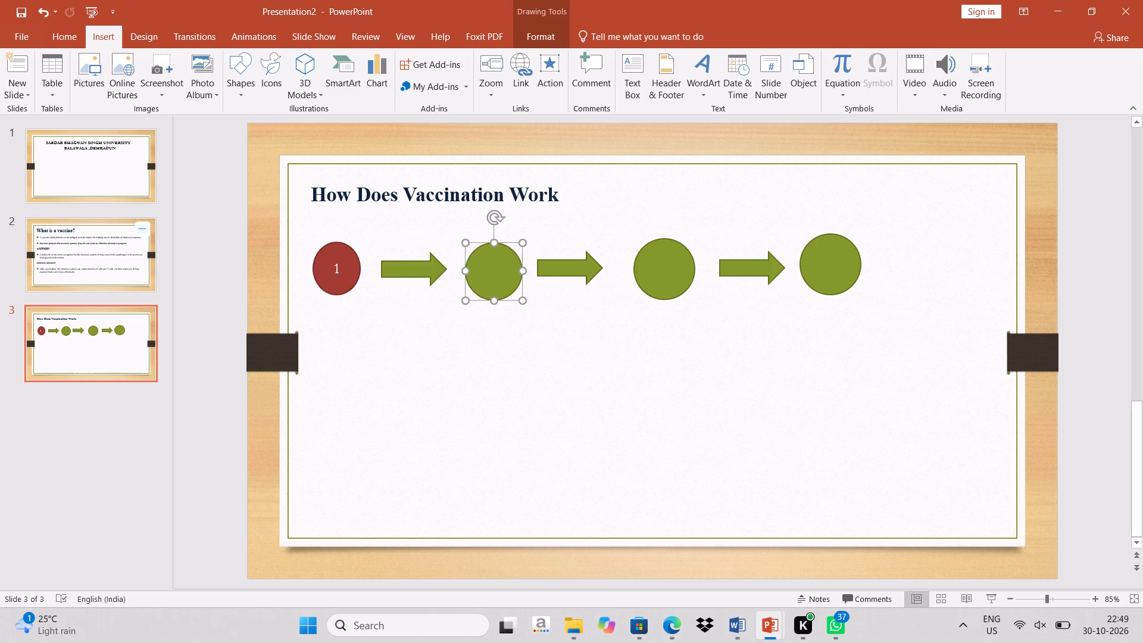
Shift the second green circle and the second arrow slightly to even out the gaps between the shapes.
{"action": "left_click", "coordinate": [643, 270]}
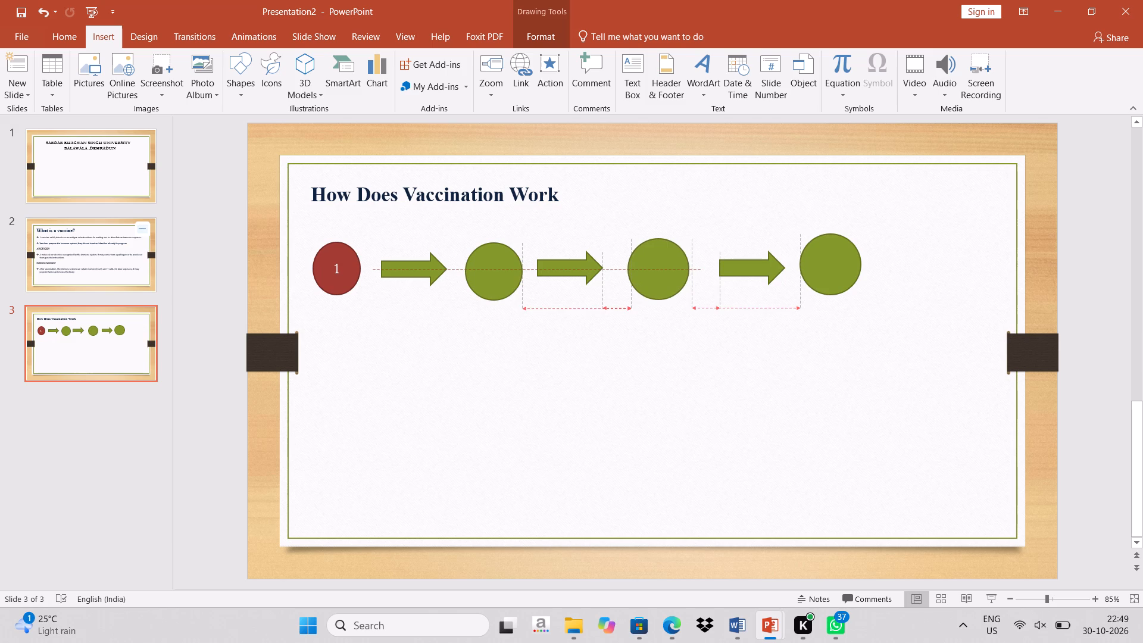
{"action": "left_click", "coordinate": [575, 270]}
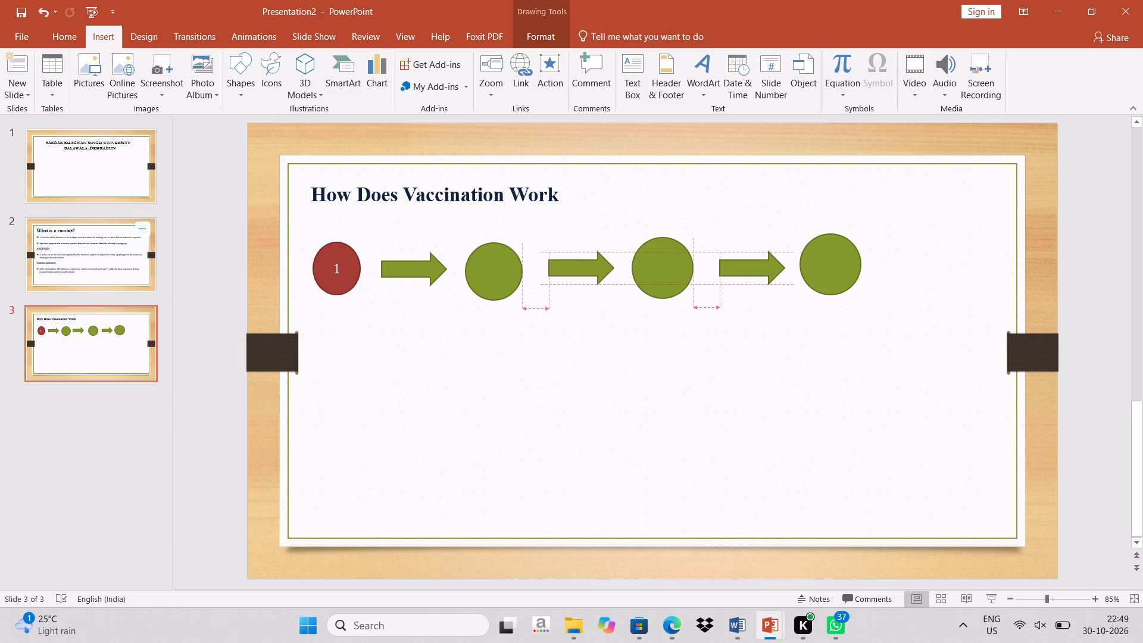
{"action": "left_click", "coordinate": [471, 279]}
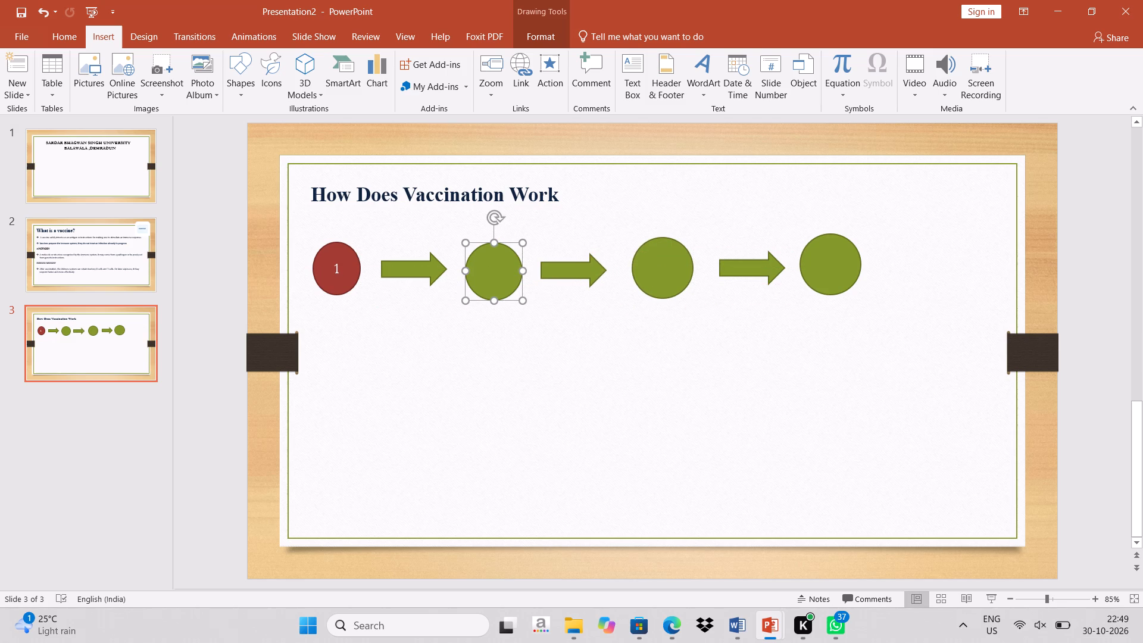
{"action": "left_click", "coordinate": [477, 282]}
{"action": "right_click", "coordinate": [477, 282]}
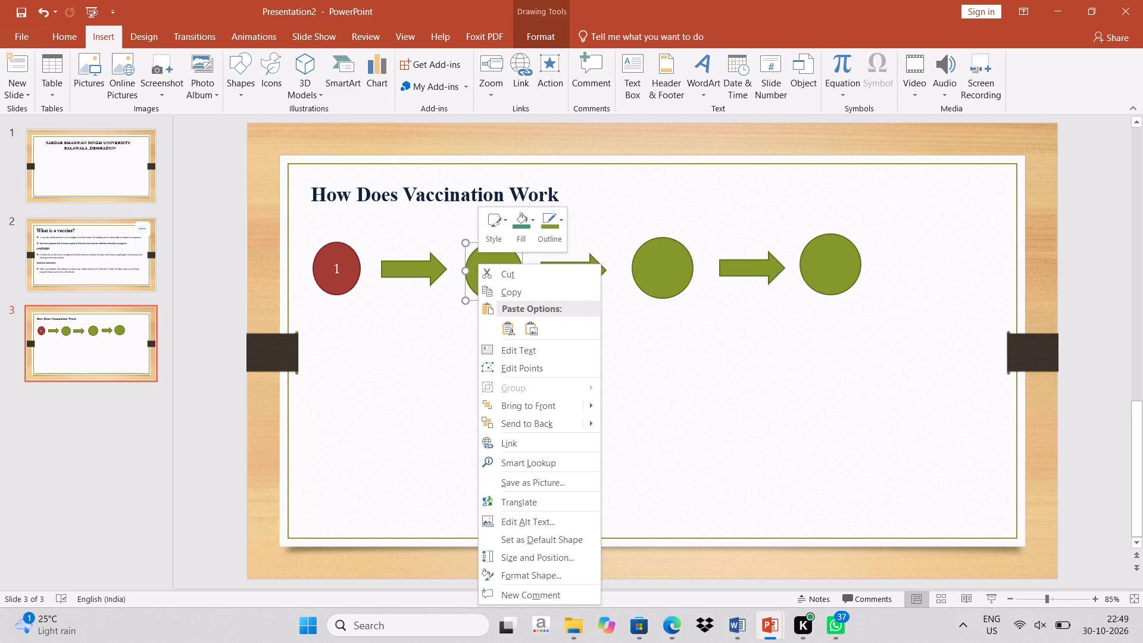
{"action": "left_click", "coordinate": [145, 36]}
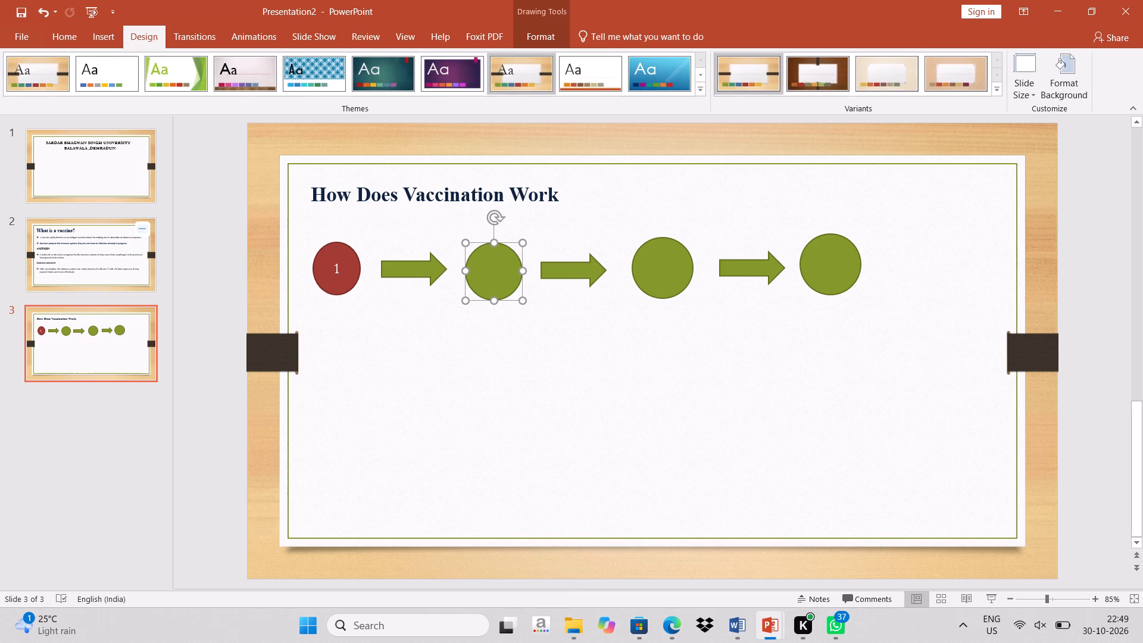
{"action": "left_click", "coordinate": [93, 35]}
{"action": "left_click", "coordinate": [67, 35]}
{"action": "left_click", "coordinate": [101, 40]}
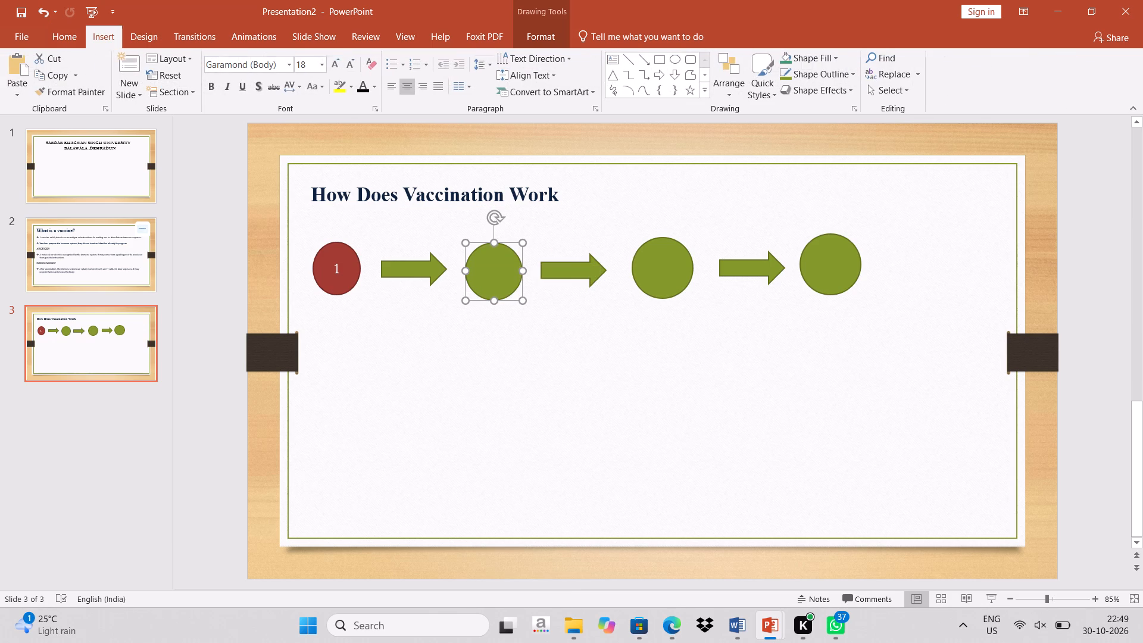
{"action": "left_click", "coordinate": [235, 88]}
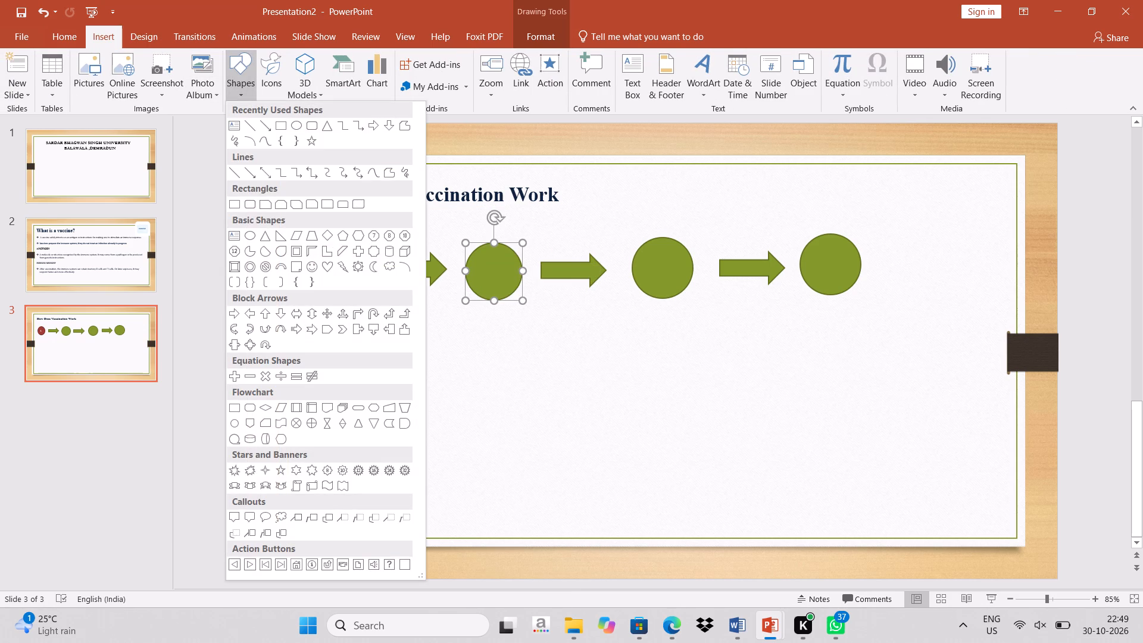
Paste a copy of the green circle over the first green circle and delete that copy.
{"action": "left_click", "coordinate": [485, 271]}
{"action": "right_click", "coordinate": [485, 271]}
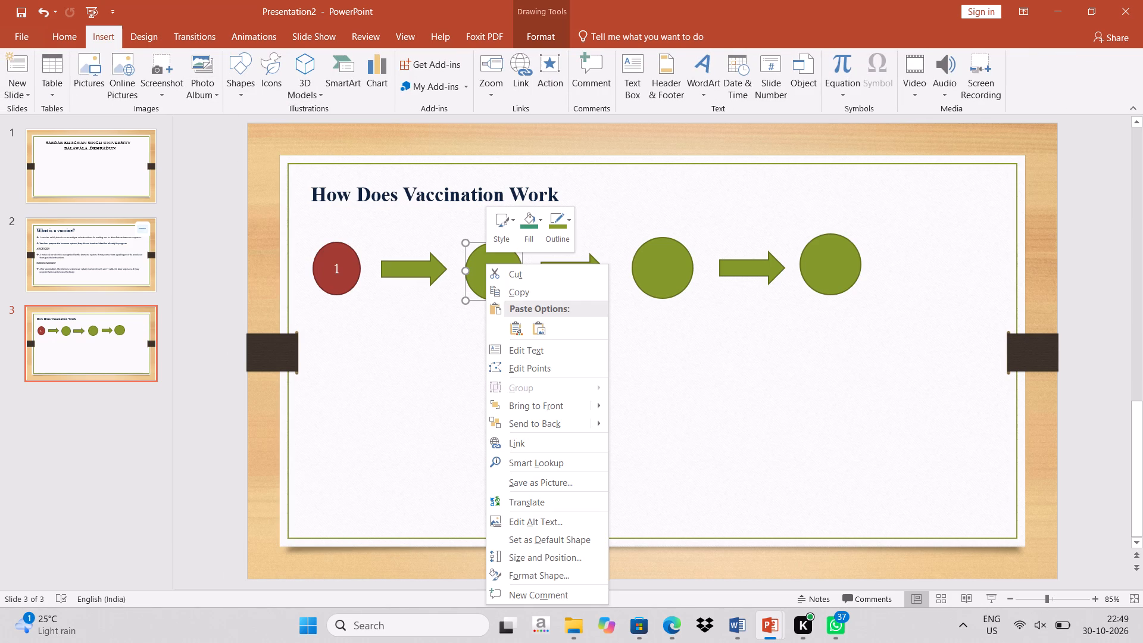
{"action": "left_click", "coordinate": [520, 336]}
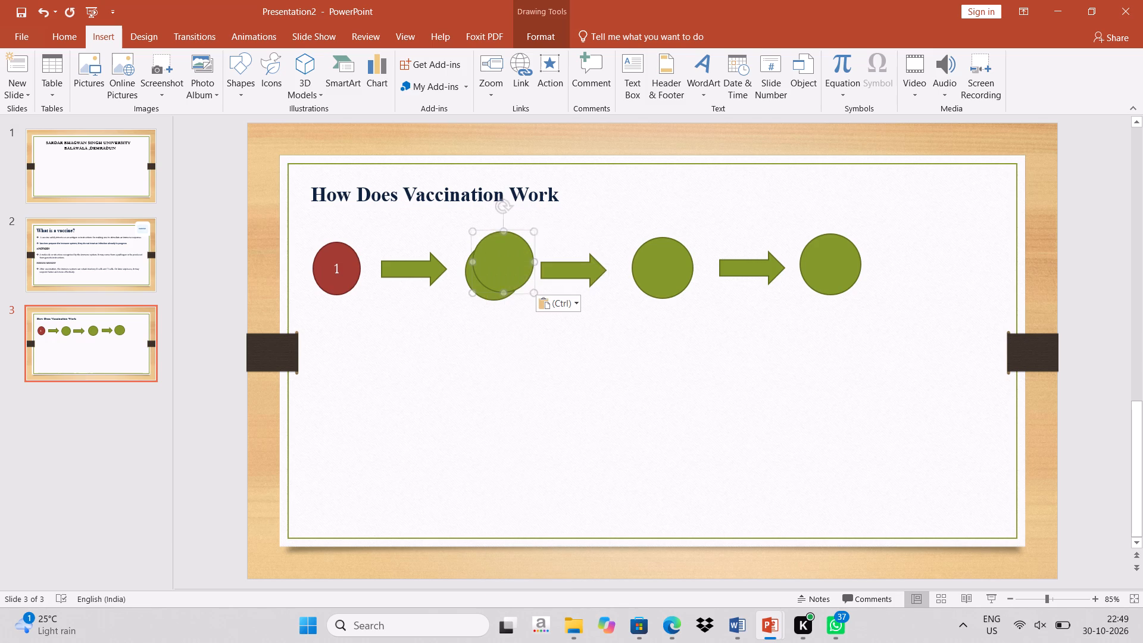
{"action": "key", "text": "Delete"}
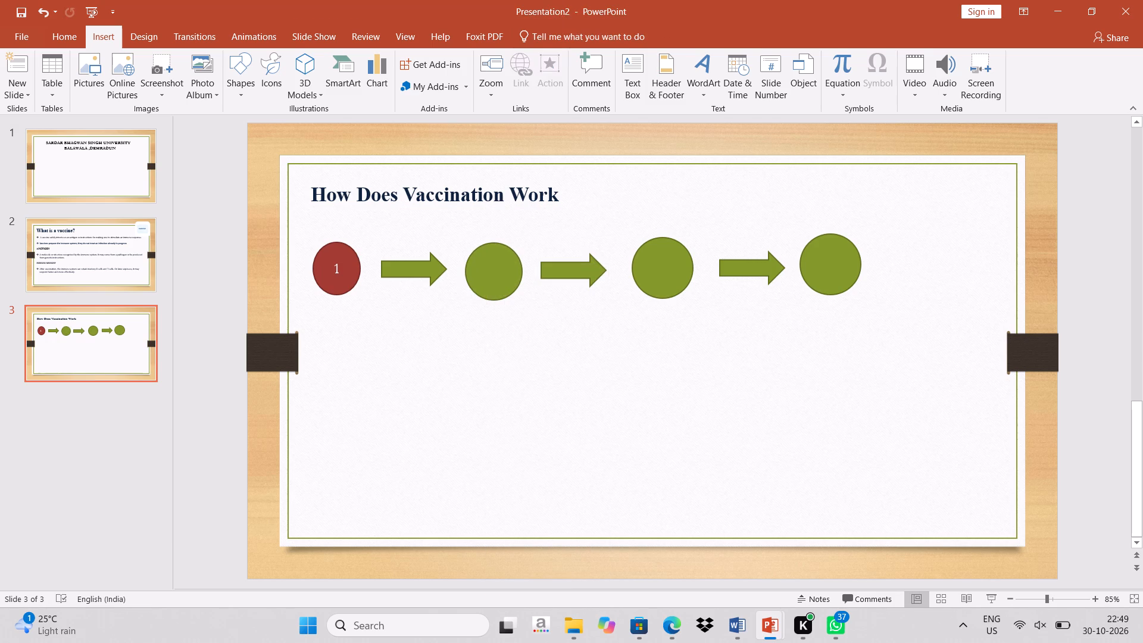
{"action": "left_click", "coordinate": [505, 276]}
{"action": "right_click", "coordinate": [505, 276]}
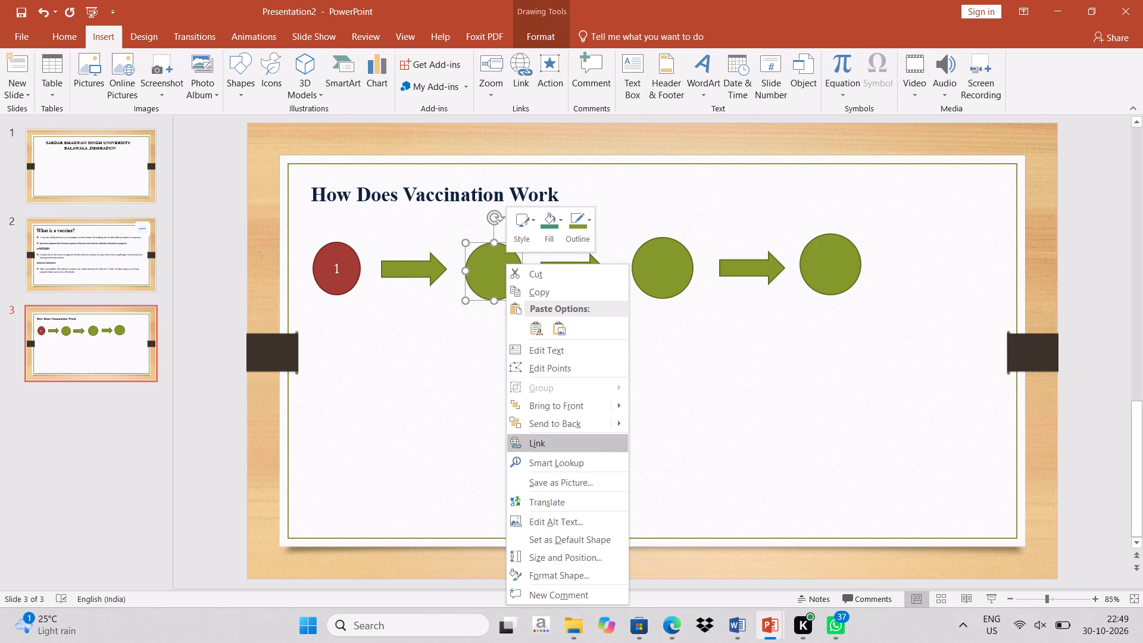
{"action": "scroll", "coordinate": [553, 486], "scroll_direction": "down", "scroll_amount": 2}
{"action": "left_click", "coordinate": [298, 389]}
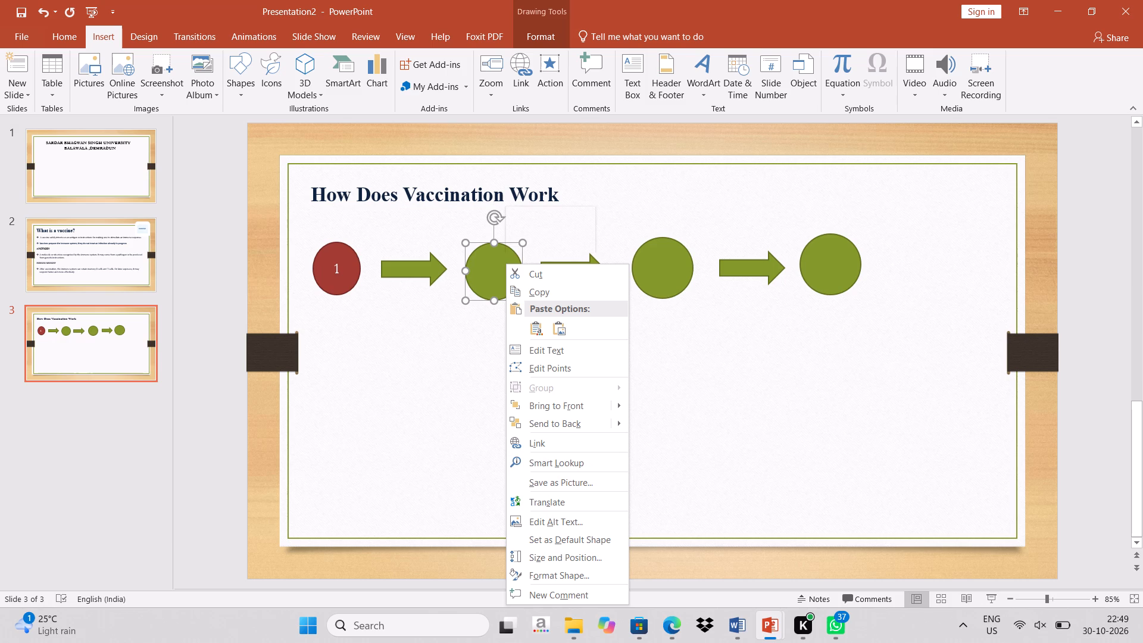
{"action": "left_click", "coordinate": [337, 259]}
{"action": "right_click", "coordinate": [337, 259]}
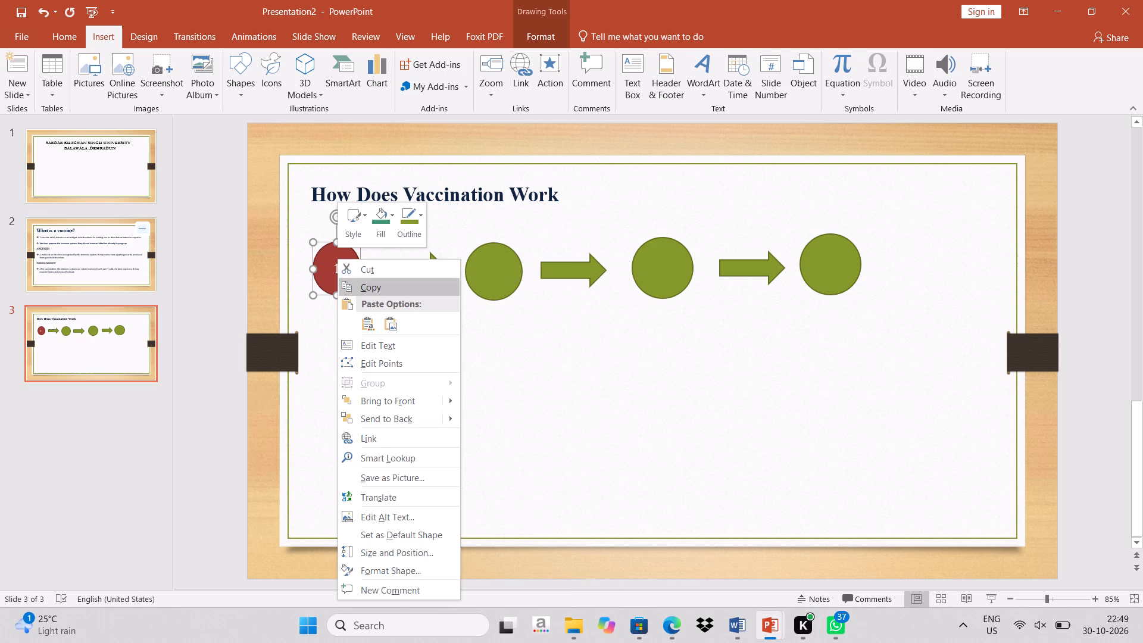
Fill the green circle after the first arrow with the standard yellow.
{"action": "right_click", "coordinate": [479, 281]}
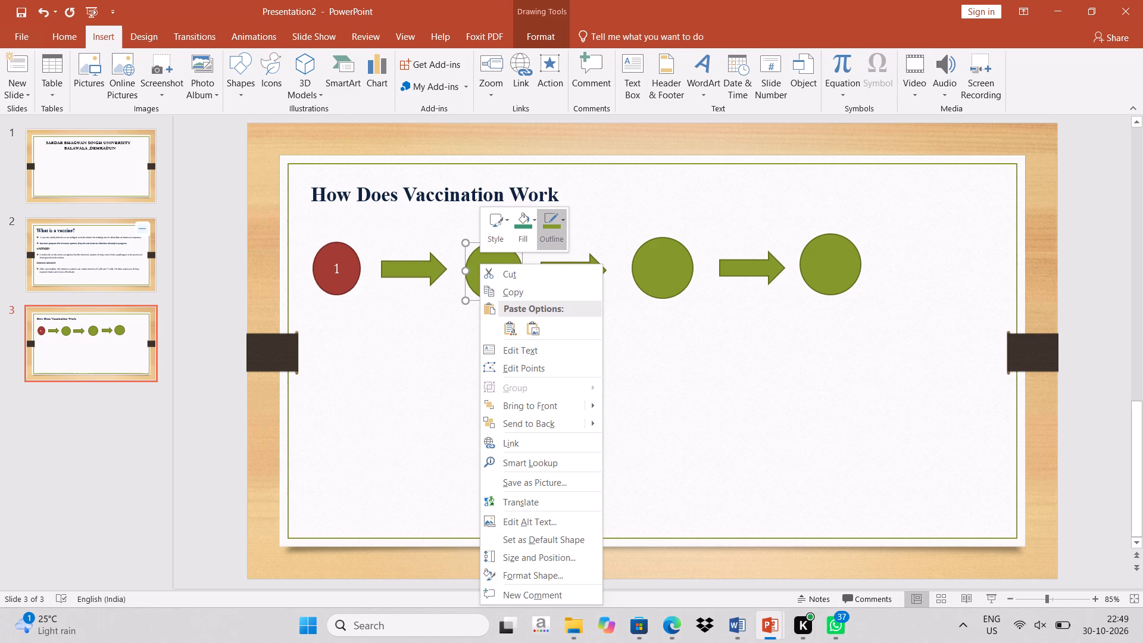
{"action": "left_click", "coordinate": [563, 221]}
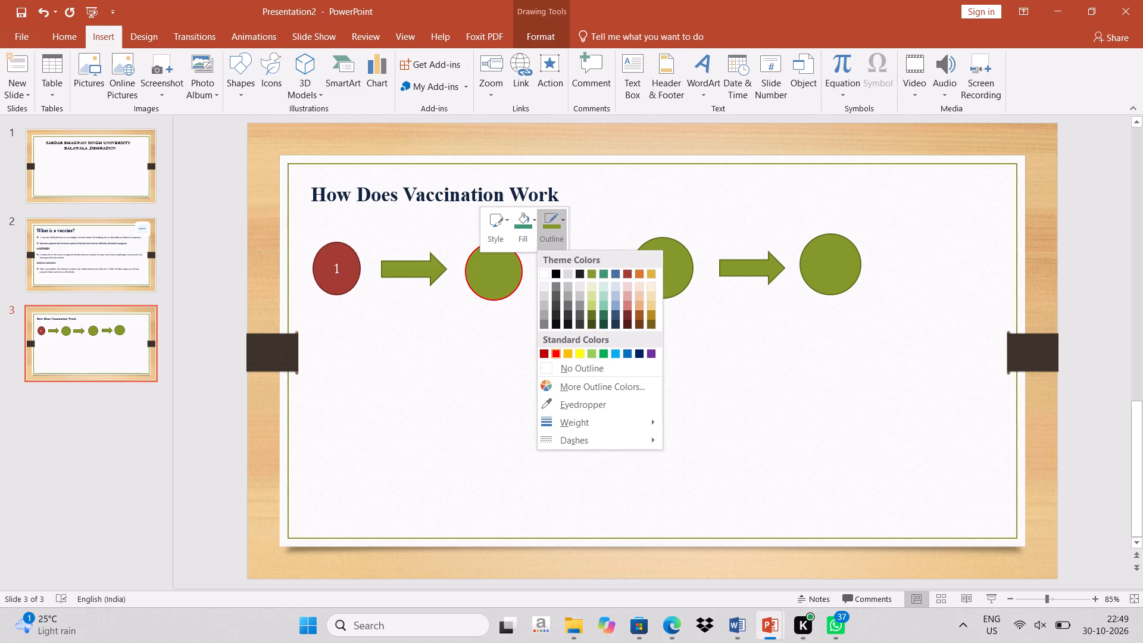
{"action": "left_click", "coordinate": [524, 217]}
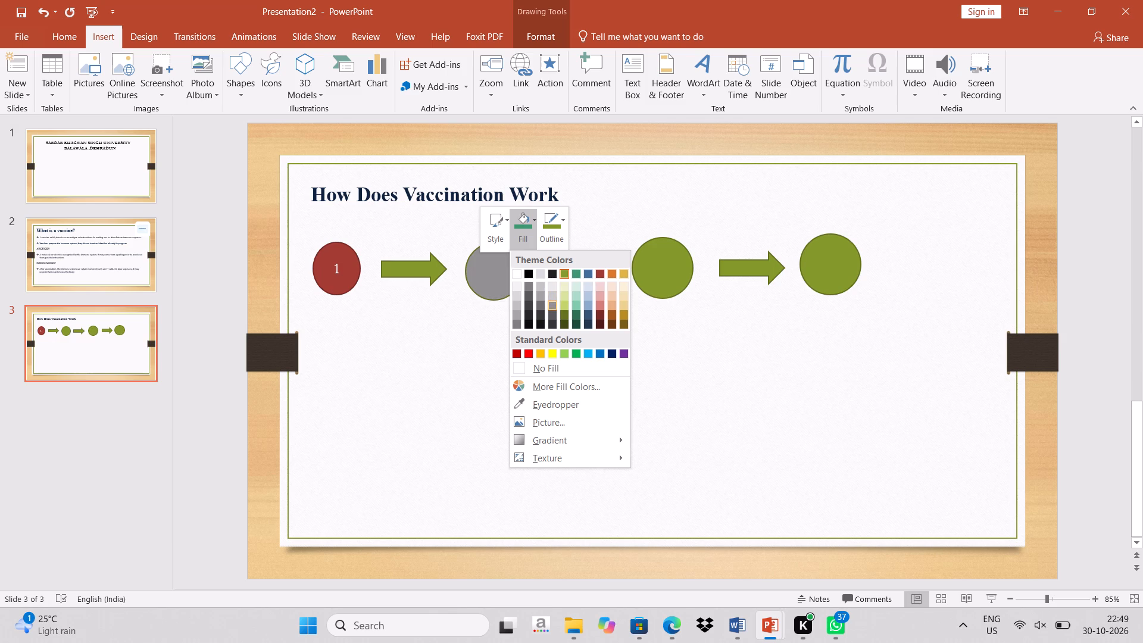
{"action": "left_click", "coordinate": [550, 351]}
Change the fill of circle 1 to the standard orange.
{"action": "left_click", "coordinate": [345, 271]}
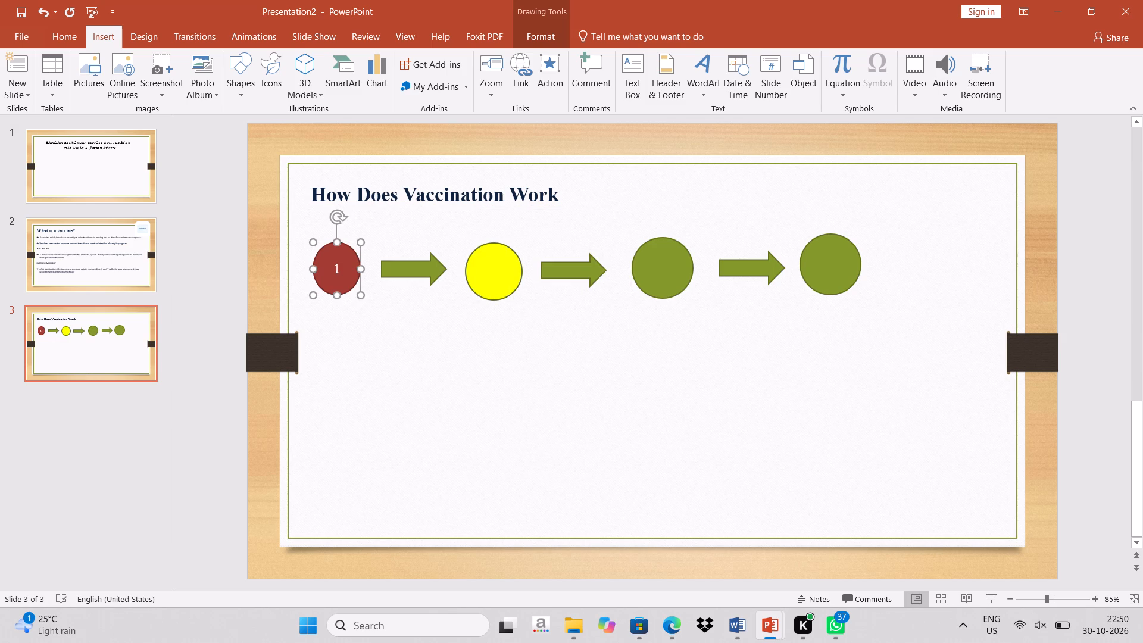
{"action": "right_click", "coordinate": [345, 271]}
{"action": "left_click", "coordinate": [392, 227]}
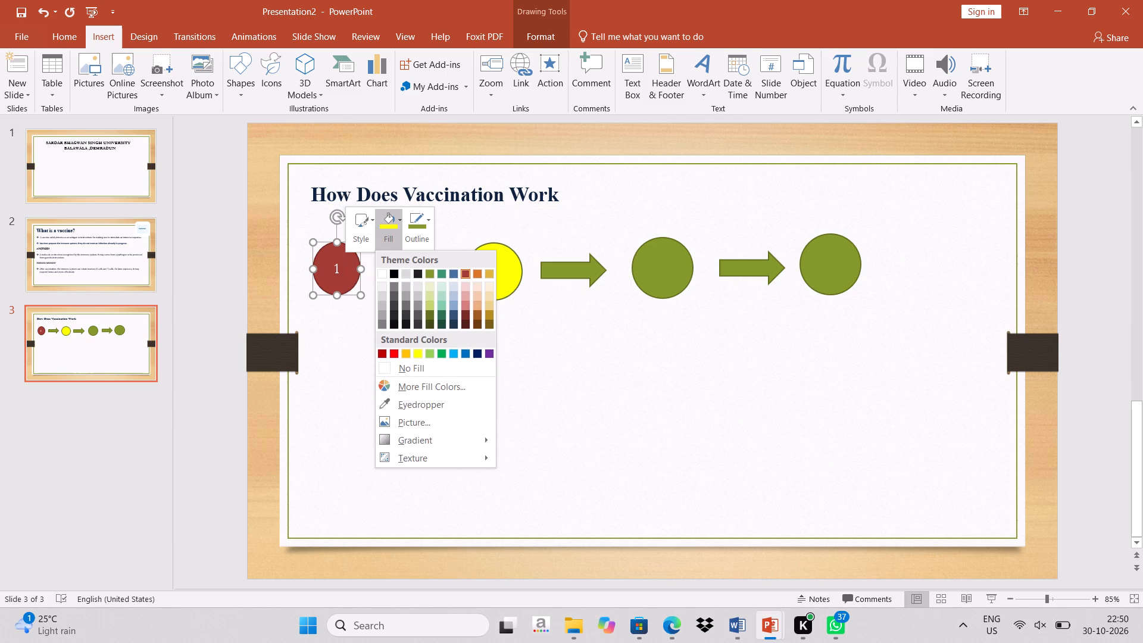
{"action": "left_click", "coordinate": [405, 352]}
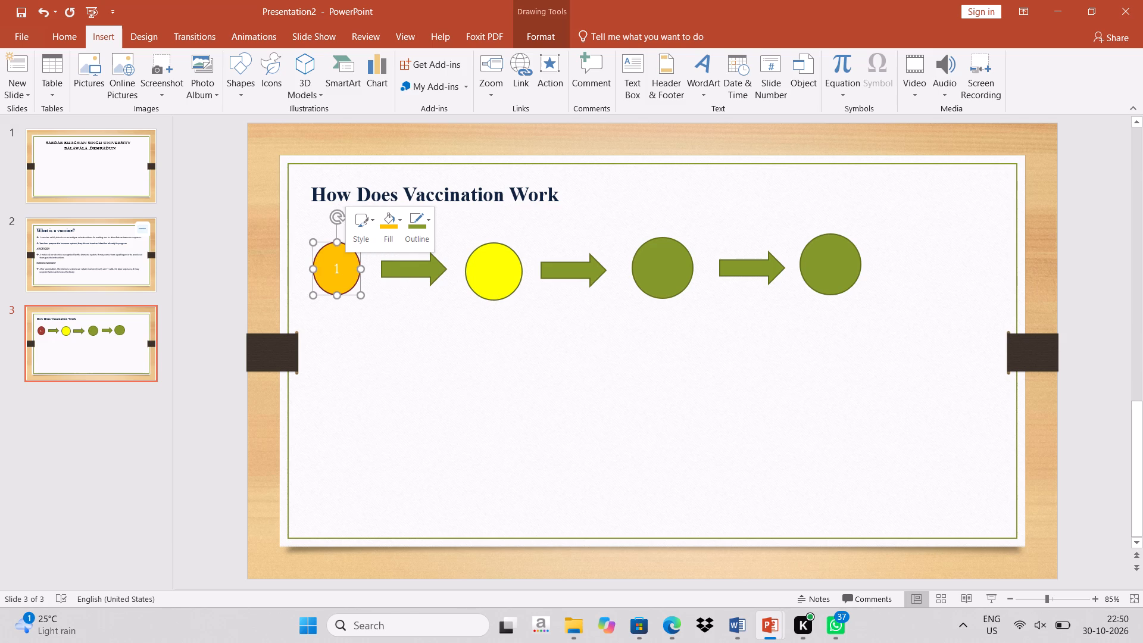
Fill the two remaining green circles, after the second and third arrows, with the standard yellow.
{"action": "left_click", "coordinate": [666, 269]}
{"action": "right_click", "coordinate": [666, 269]}
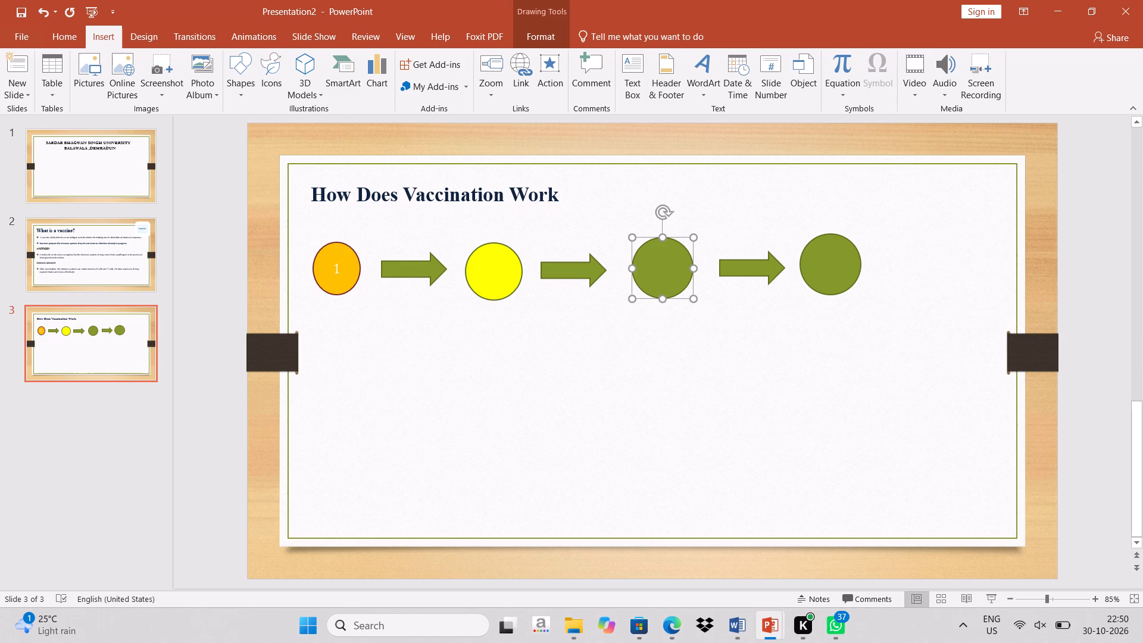
{"action": "left_click", "coordinate": [708, 223]}
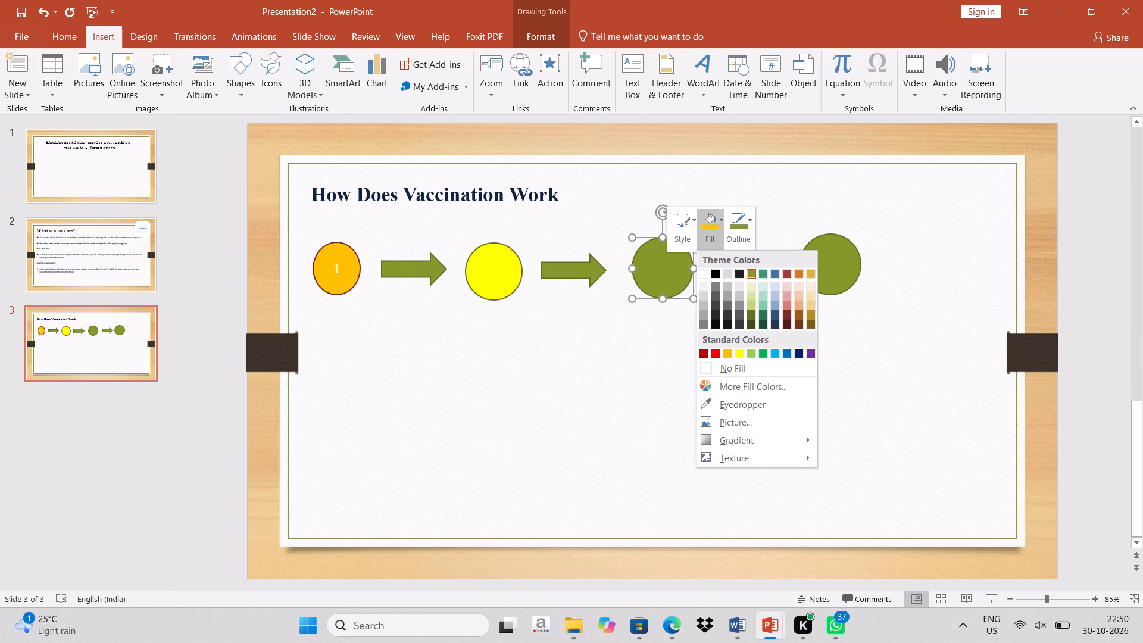
{"action": "left_click", "coordinate": [739, 354]}
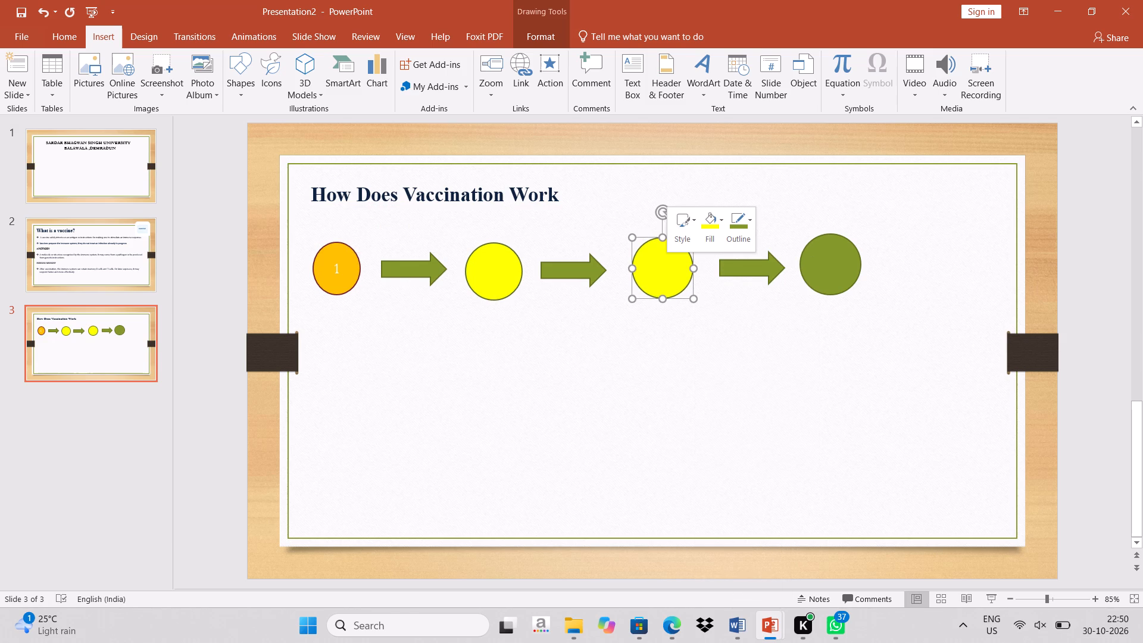
{"action": "right_click", "coordinate": [815, 276]}
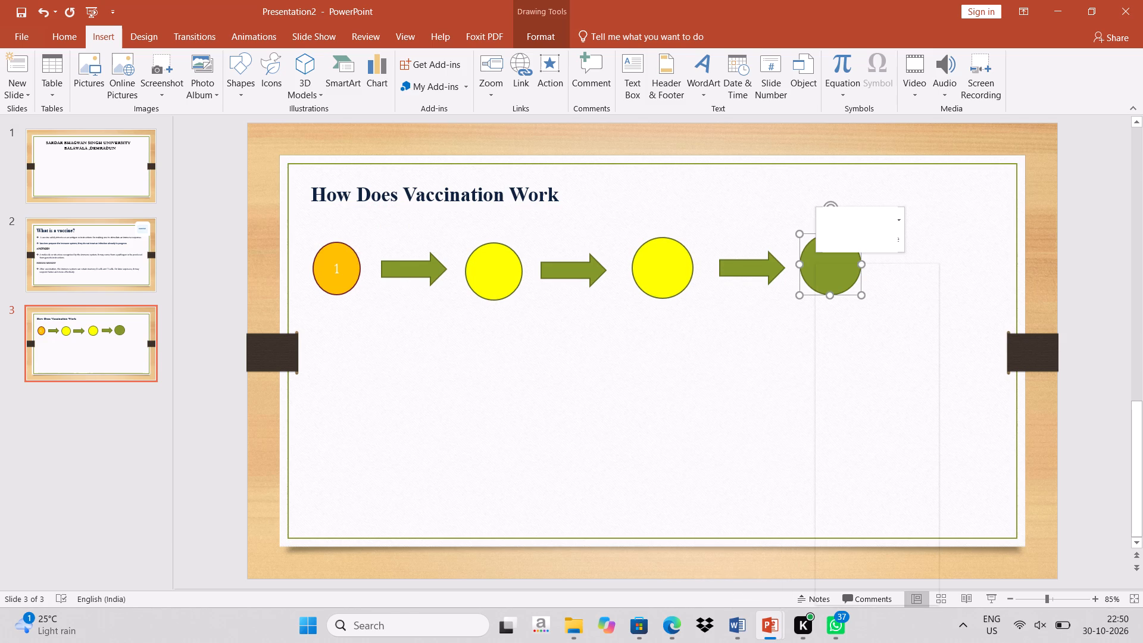
{"action": "left_click", "coordinate": [857, 224]}
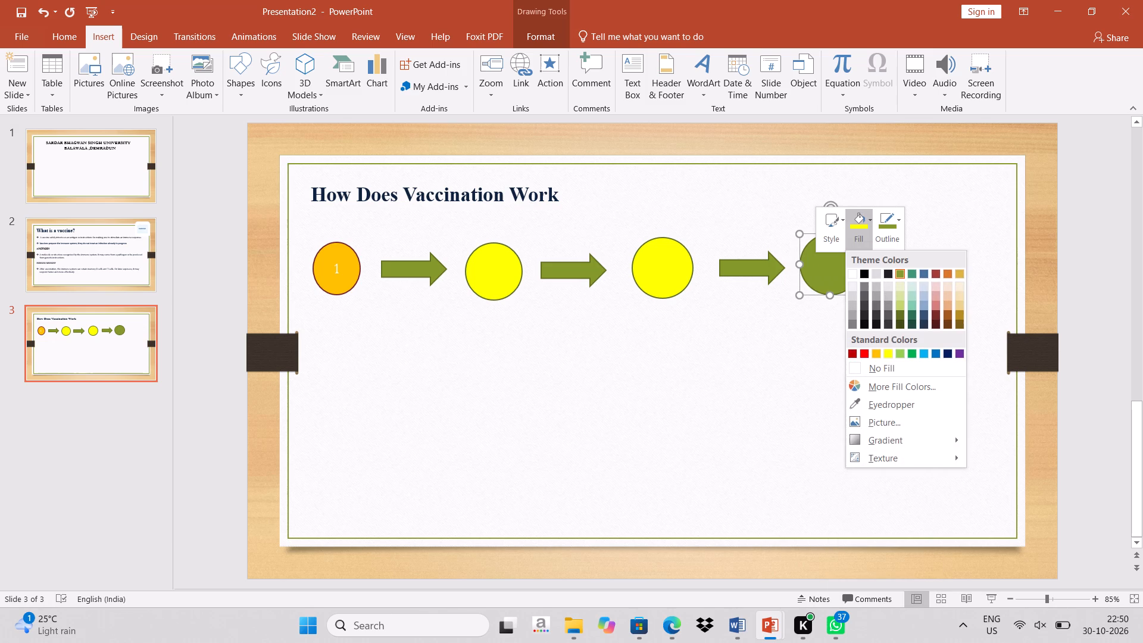
{"action": "left_click", "coordinate": [886, 353]}
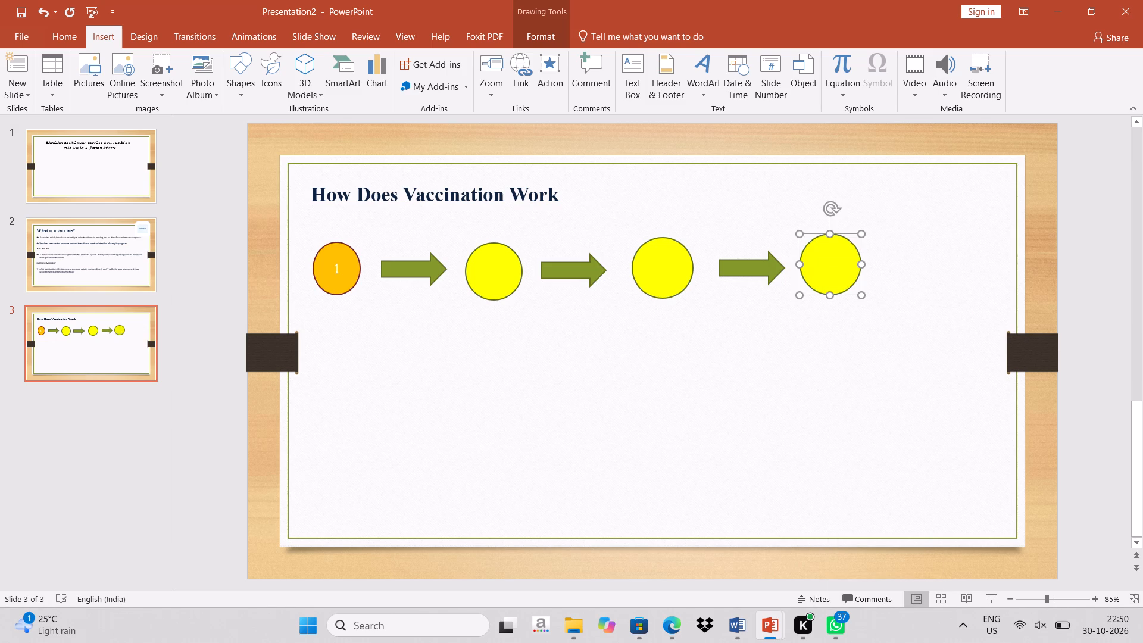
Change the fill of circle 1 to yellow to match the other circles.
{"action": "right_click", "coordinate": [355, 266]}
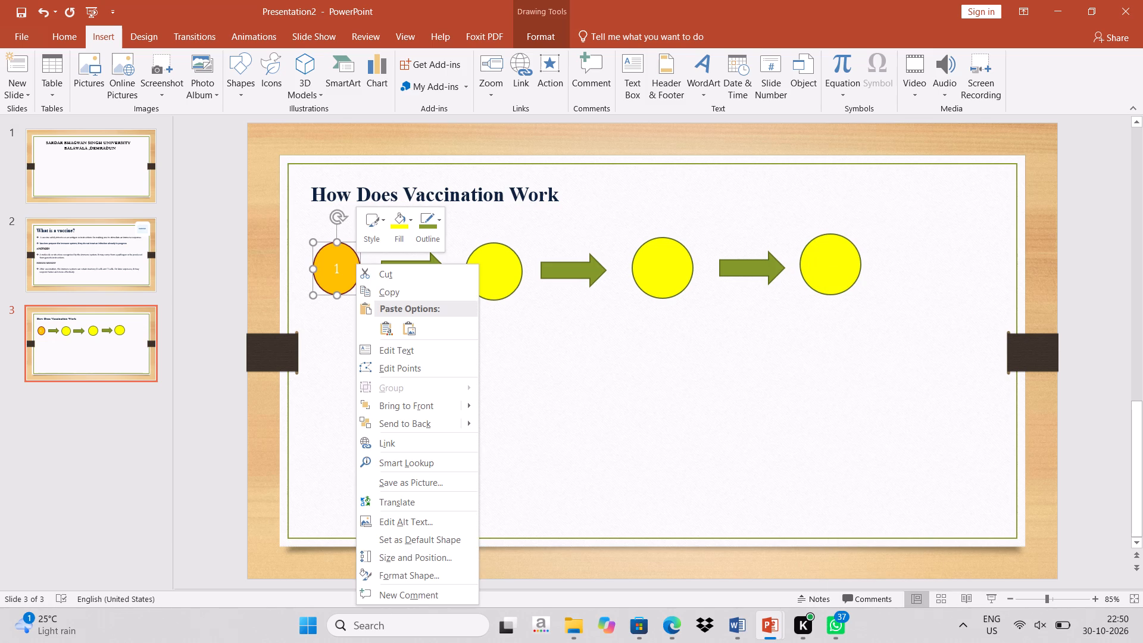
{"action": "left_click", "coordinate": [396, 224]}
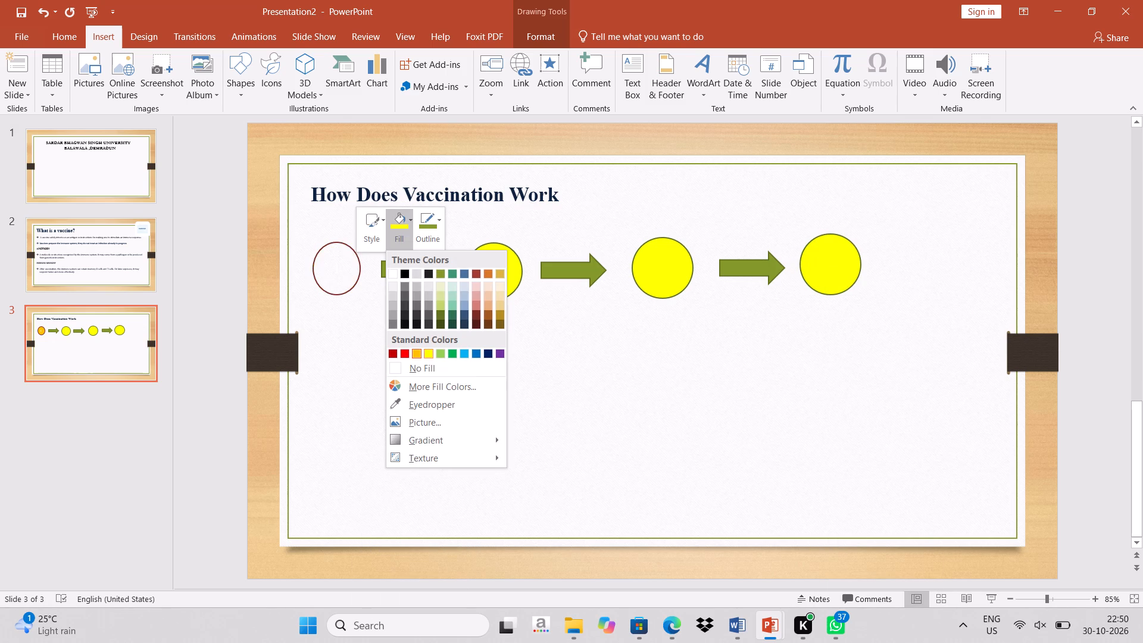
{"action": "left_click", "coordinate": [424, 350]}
Re-enter the number 1 in the first circle and number the following three circles 2, 3 and 4.
{"action": "left_click", "coordinate": [340, 270]}
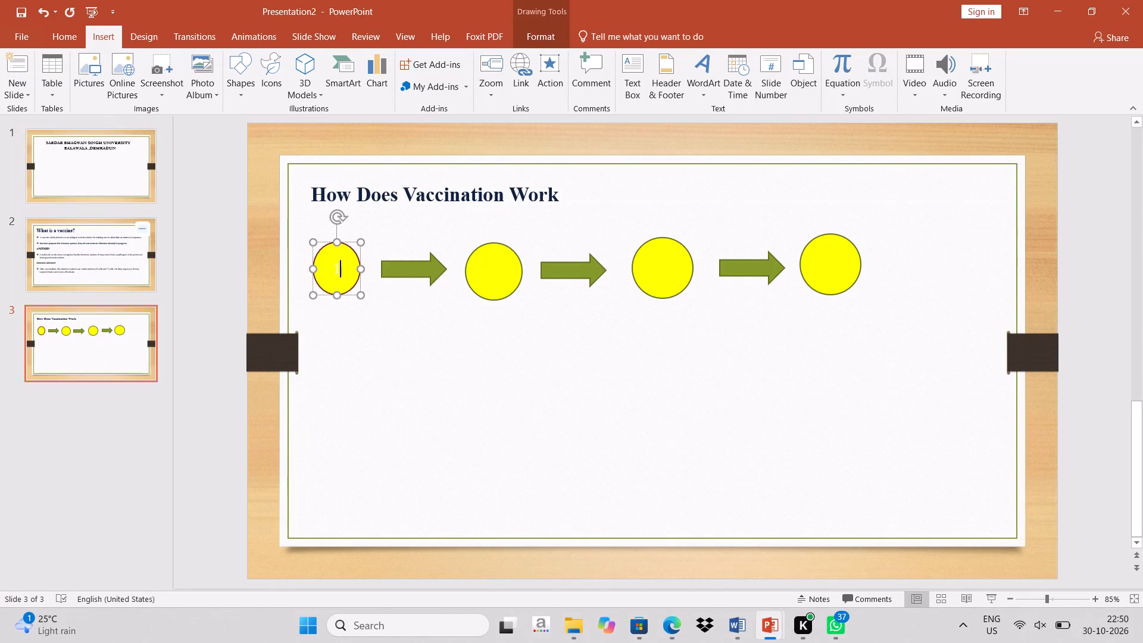
{"action": "key", "text": "BackSpace"}
{"action": "key", "text": "1"}
{"action": "left_click", "coordinate": [498, 277]}
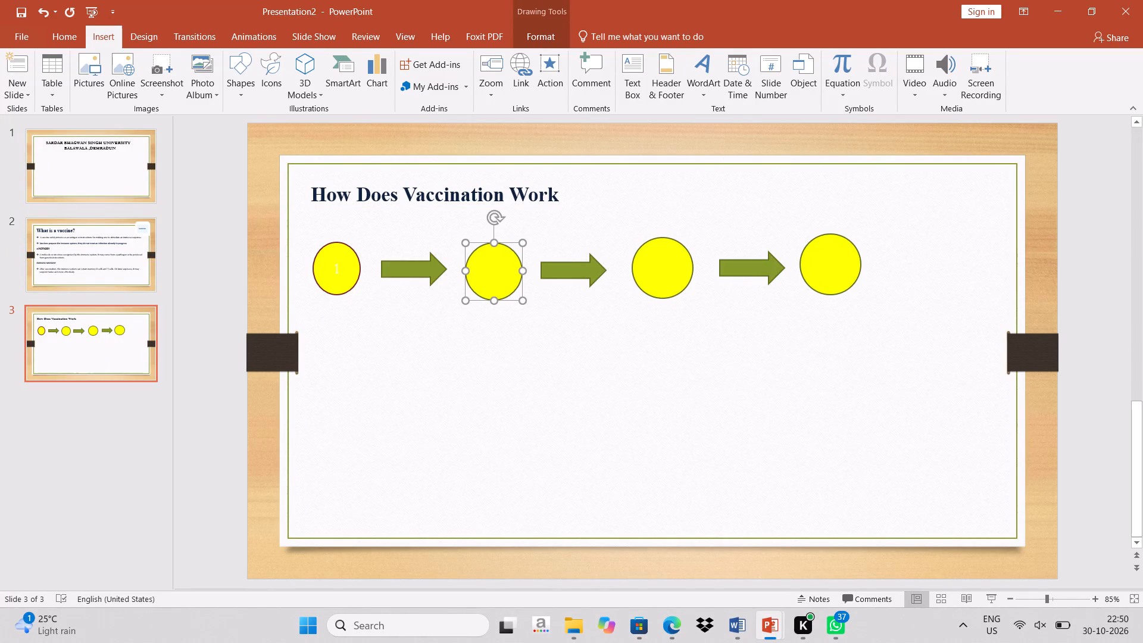
{"action": "key", "text": "2"}
{"action": "left_click", "coordinate": [659, 263]}
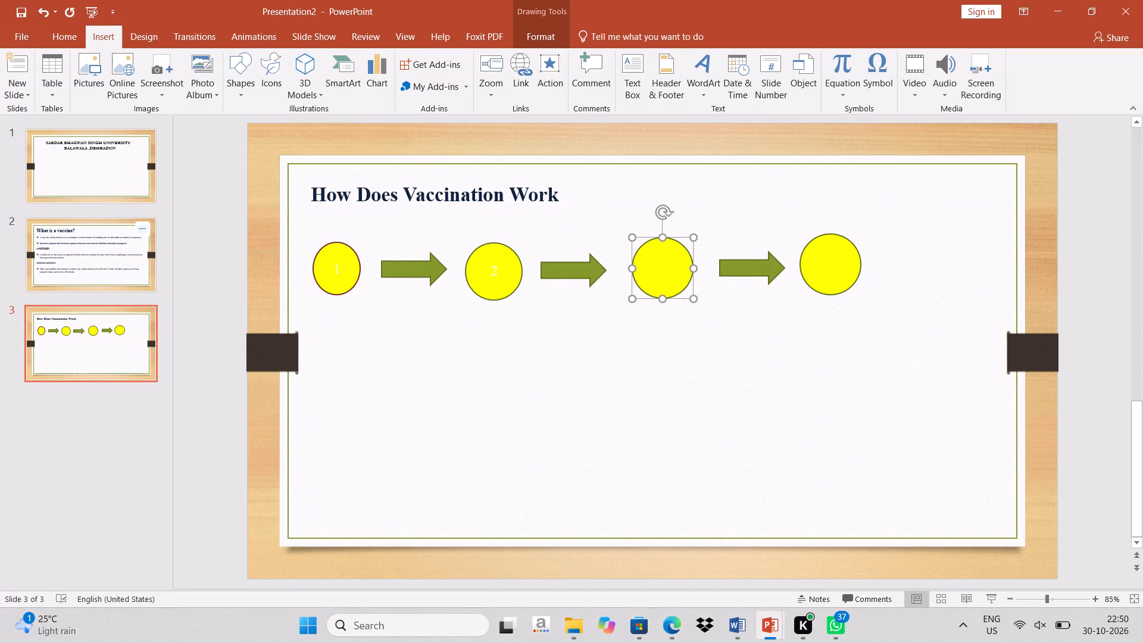
{"action": "key", "text": "3"}
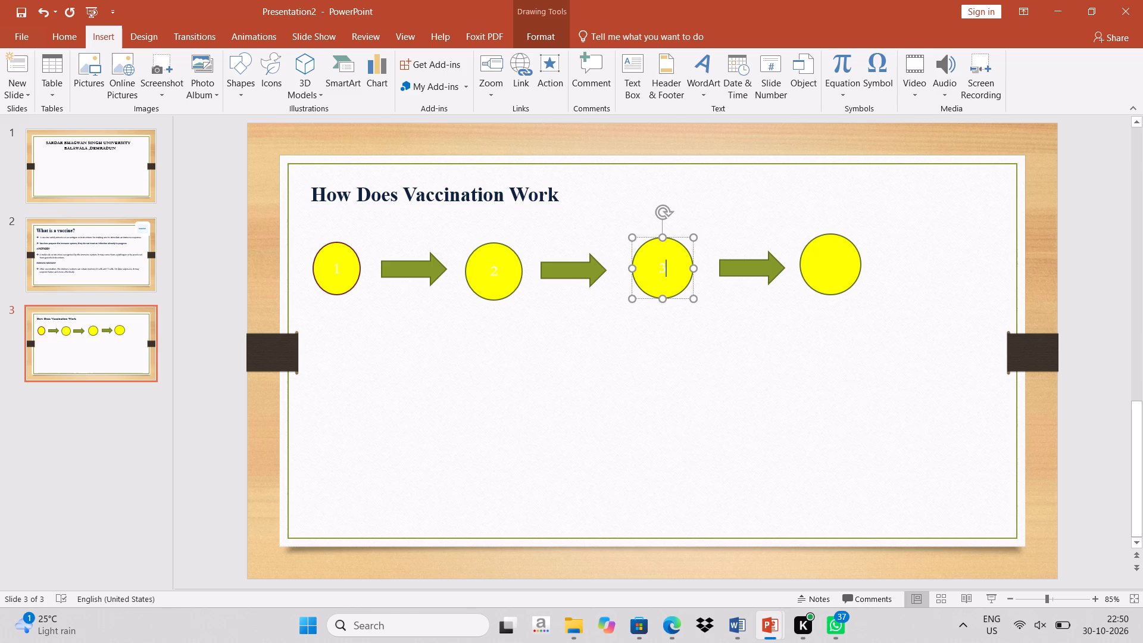
{"action": "left_click", "coordinate": [829, 262]}
{"action": "key", "text": "4"}
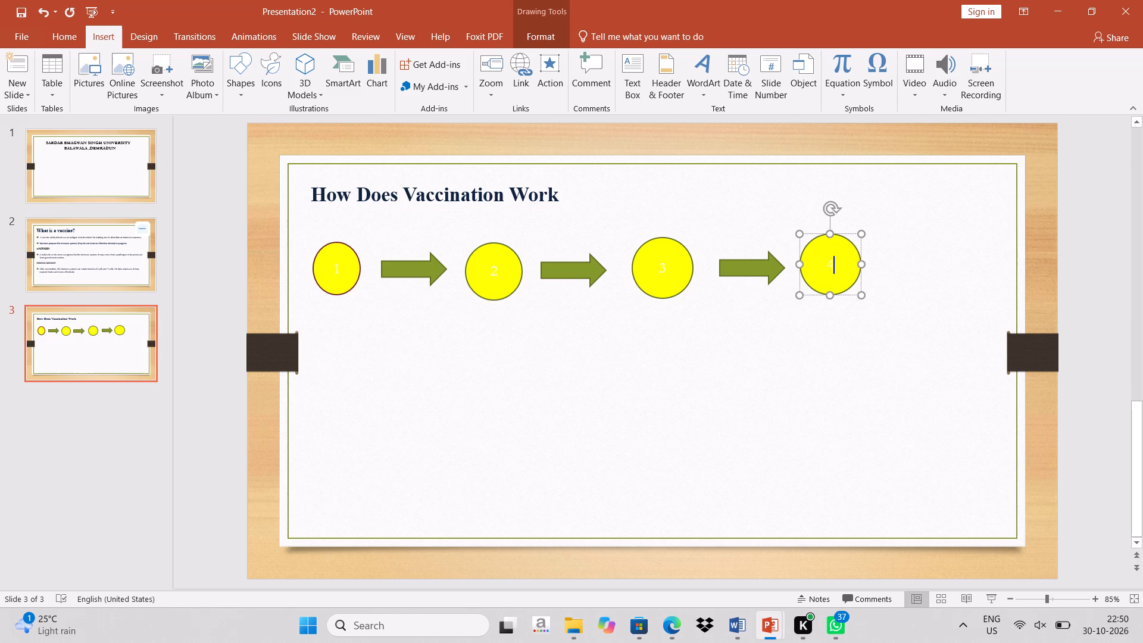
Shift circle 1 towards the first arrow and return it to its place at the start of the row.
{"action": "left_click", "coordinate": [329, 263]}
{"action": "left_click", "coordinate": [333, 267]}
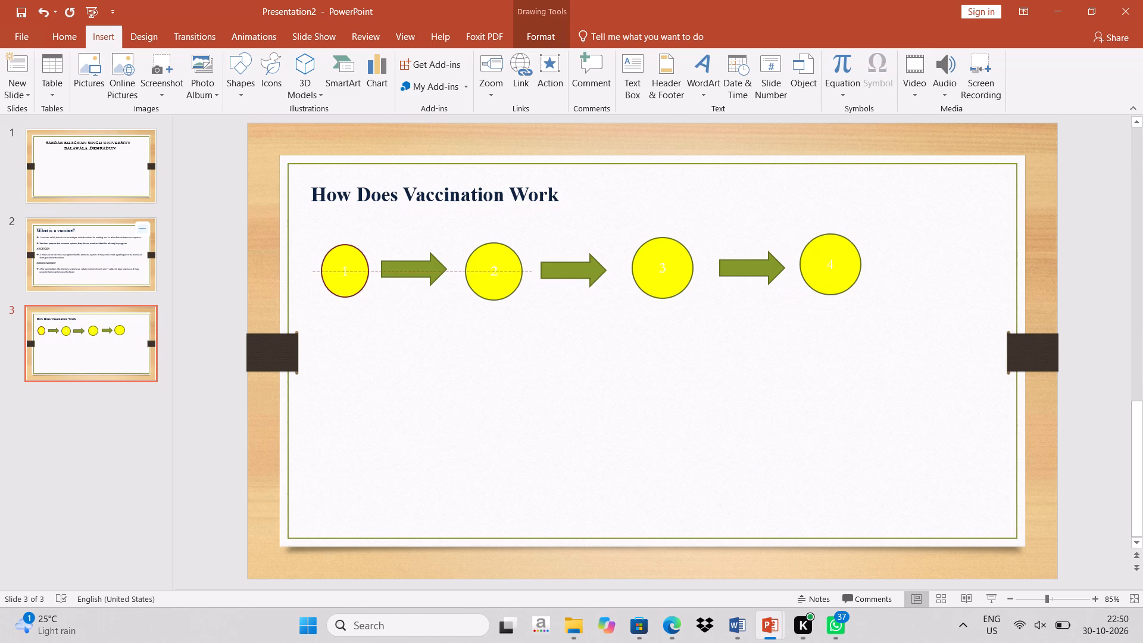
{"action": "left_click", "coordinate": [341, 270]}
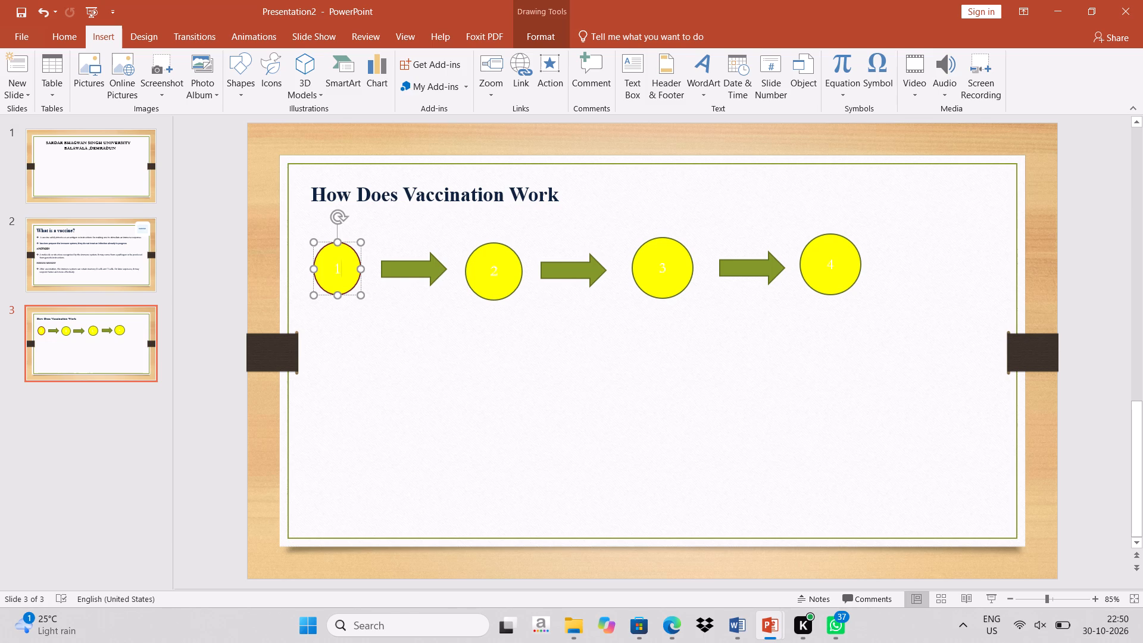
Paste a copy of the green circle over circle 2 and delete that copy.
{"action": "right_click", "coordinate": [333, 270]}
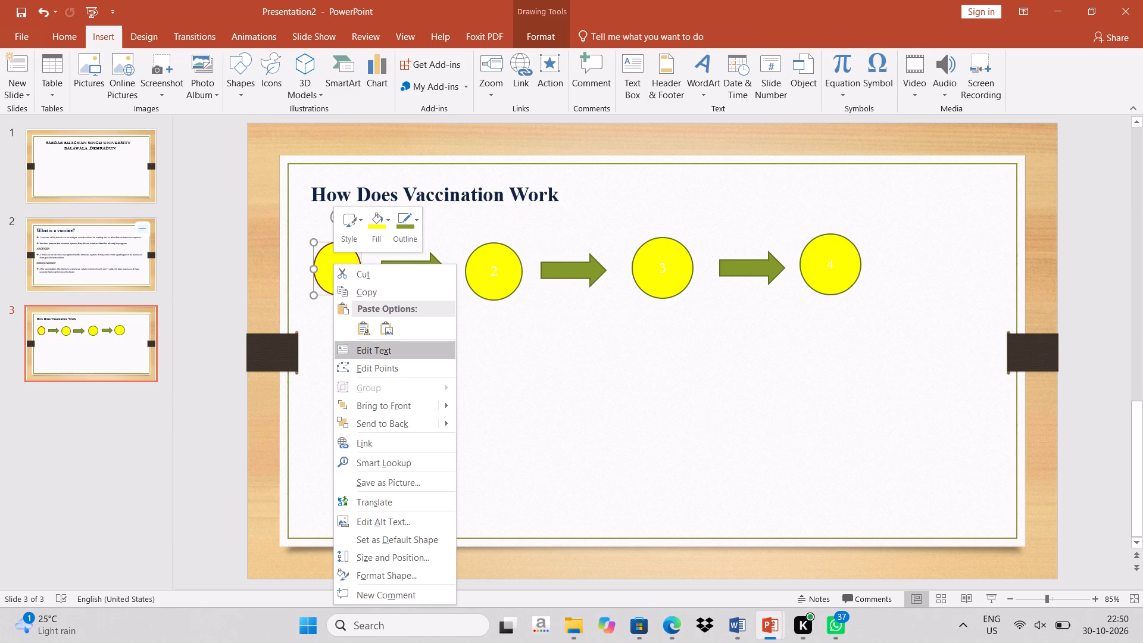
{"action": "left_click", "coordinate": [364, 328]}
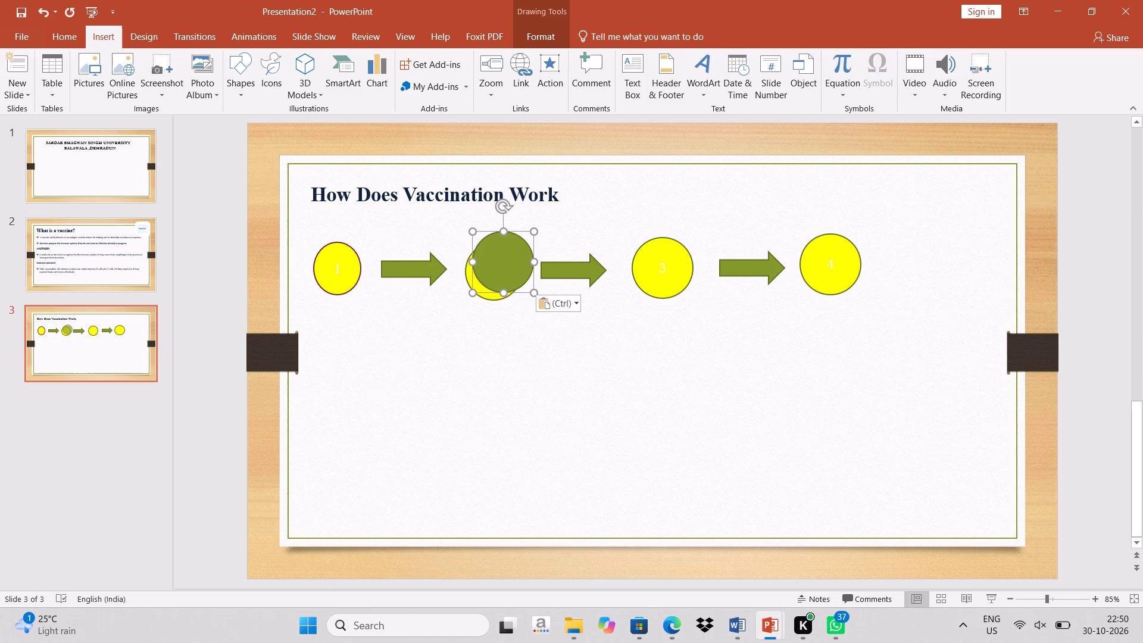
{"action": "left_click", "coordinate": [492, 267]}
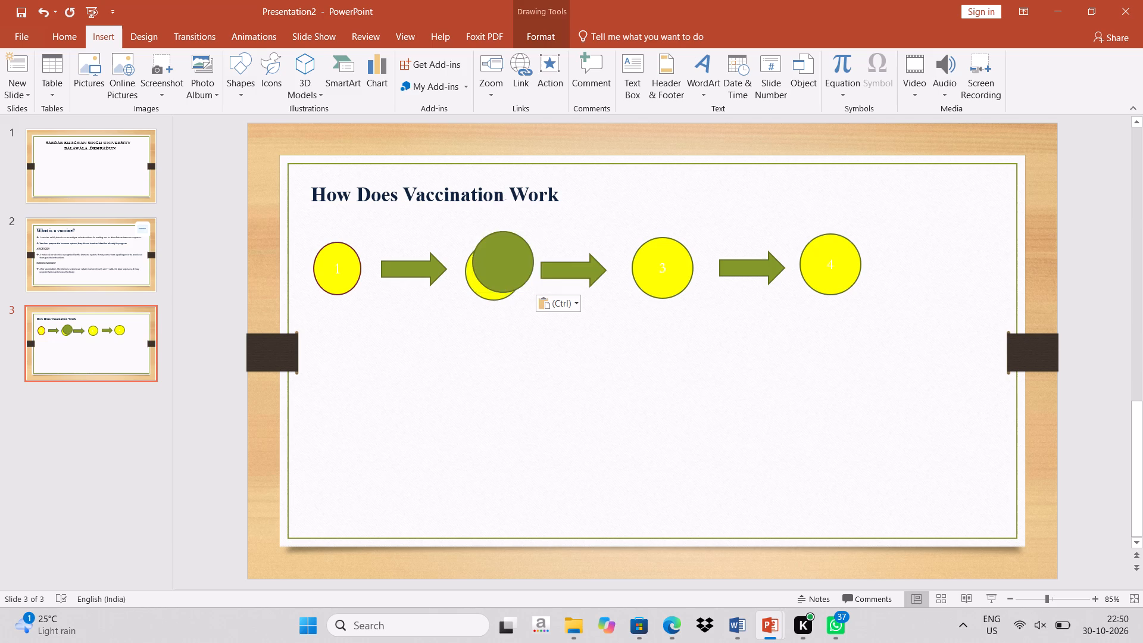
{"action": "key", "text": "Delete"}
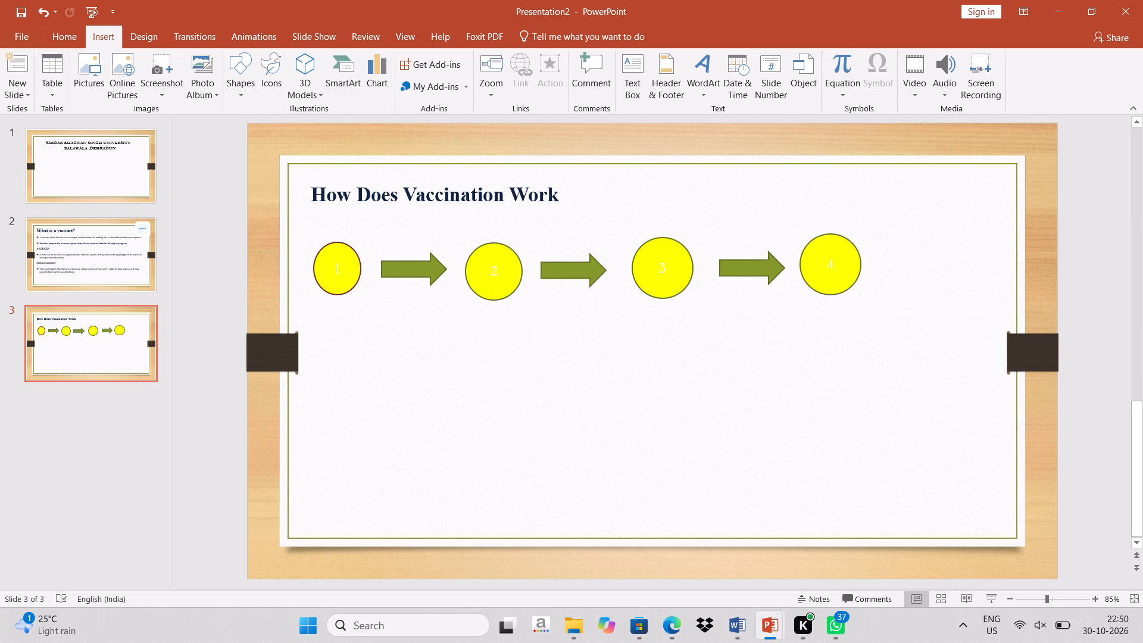
Fill circles 1 and 2 with the standard red.
{"action": "right_click", "coordinate": [342, 274]}
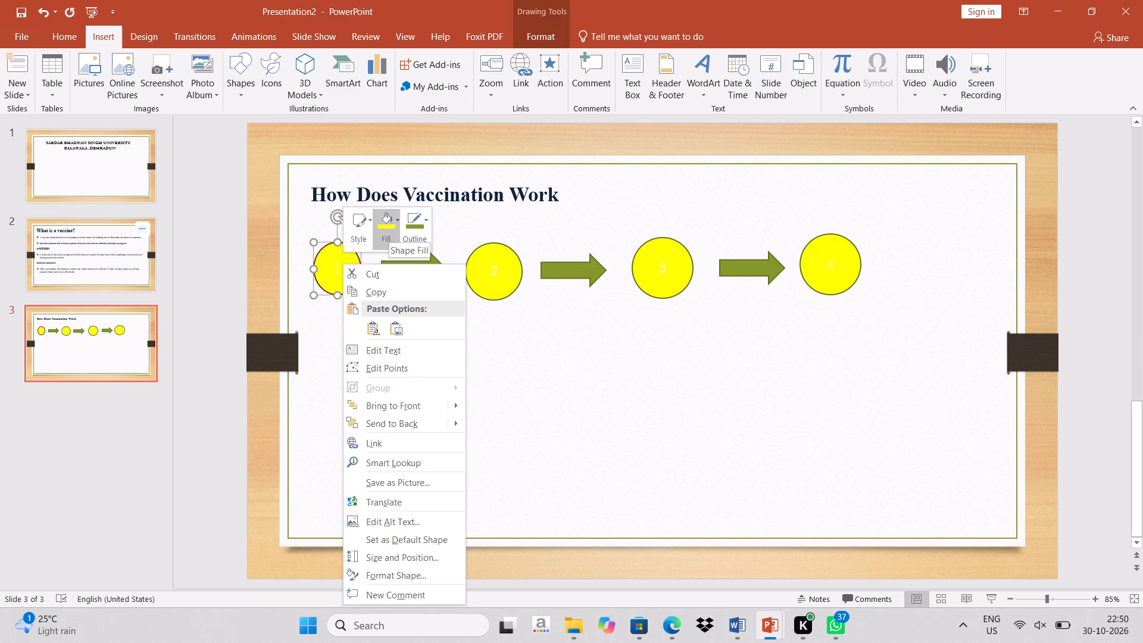
{"action": "left_click", "coordinate": [396, 217]}
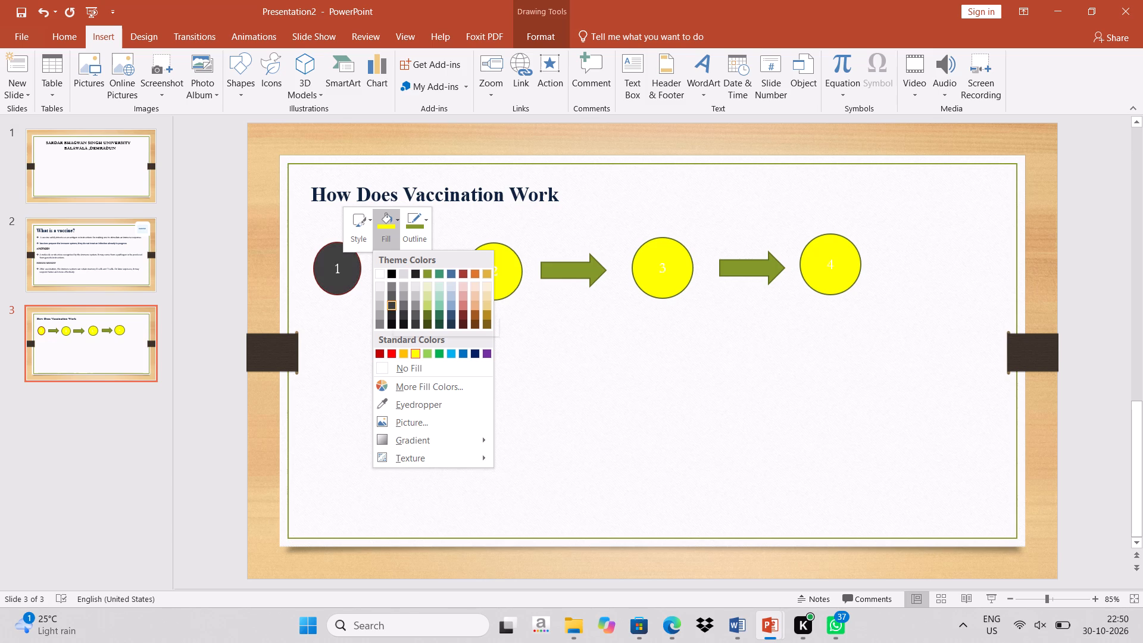
{"action": "left_click", "coordinate": [391, 348]}
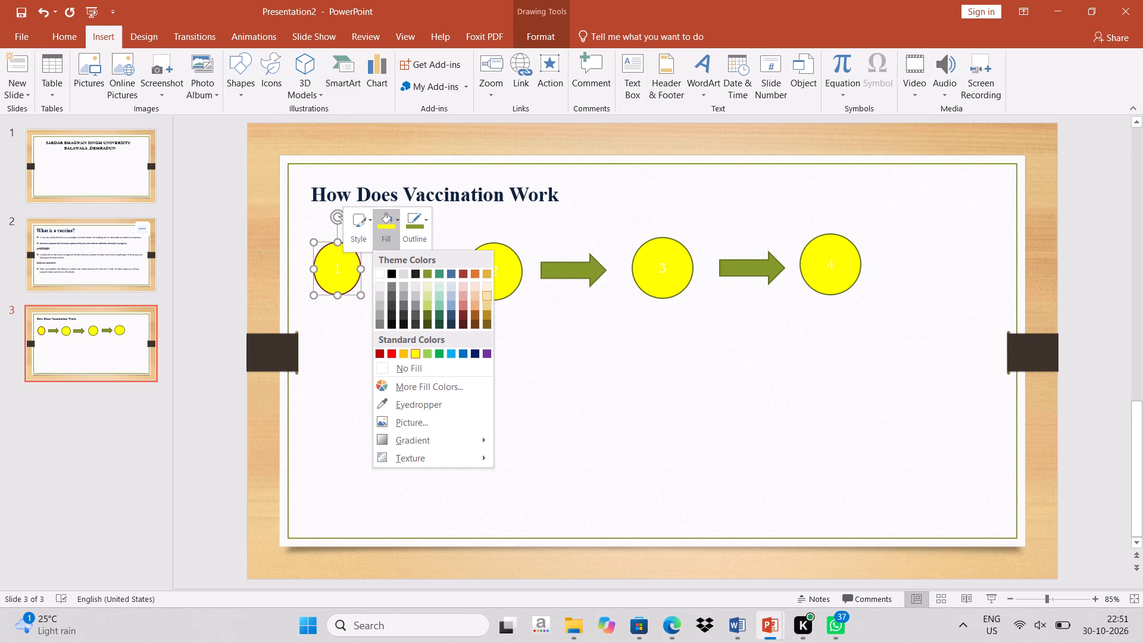
{"action": "left_click", "coordinate": [395, 354]}
{"action": "left_click", "coordinate": [519, 270]}
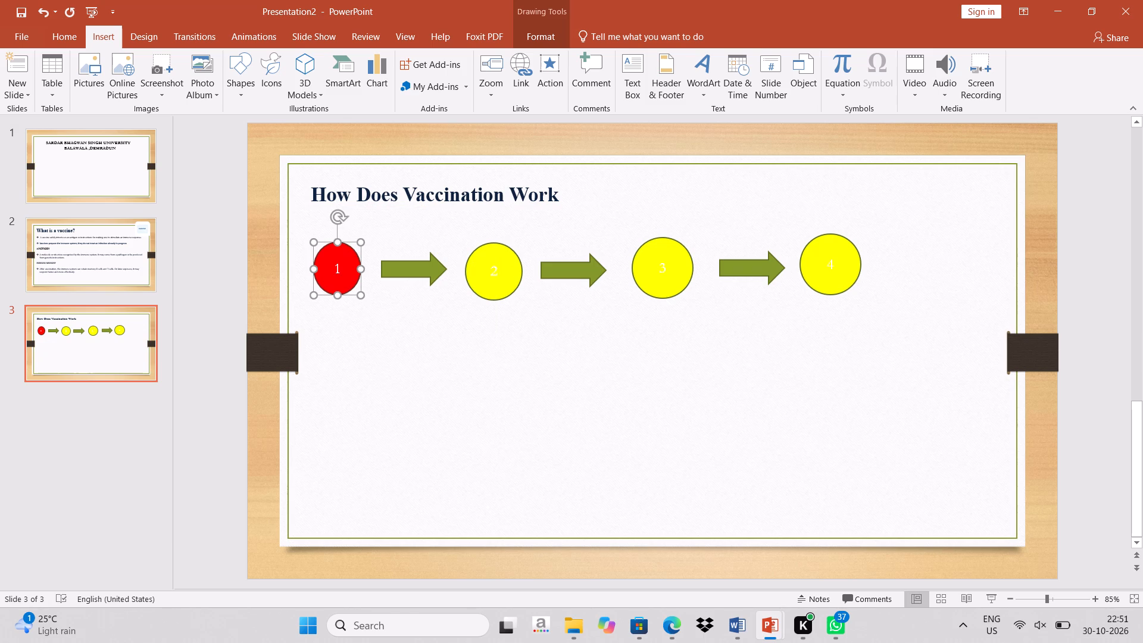
{"action": "right_click", "coordinate": [499, 269]}
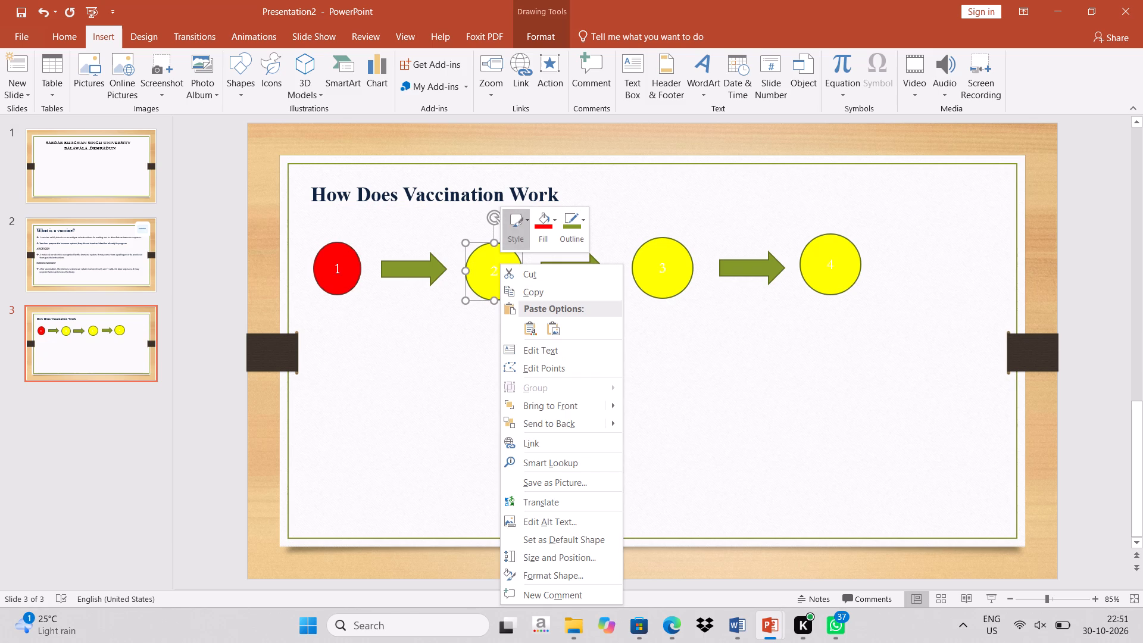
{"action": "left_click", "coordinate": [543, 227]}
{"action": "left_click", "coordinate": [548, 349]}
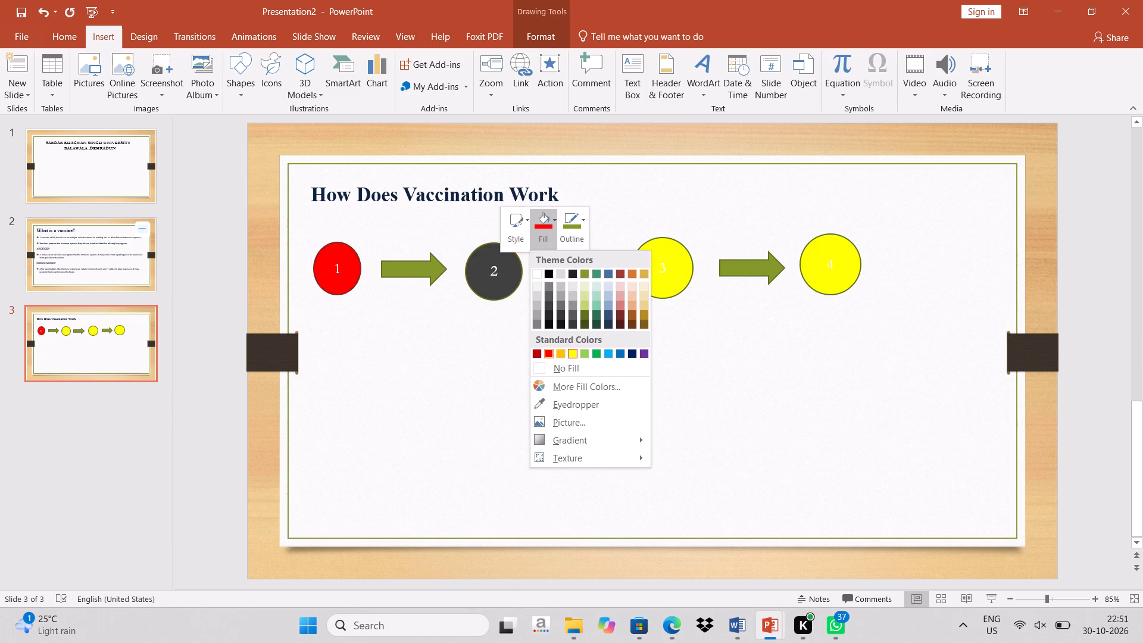
Fill circles 3 and 4 with the standard red.
{"action": "right_click", "coordinate": [663, 264]}
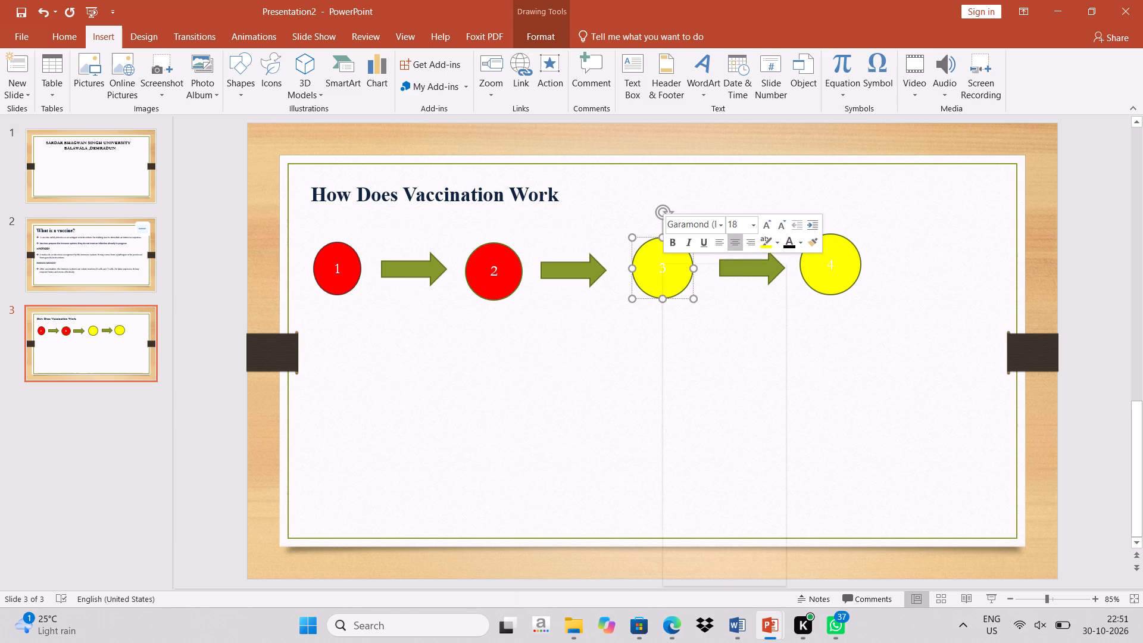
{"action": "right_click", "coordinate": [646, 283]}
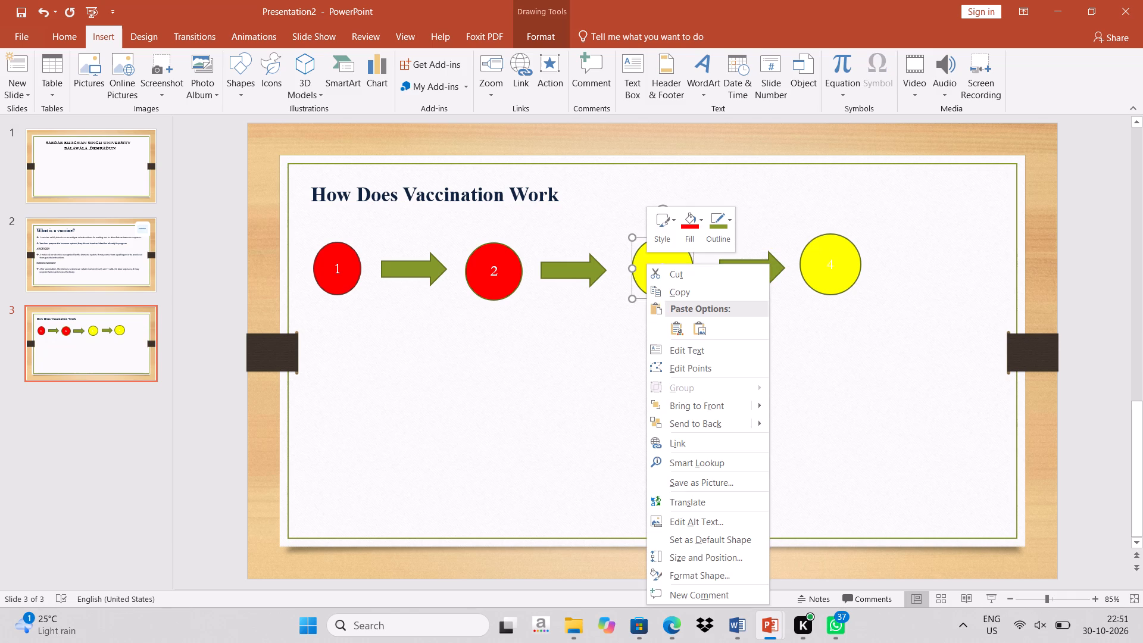
{"action": "left_click", "coordinate": [698, 218]}
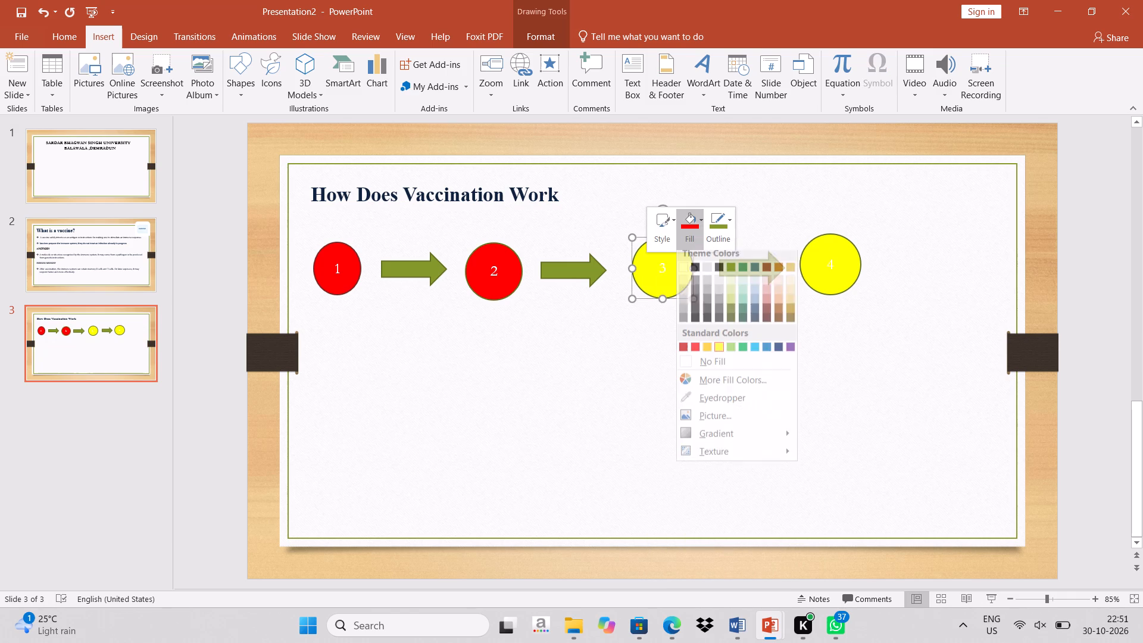
{"action": "left_click", "coordinate": [695, 351]}
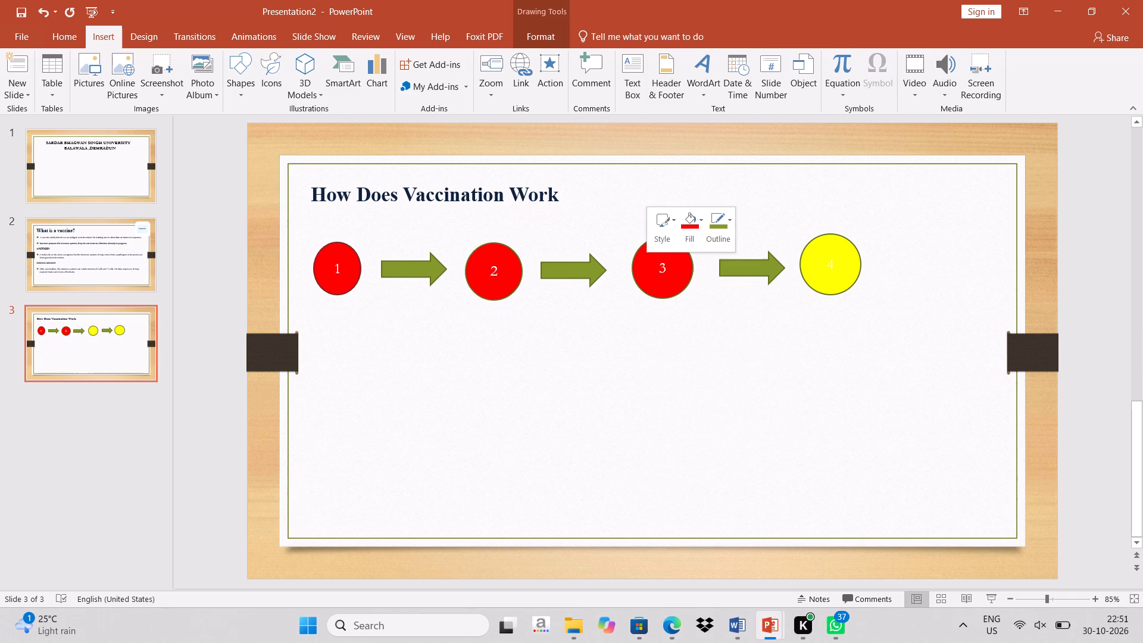
{"action": "right_click", "coordinate": [818, 269]}
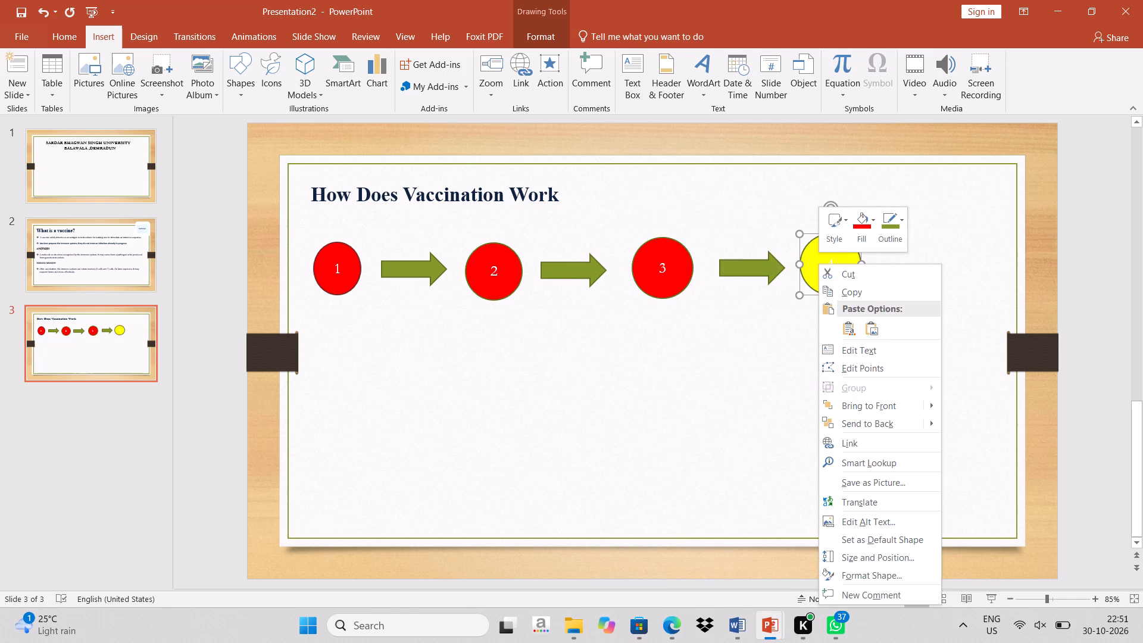
{"action": "left_click", "coordinate": [872, 218]}
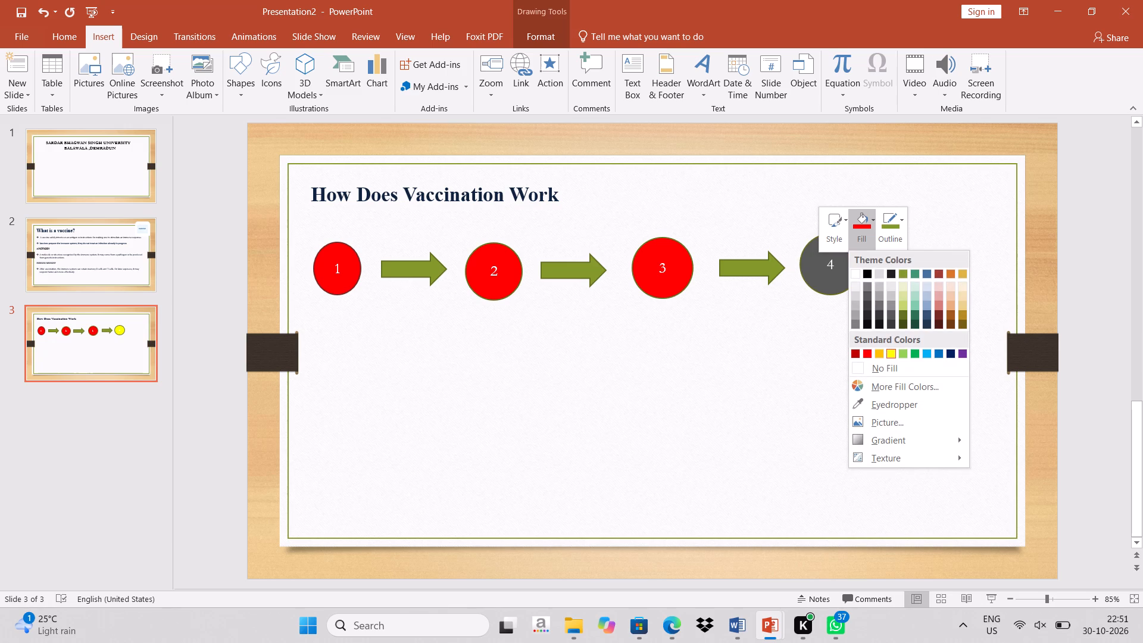
{"action": "left_click", "coordinate": [867, 348]}
{"action": "left_click", "coordinate": [867, 349]}
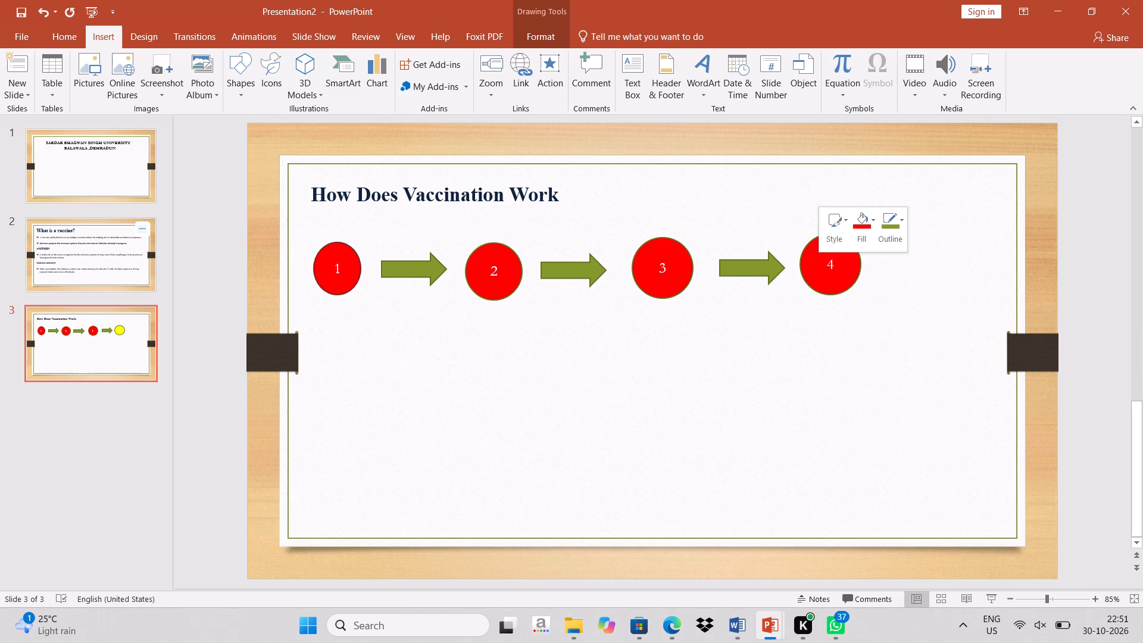
{"action": "left_click", "coordinate": [749, 359]}
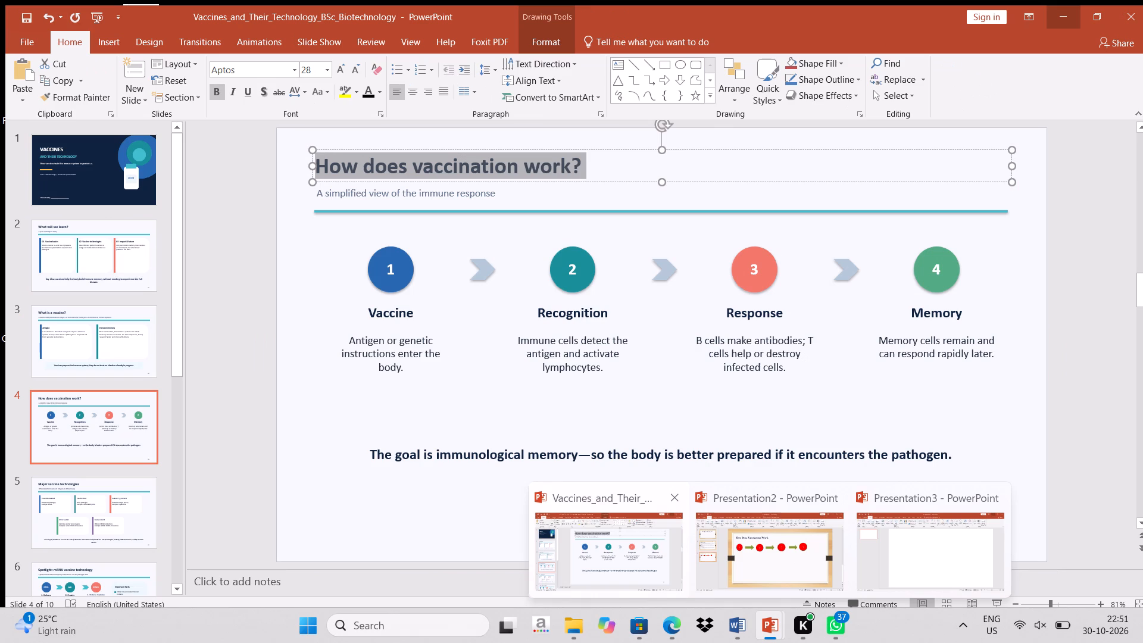
Copy the description "Antigen or genetic instructions enter the body" from slide 4 of Vaccines_and_Their_Technology_BSc_Biotechnology and return to slide 3 of Presentation2.
{"action": "left_click", "coordinate": [645, 555]}
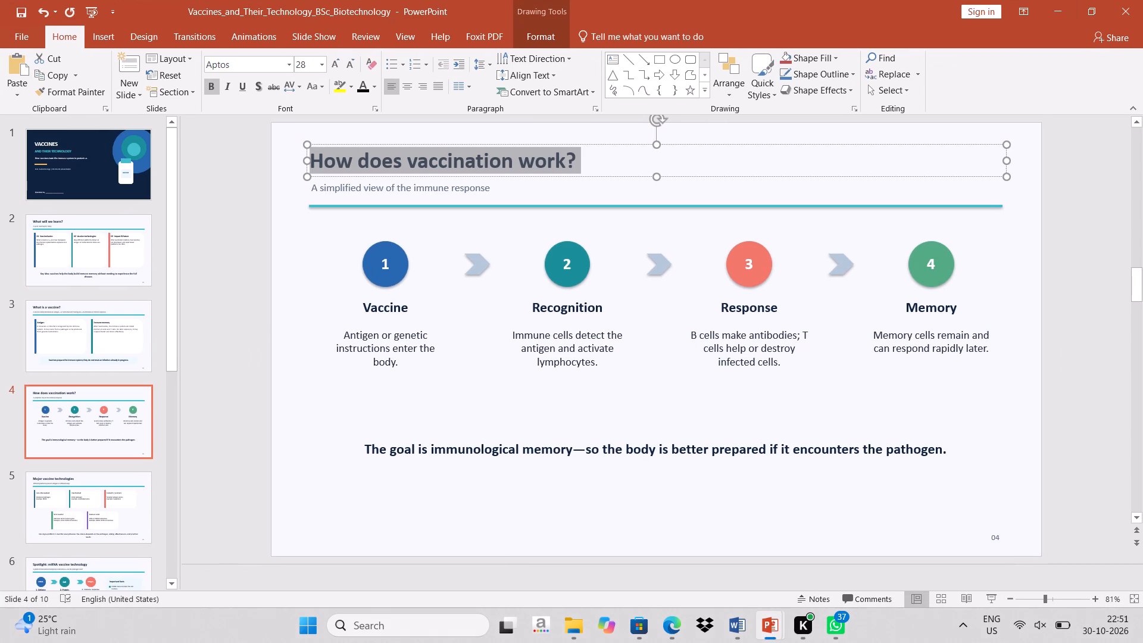
{"action": "left_click", "coordinate": [366, 349]}
{"action": "left_click_drag", "start_coordinate": [341, 335], "coordinate": [391, 373]}
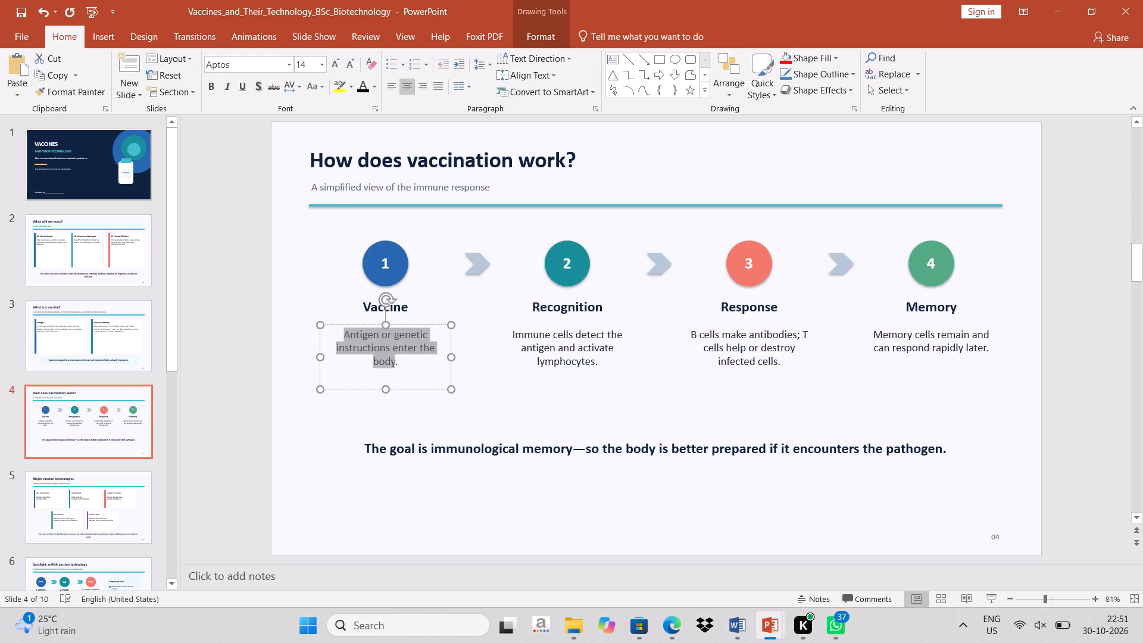
{"action": "key", "text": "ctrl+c"}
{"action": "left_click", "coordinate": [1063, 3]}
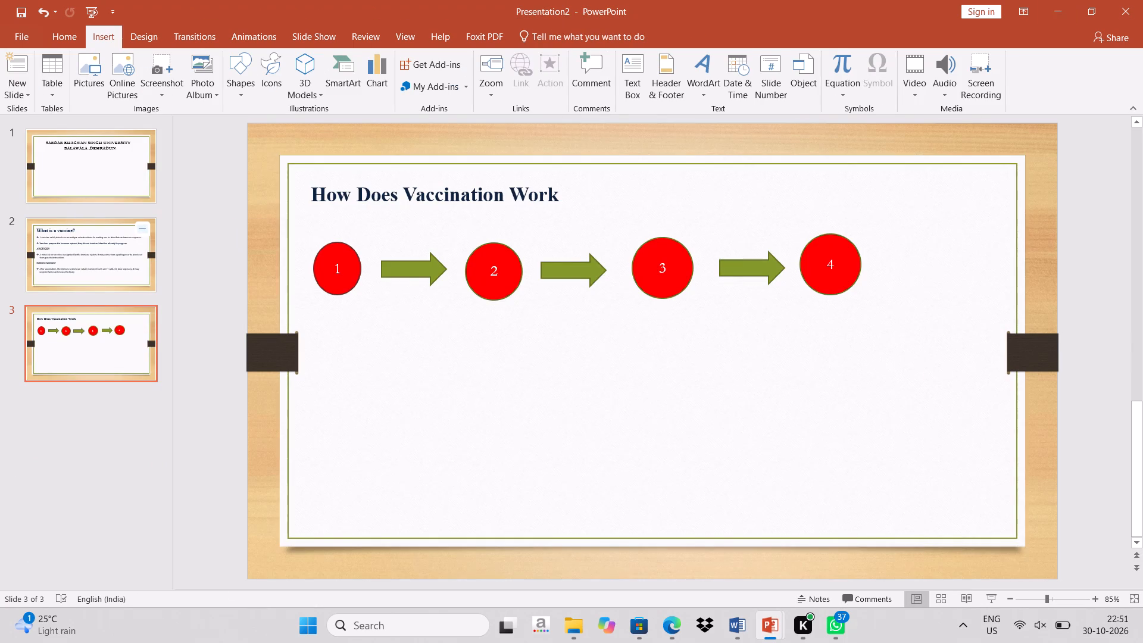
{"action": "left_click", "coordinate": [371, 332]}
Widen the flow towards the slide's right edge by shifting circles 4, 3 and 2 and the arrows between them.
{"action": "left_click_drag", "start_coordinate": [825, 266], "coordinate": [874, 264]}
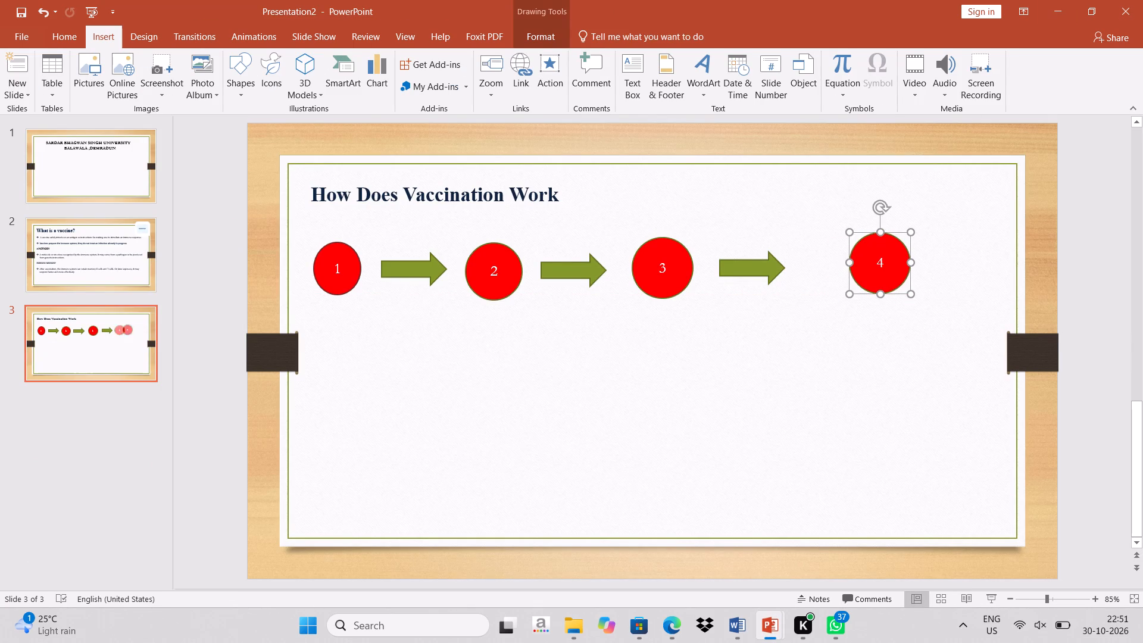
{"action": "left_click_drag", "start_coordinate": [761, 269], "coordinate": [789, 266]}
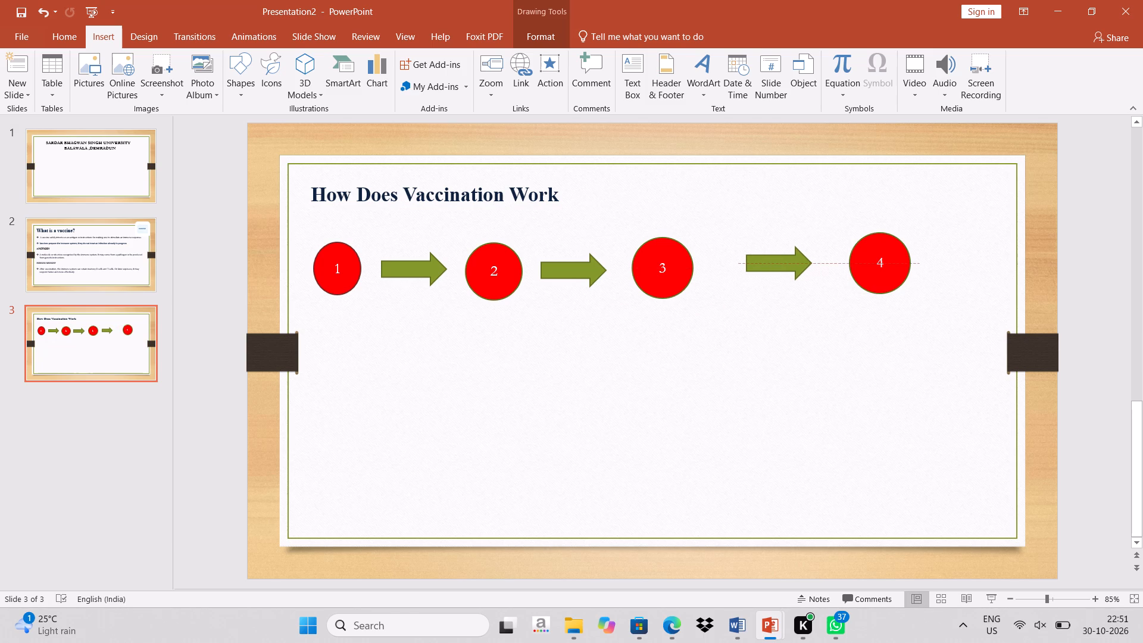
{"action": "left_click_drag", "start_coordinate": [789, 266], "coordinate": [790, 266]}
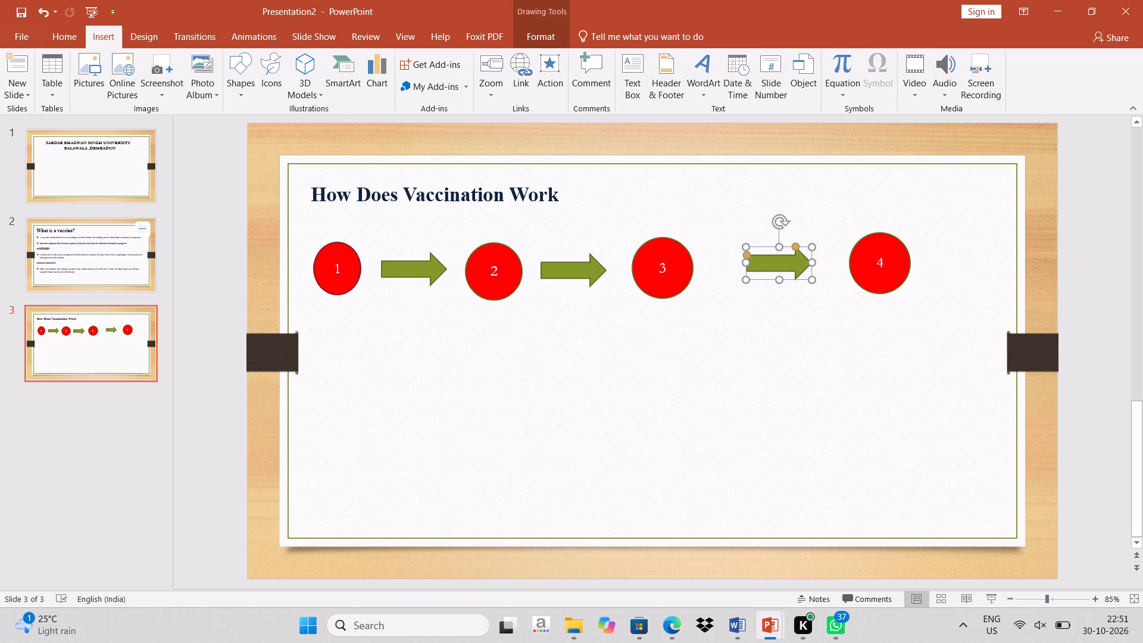
{"action": "left_click_drag", "start_coordinate": [666, 269], "coordinate": [697, 270]}
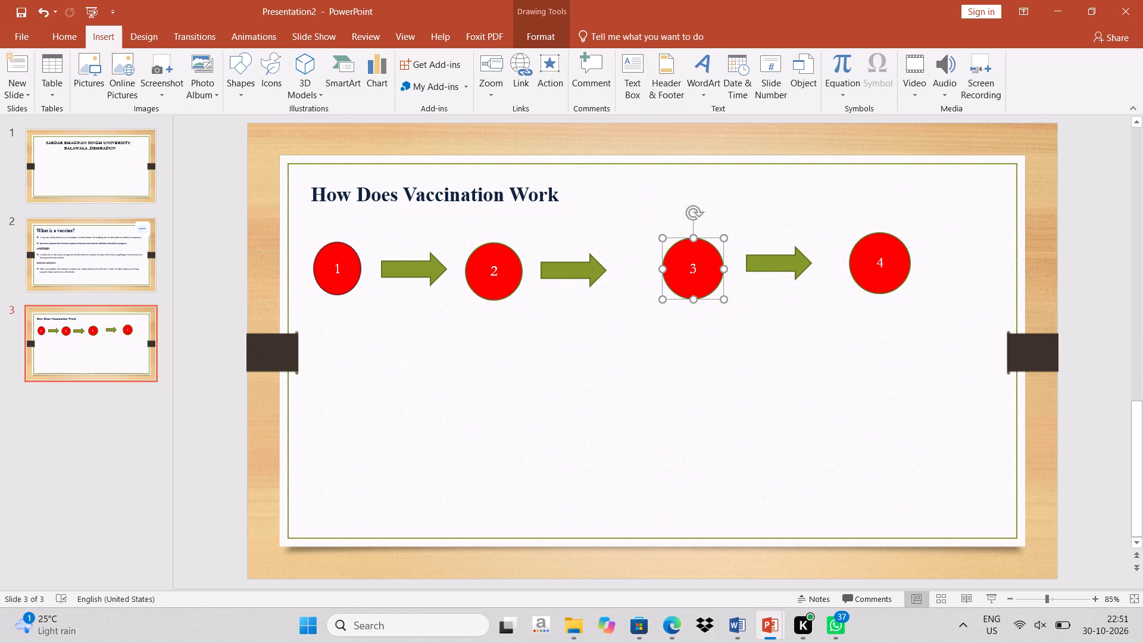
{"action": "left_click_drag", "start_coordinate": [576, 270], "coordinate": [606, 272]}
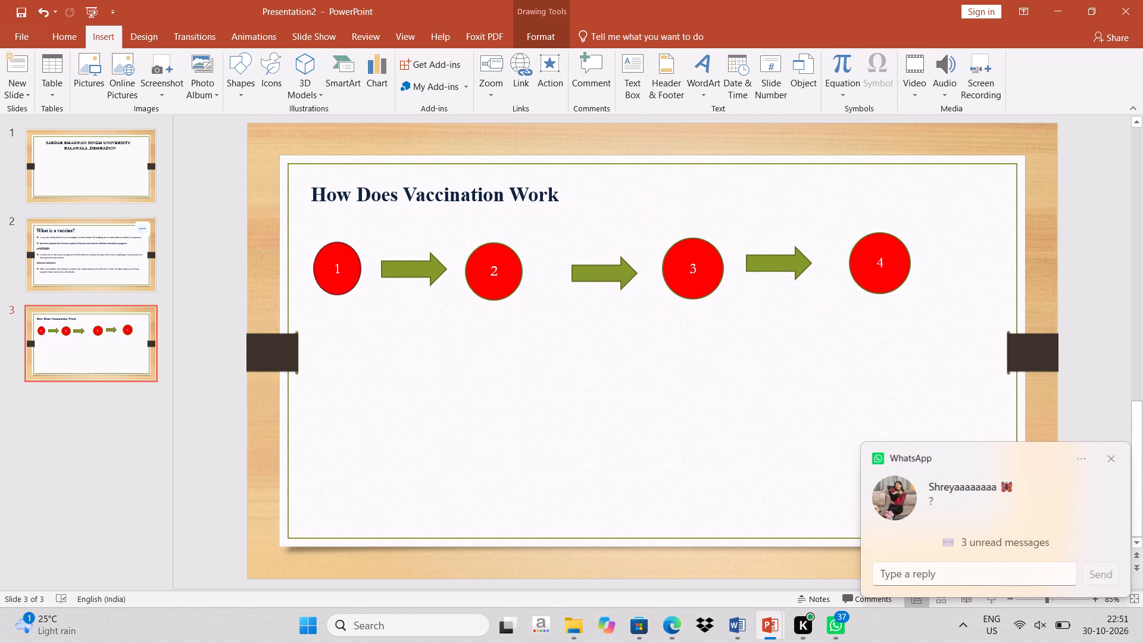
{"action": "left_click_drag", "start_coordinate": [606, 272], "coordinate": [598, 272]}
{"action": "left_click_drag", "start_coordinate": [488, 269], "coordinate": [496, 271]}
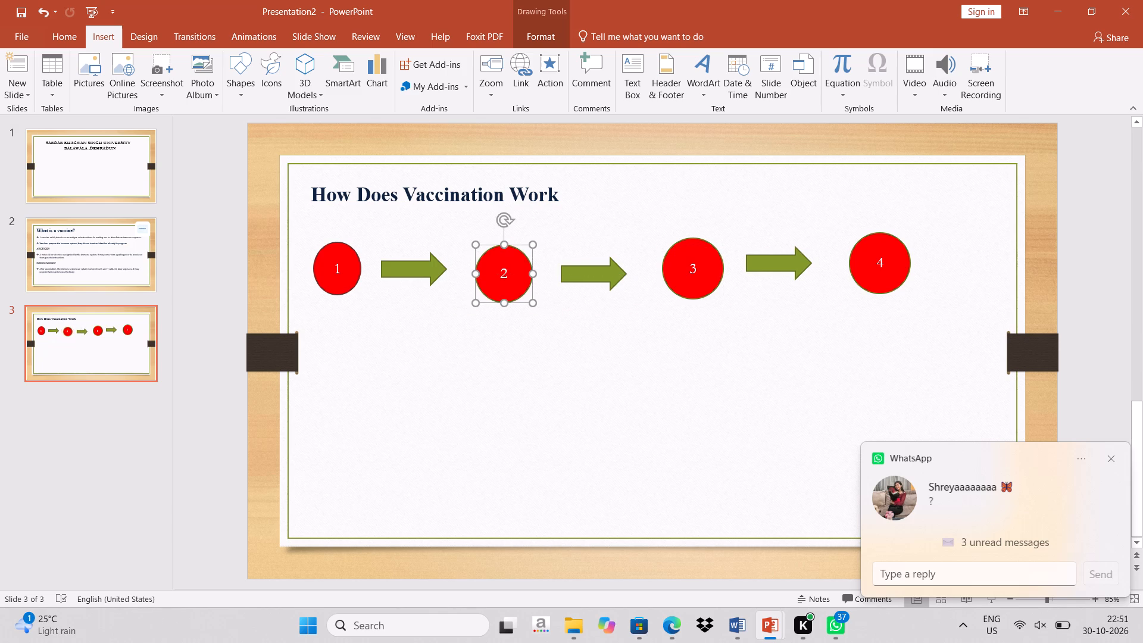
Lower the first arrow and circle 1 slightly to line them up with circle 2.
{"action": "left_click_drag", "start_coordinate": [399, 273], "coordinate": [399, 280]}
{"action": "left_click_drag", "start_coordinate": [344, 271], "coordinate": [344, 279]}
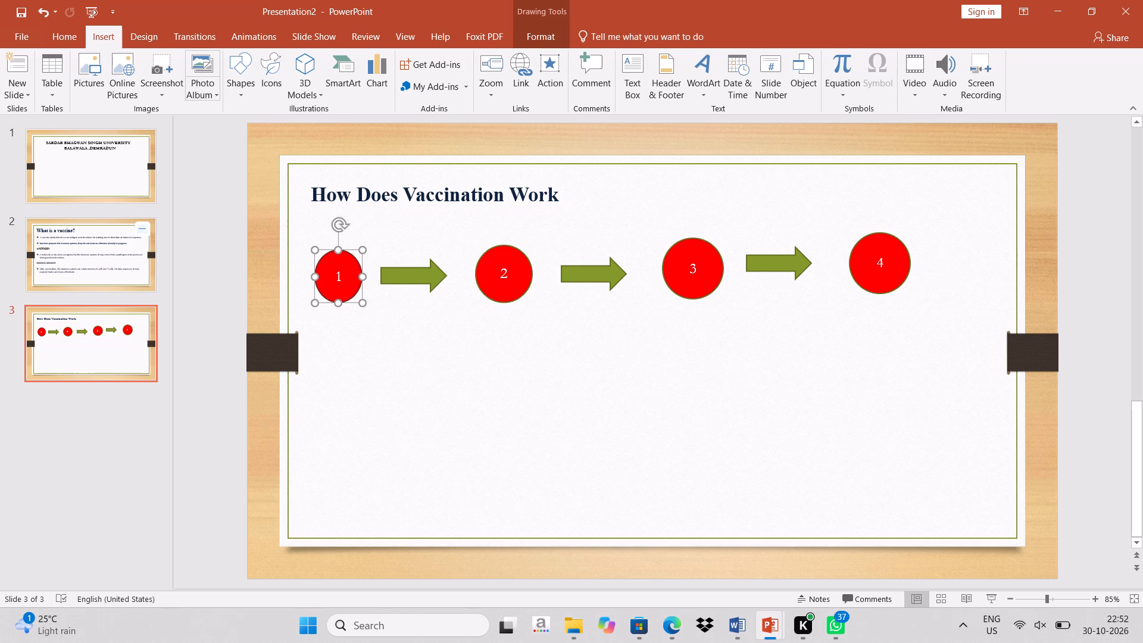
{"action": "left_click", "coordinate": [317, 179]}
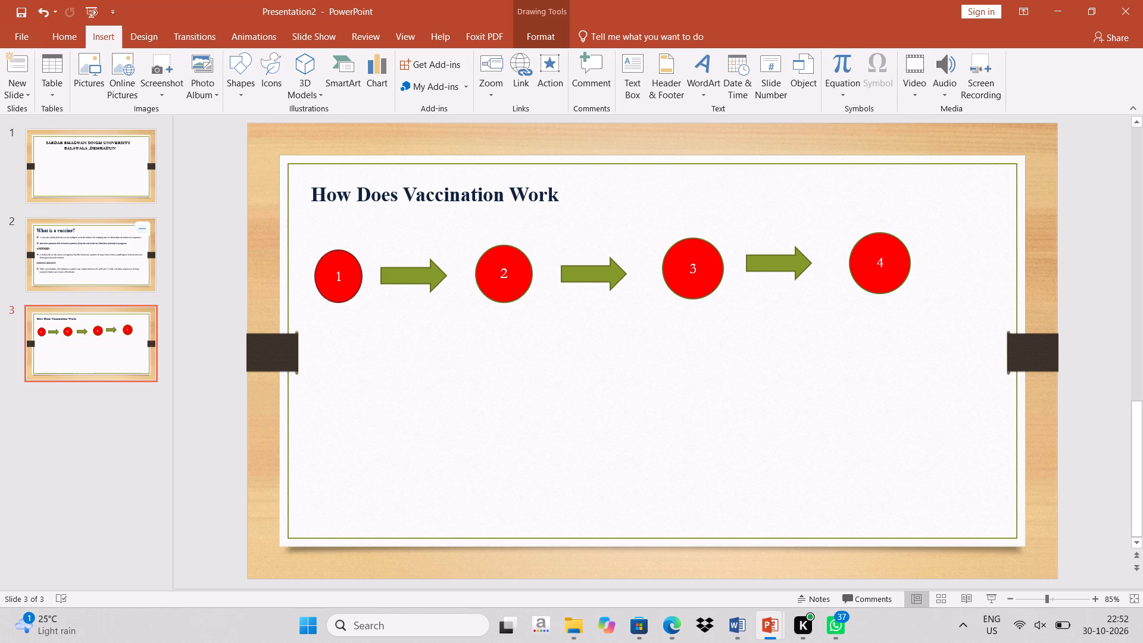
{"action": "left_click", "coordinate": [392, 396]}
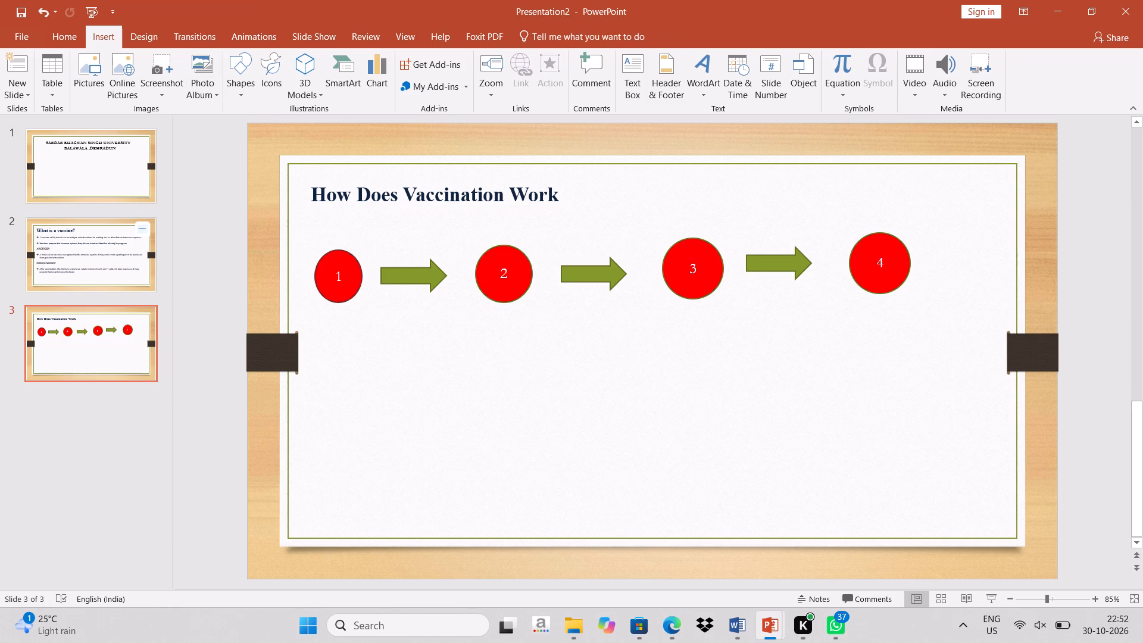
Capture a rectangular screenshot covering nearly the whole screen with slide 3 of Presentation2 in view.
{"action": "key", "text": "Print"}
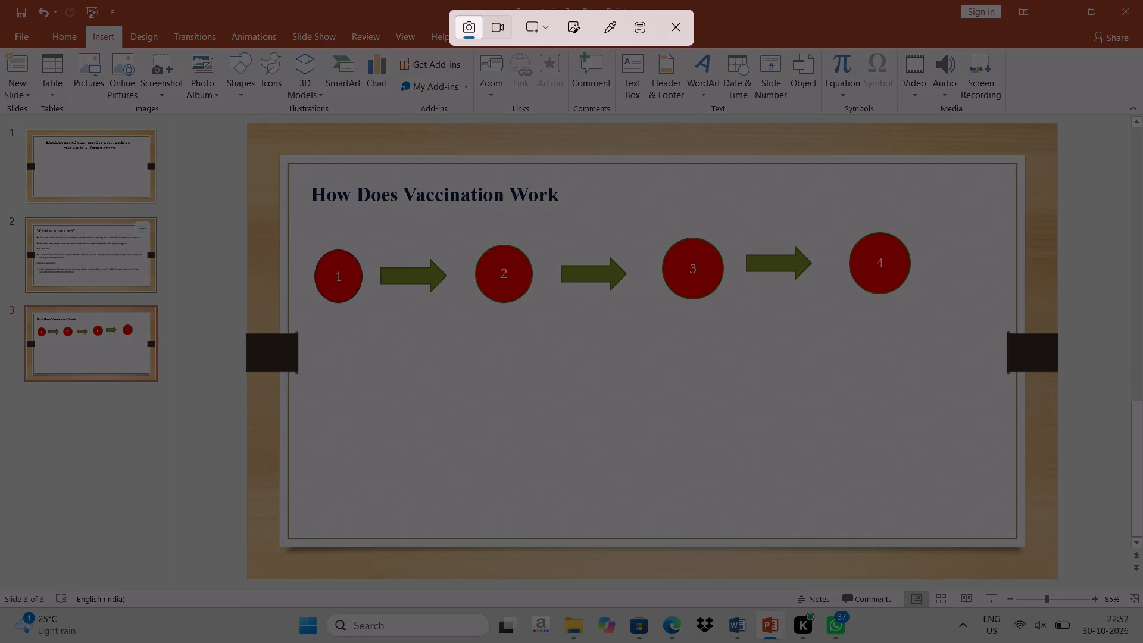
{"action": "left_click_drag", "start_coordinate": [20, 68], "coordinate": [1142, 642]}
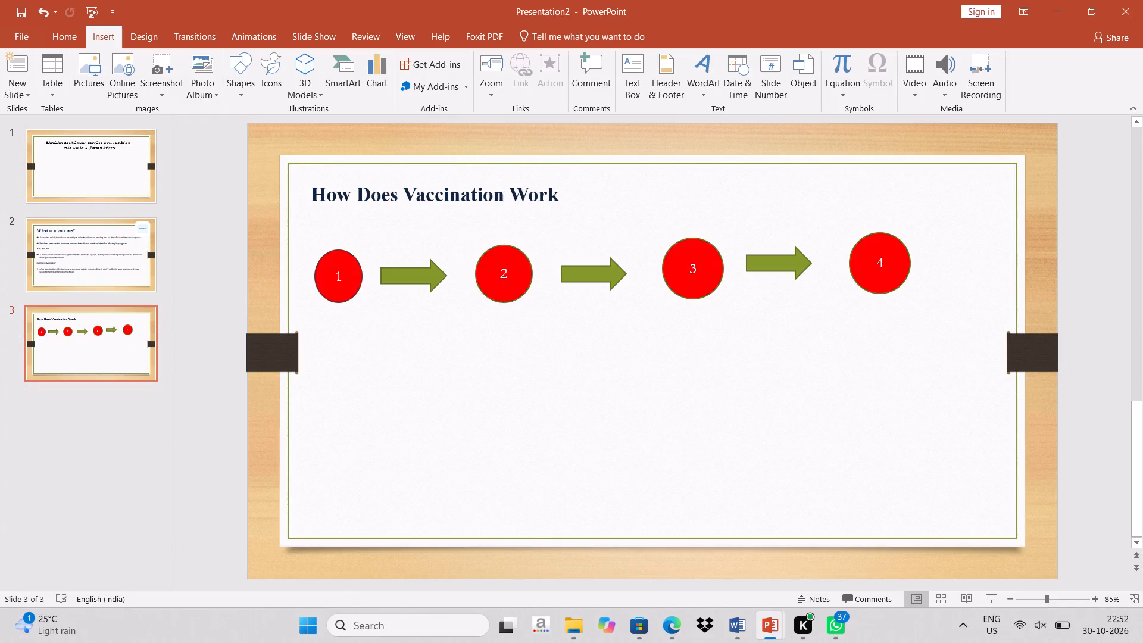
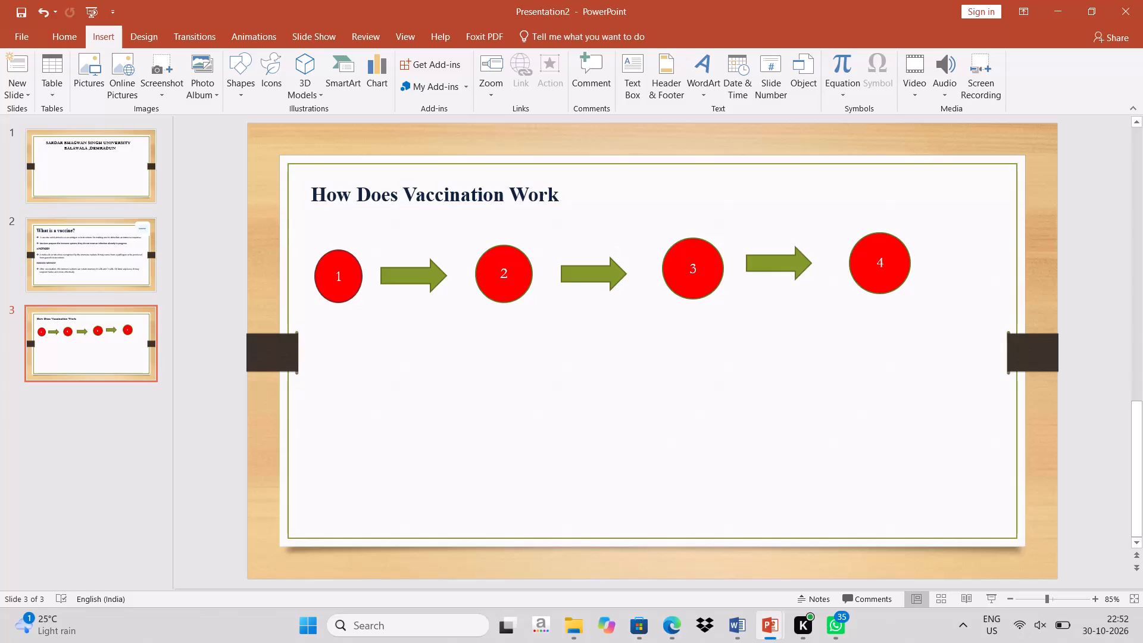
Insert an empty text box on slide 3, place it below circle 1 and enlarge it to a roughly square frame.
{"action": "double_click", "coordinate": [334, 337]}
{"action": "left_click", "coordinate": [69, 40]}
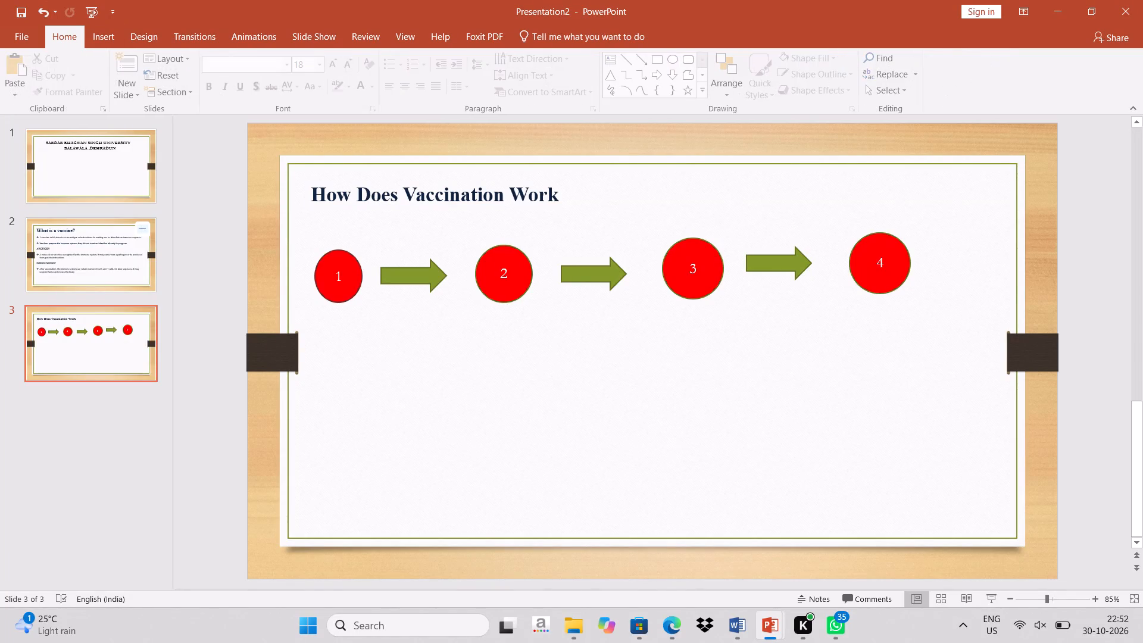
{"action": "left_click", "coordinate": [107, 39]}
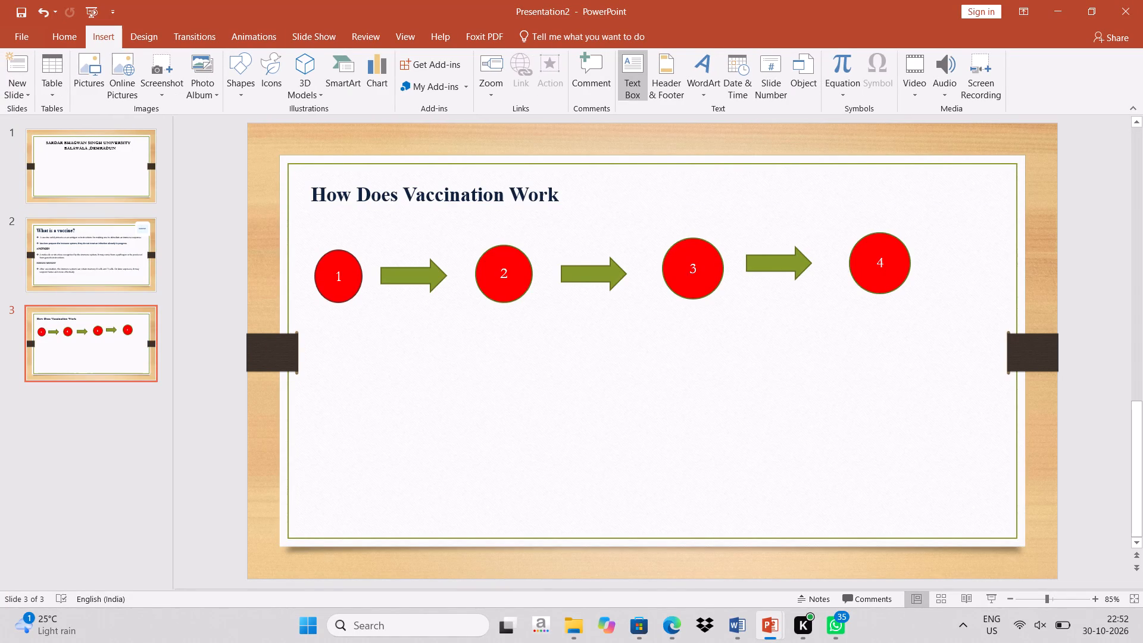
{"action": "left_click", "coordinate": [635, 83]}
{"action": "left_click", "coordinate": [635, 83]}
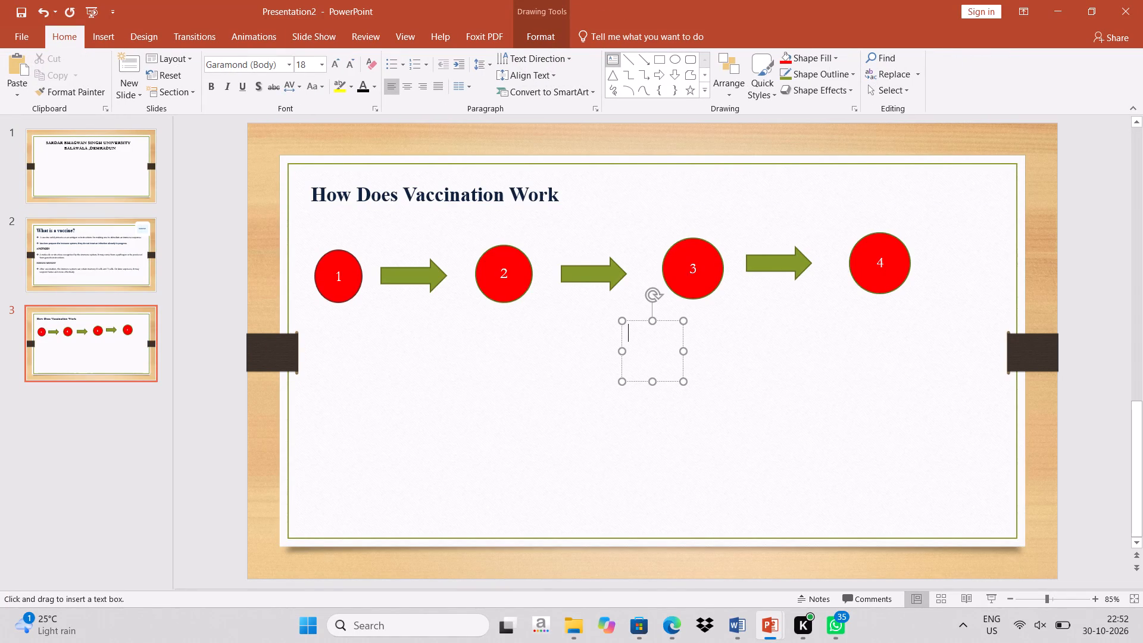
{"action": "left_click", "coordinate": [658, 374]}
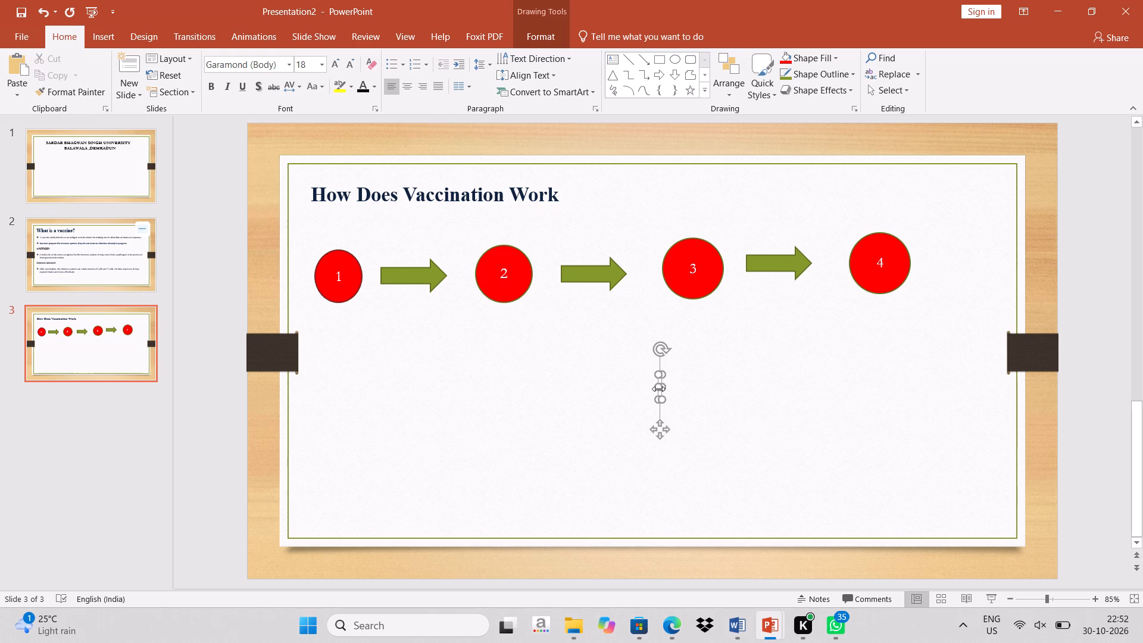
{"action": "left_click_drag", "start_coordinate": [658, 388], "coordinate": [479, 388]}
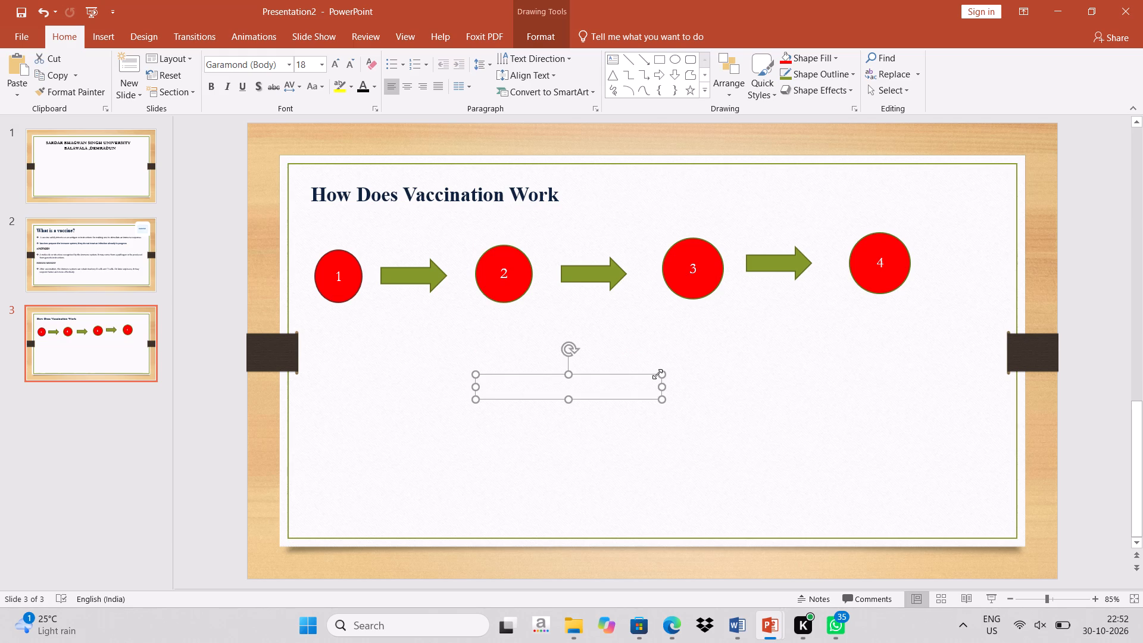
{"action": "left_click_drag", "start_coordinate": [660, 377], "coordinate": [553, 363]}
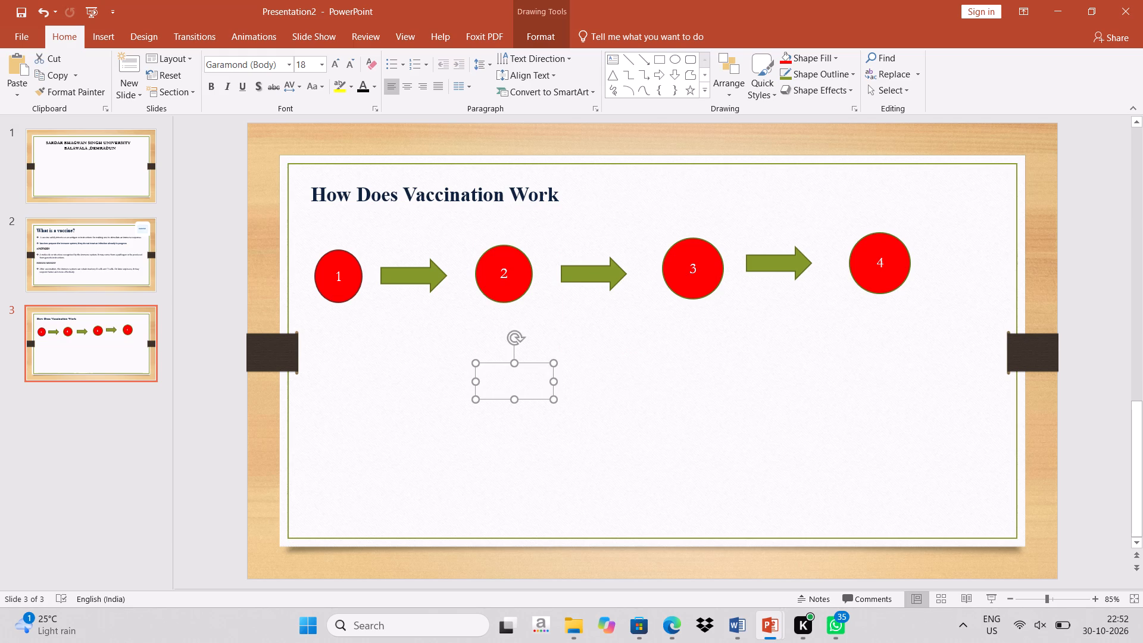
{"action": "left_click_drag", "start_coordinate": [524, 374], "coordinate": [360, 334]}
{"action": "left_click_drag", "start_coordinate": [392, 357], "coordinate": [395, 372]}
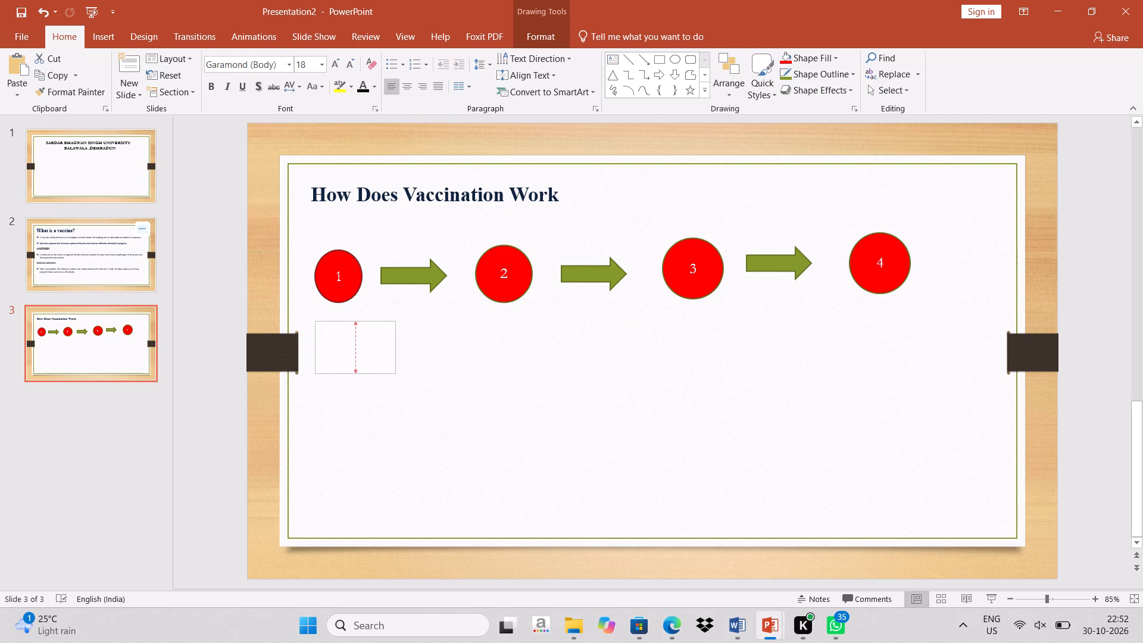
{"action": "left_click_drag", "start_coordinate": [395, 372], "coordinate": [413, 427]}
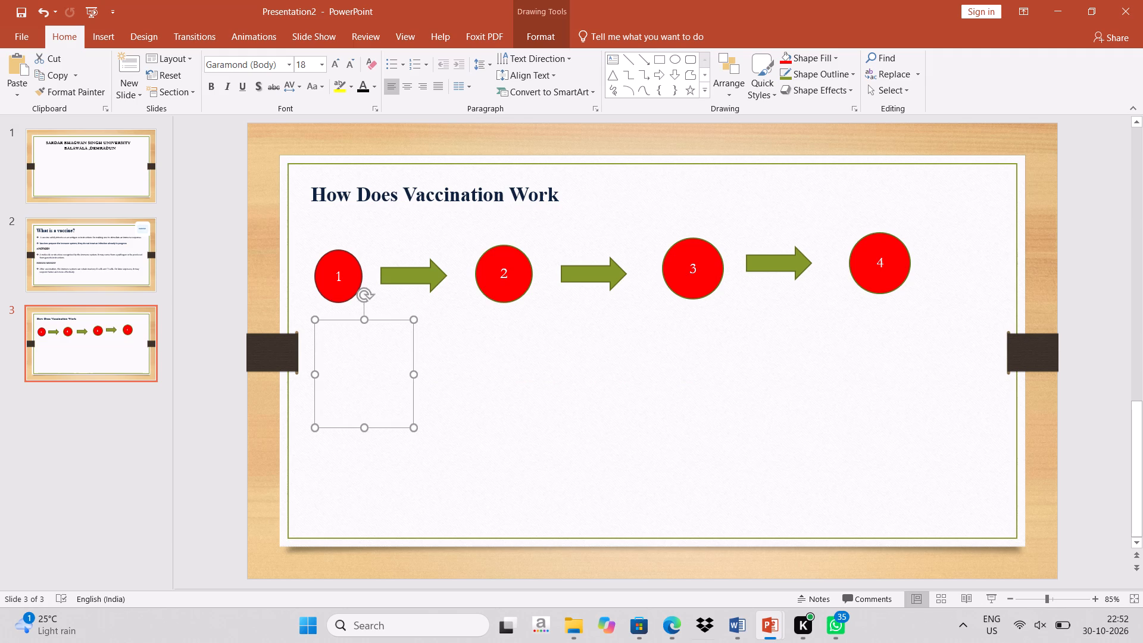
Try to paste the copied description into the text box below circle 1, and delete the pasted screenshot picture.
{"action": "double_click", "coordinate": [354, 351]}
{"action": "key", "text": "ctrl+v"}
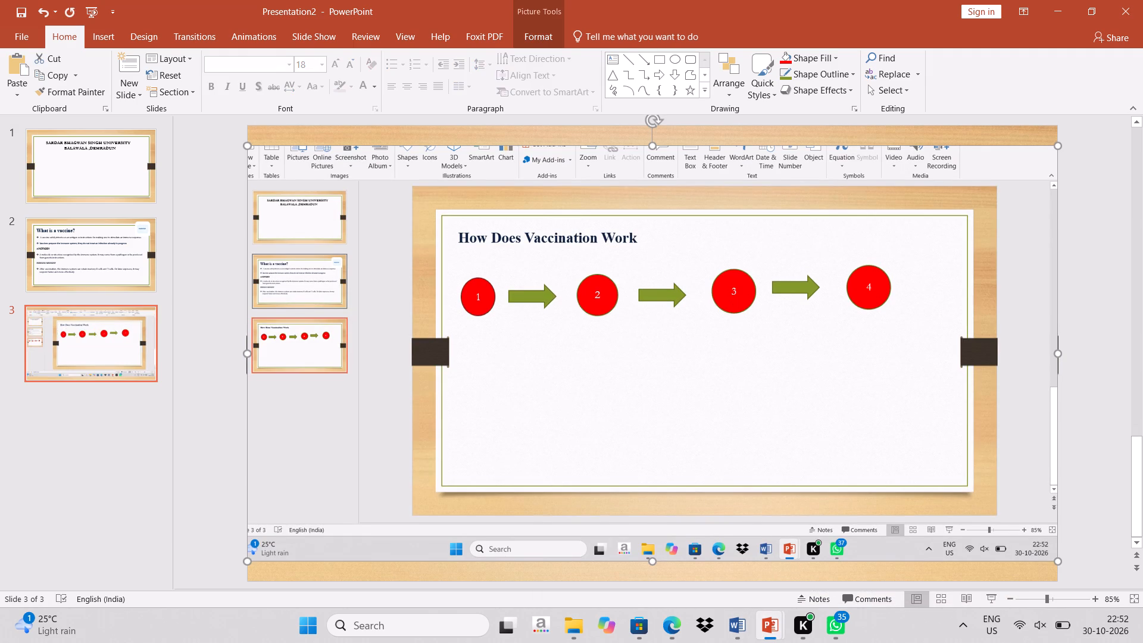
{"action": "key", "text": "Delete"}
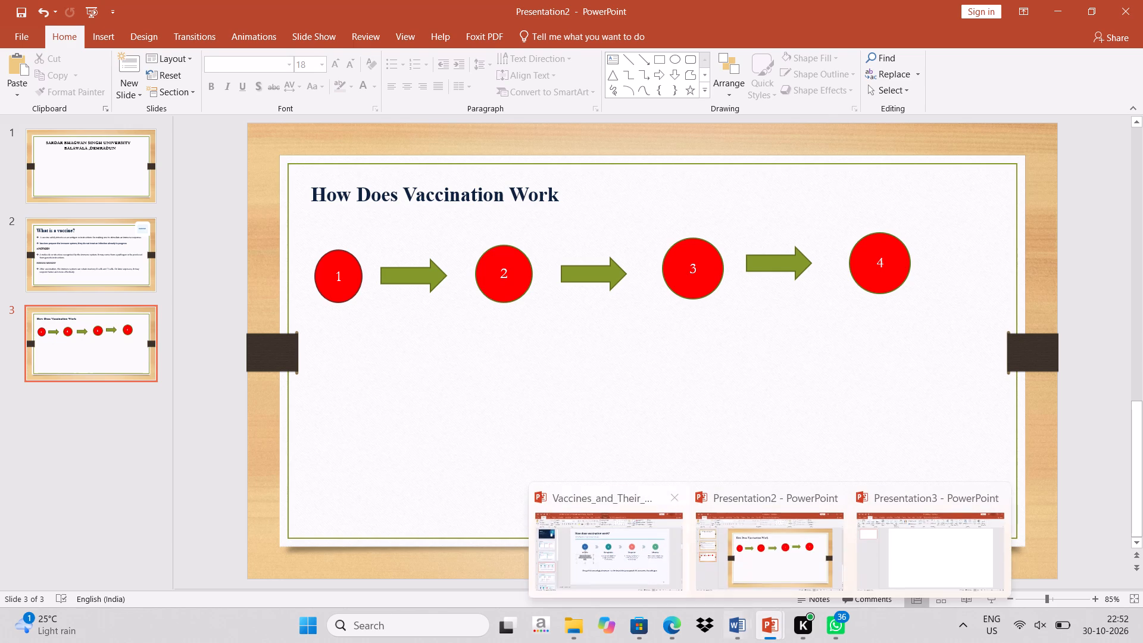
Switch to Vaccines_and_Their_Technology_BSc_Biotechnology and copy "Antigen or genetic instructions enter the body" from slide 4 again.
{"action": "left_click", "coordinate": [616, 561]}
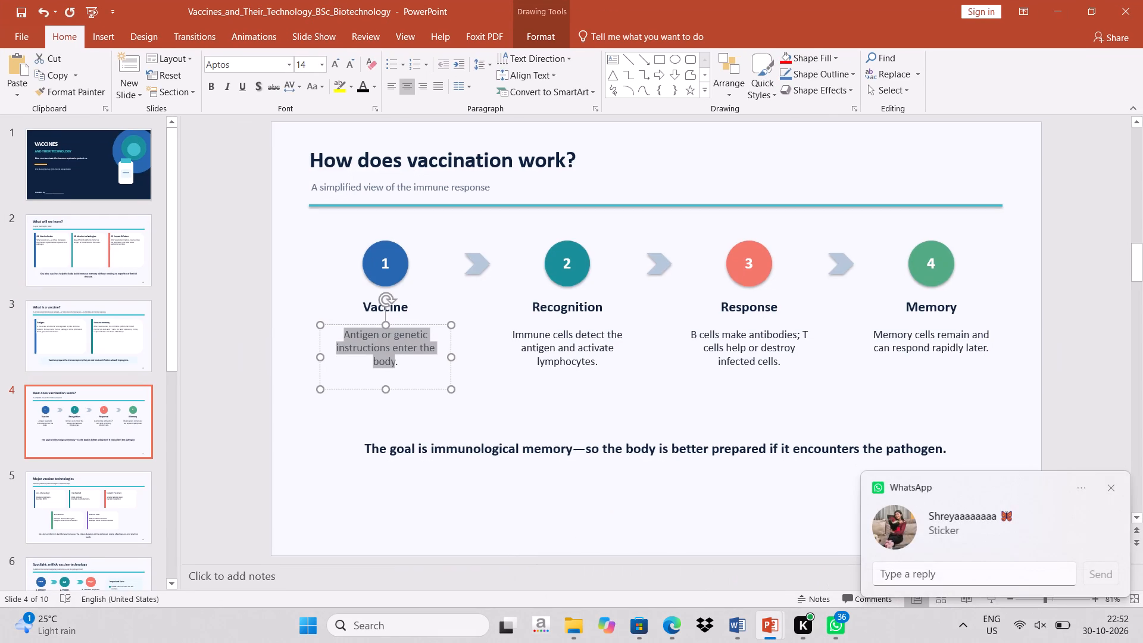
{"action": "right_click", "coordinate": [392, 352]}
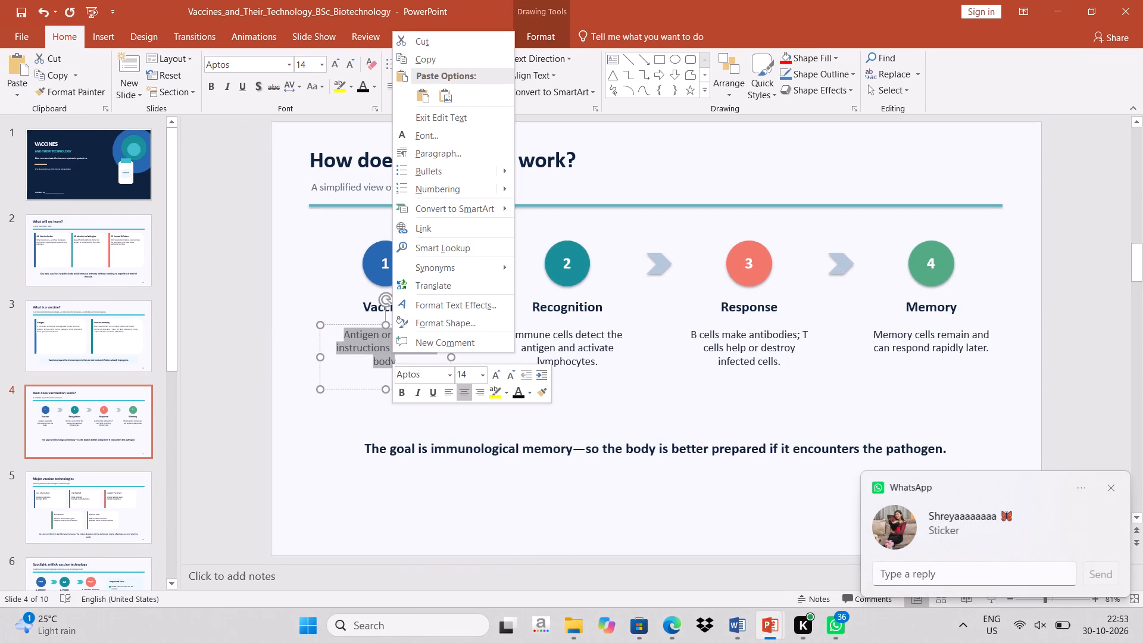
{"action": "left_click", "coordinate": [417, 61]}
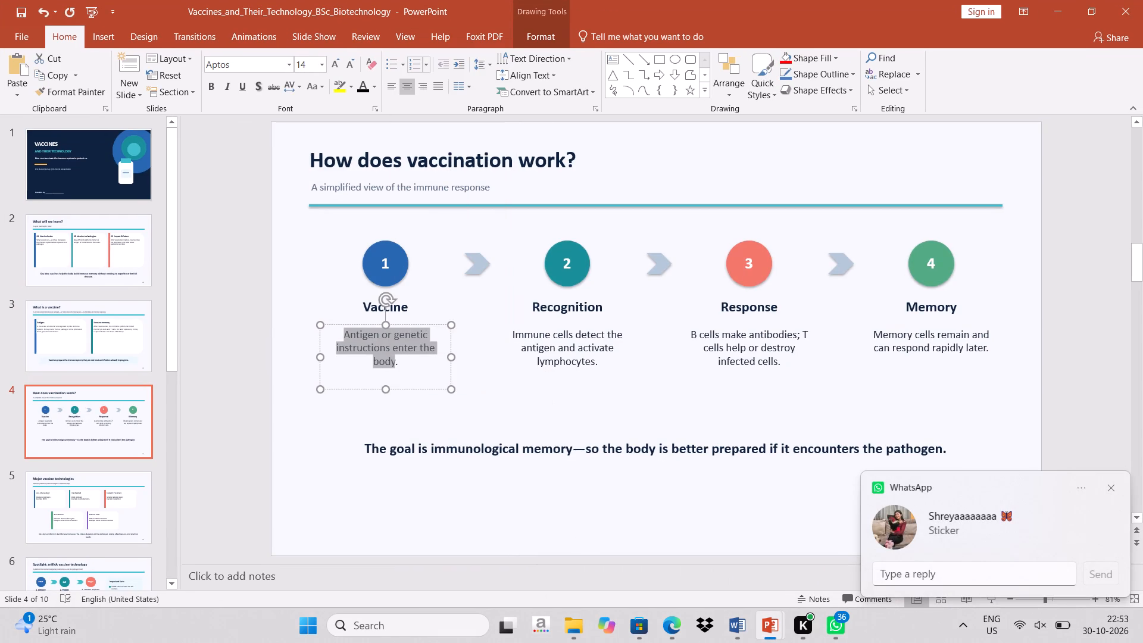
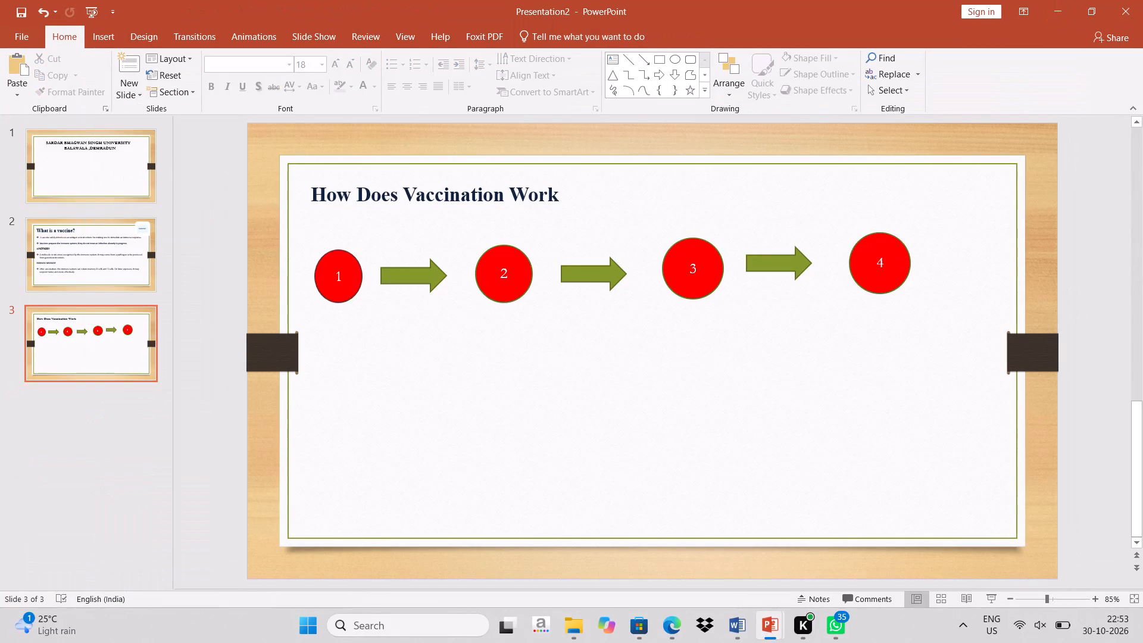
Insert a text box below circle 1 on slide 3 and enlarge it to a roughly square frame.
{"action": "left_click", "coordinate": [333, 337]}
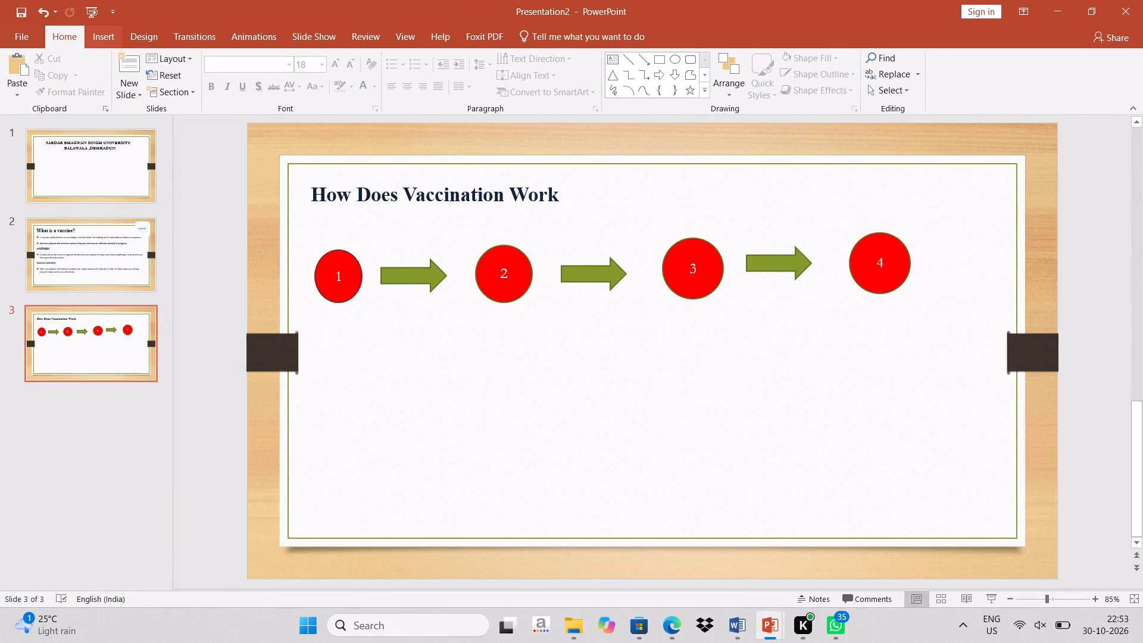
{"action": "left_click", "coordinate": [105, 41]}
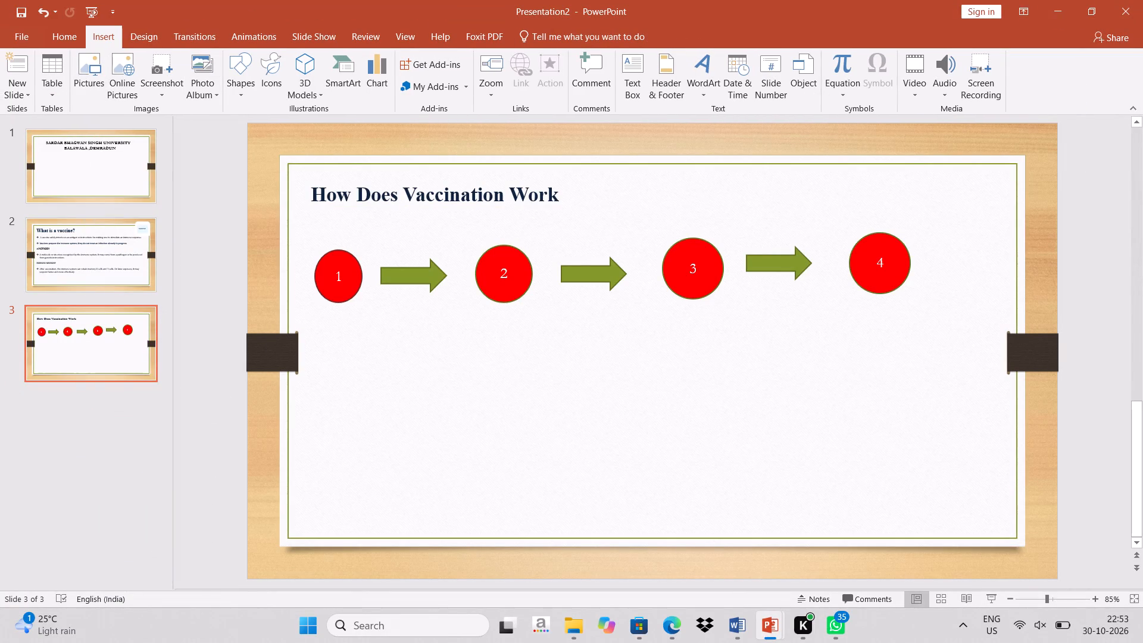
{"action": "left_click", "coordinate": [624, 90]}
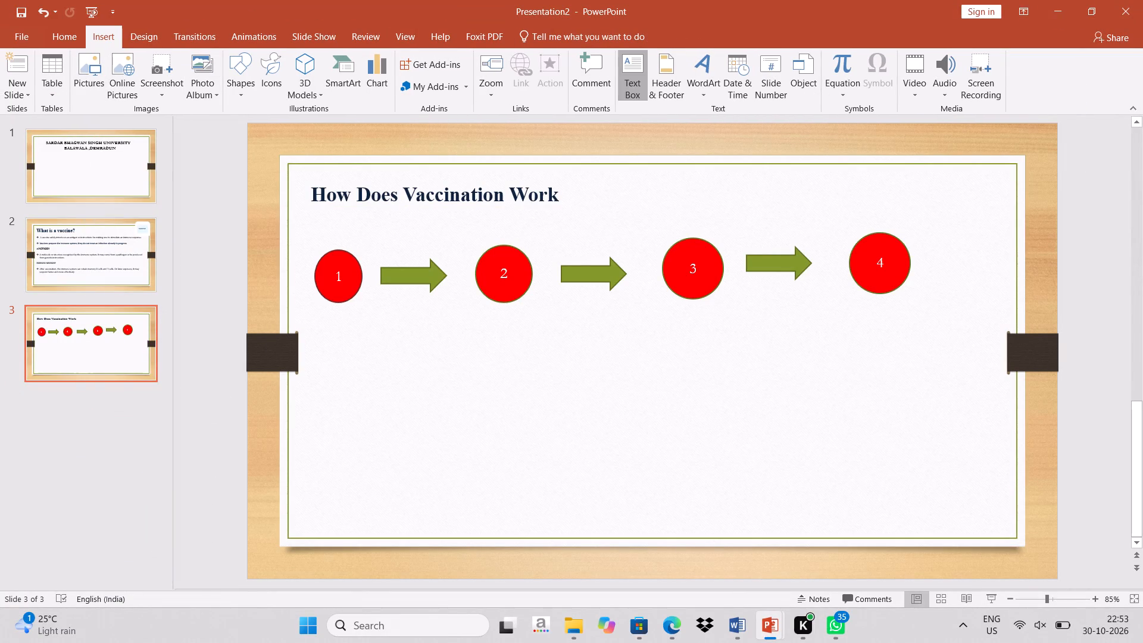
{"action": "left_click", "coordinate": [319, 327]}
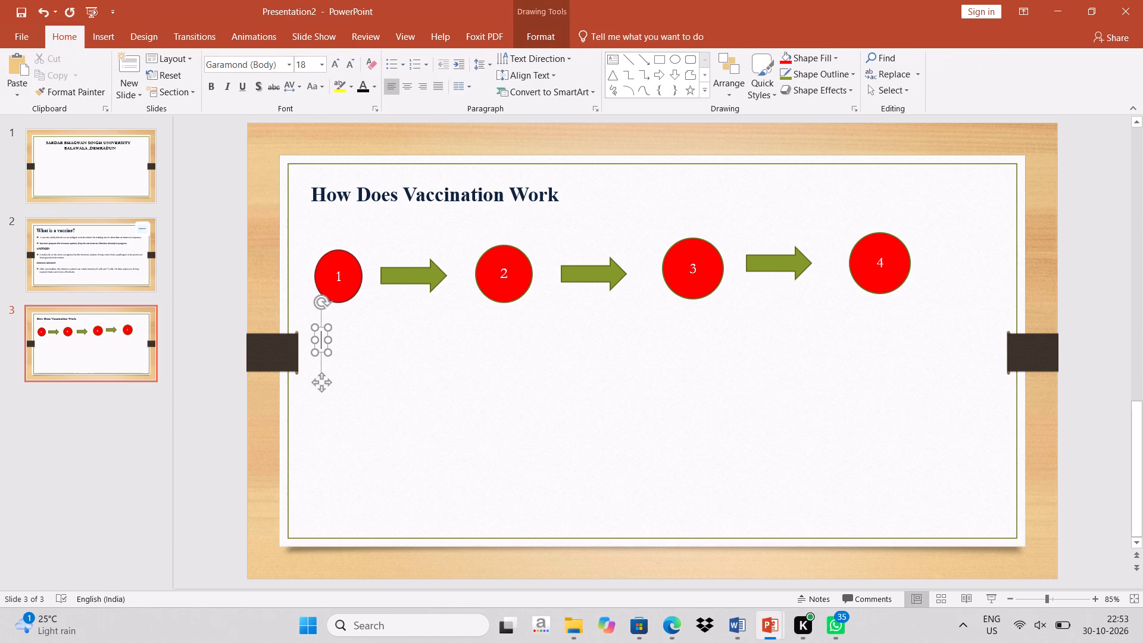
{"action": "left_click_drag", "start_coordinate": [331, 354], "coordinate": [383, 394]}
Paste "Antigen or genetic instructions enter the body" into the text box below circle 1 and shift the box slightly.
{"action": "left_click", "coordinate": [355, 369]}
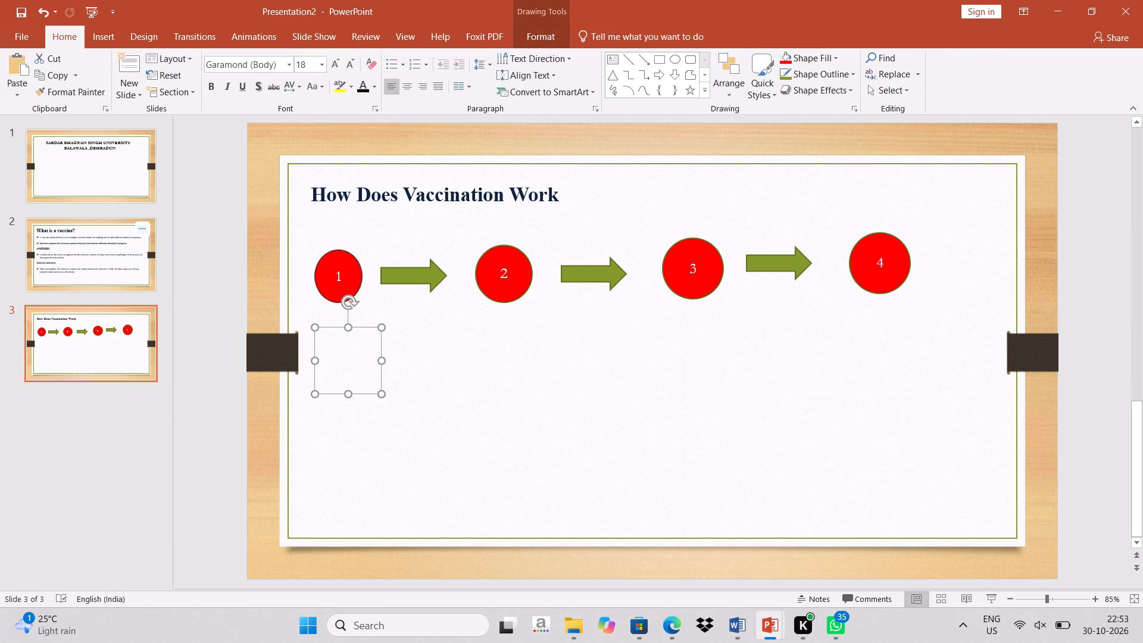
{"action": "double_click", "coordinate": [319, 335]}
{"action": "key", "text": "ctrl+v"}
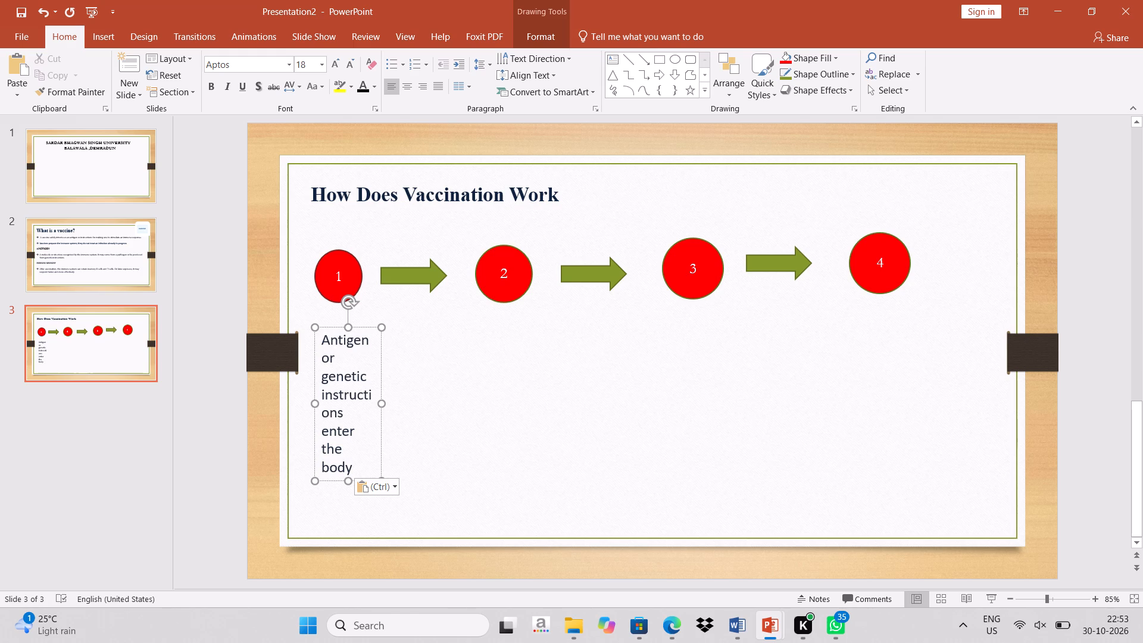
{"action": "left_click_drag", "start_coordinate": [321, 341], "coordinate": [308, 347]}
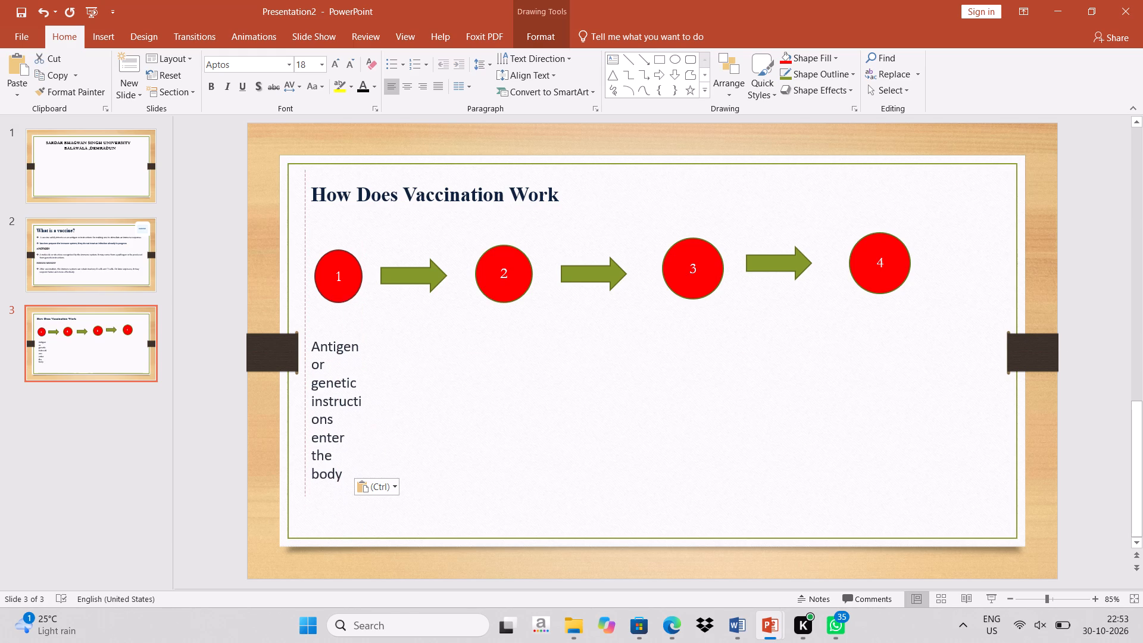
{"action": "left_click_drag", "start_coordinate": [308, 347], "coordinate": [315, 339]}
Set the font of the whole description below circle 1 to Times New Roman.
{"action": "left_click_drag", "start_coordinate": [315, 337], "coordinate": [326, 354]}
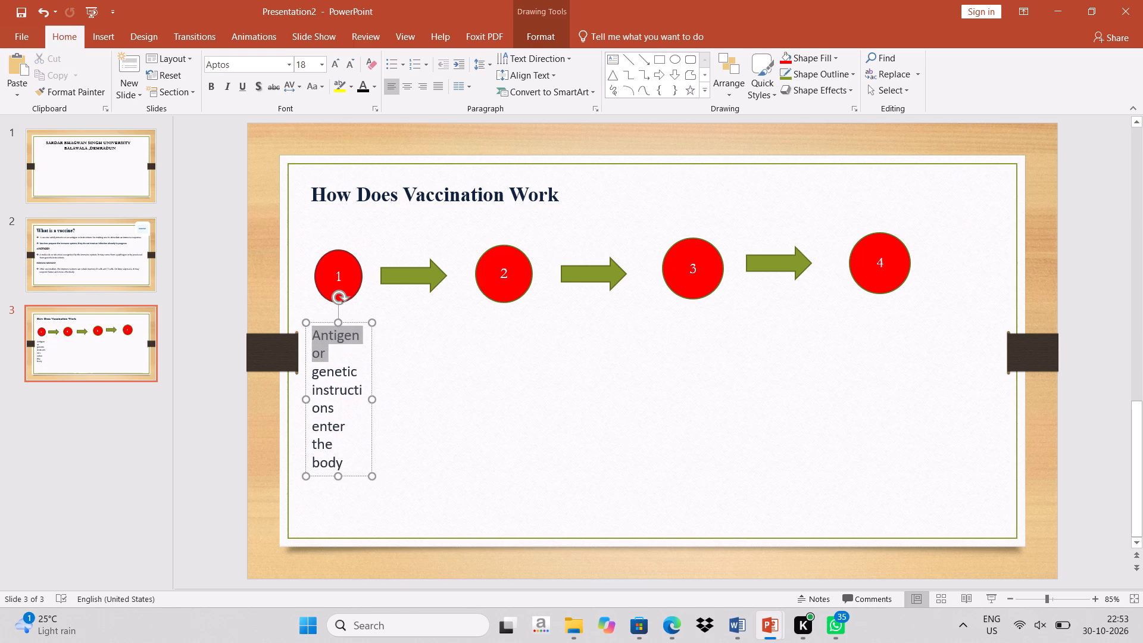
{"action": "left_click_drag", "start_coordinate": [326, 354], "coordinate": [345, 477]}
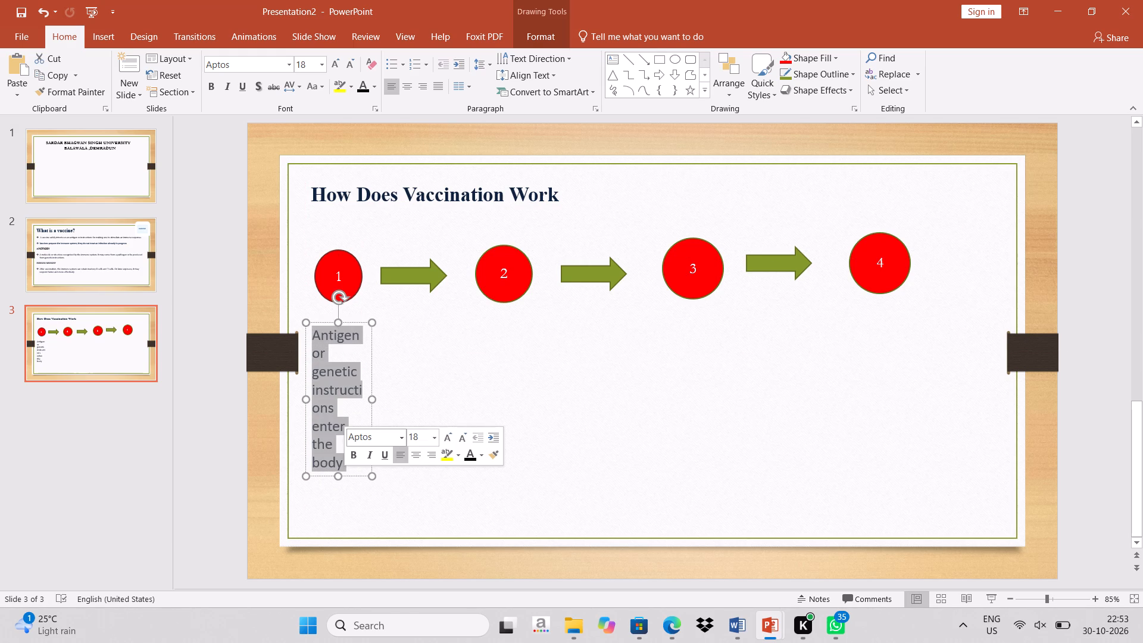
{"action": "left_click", "coordinate": [405, 434]}
{"action": "type", "text": "TI"}
{"action": "type", "text": "MES"}
{"action": "key", "text": "Return"}
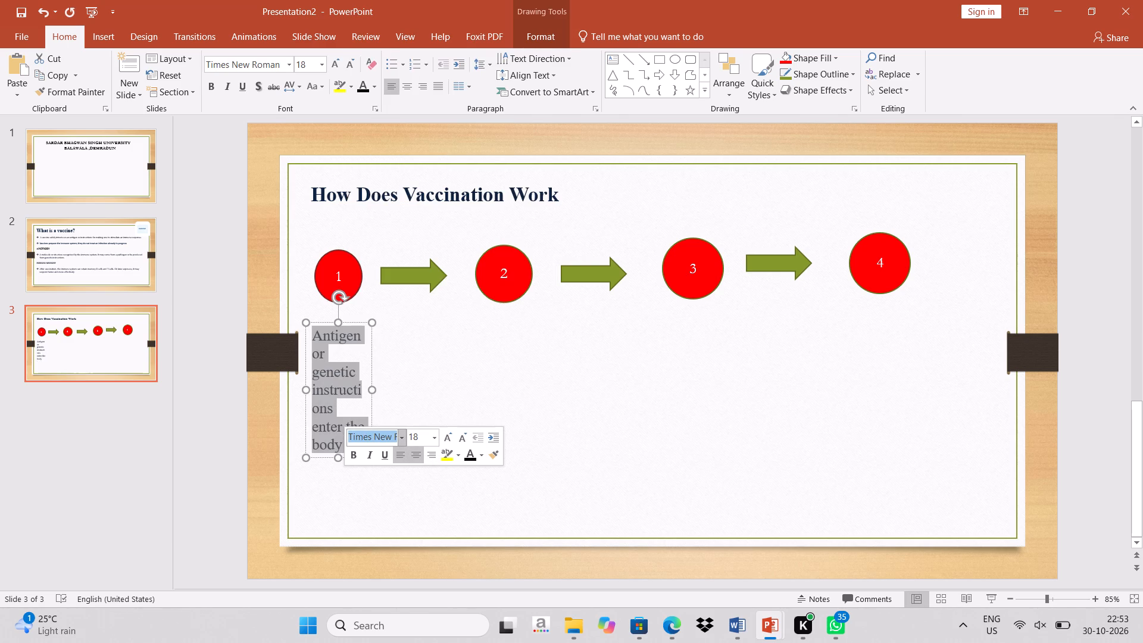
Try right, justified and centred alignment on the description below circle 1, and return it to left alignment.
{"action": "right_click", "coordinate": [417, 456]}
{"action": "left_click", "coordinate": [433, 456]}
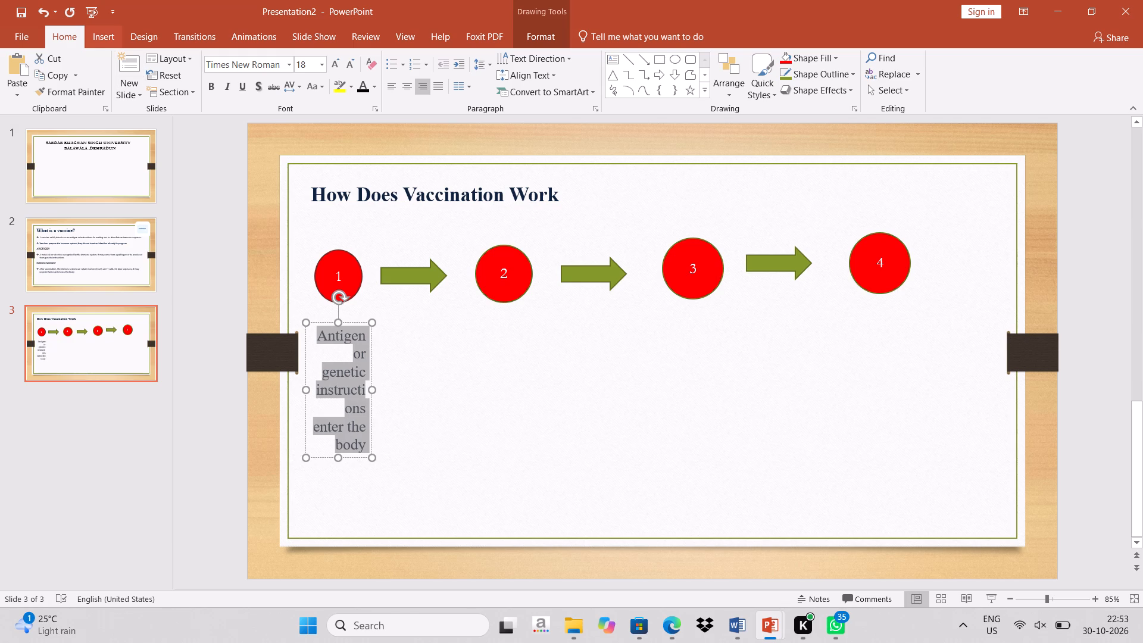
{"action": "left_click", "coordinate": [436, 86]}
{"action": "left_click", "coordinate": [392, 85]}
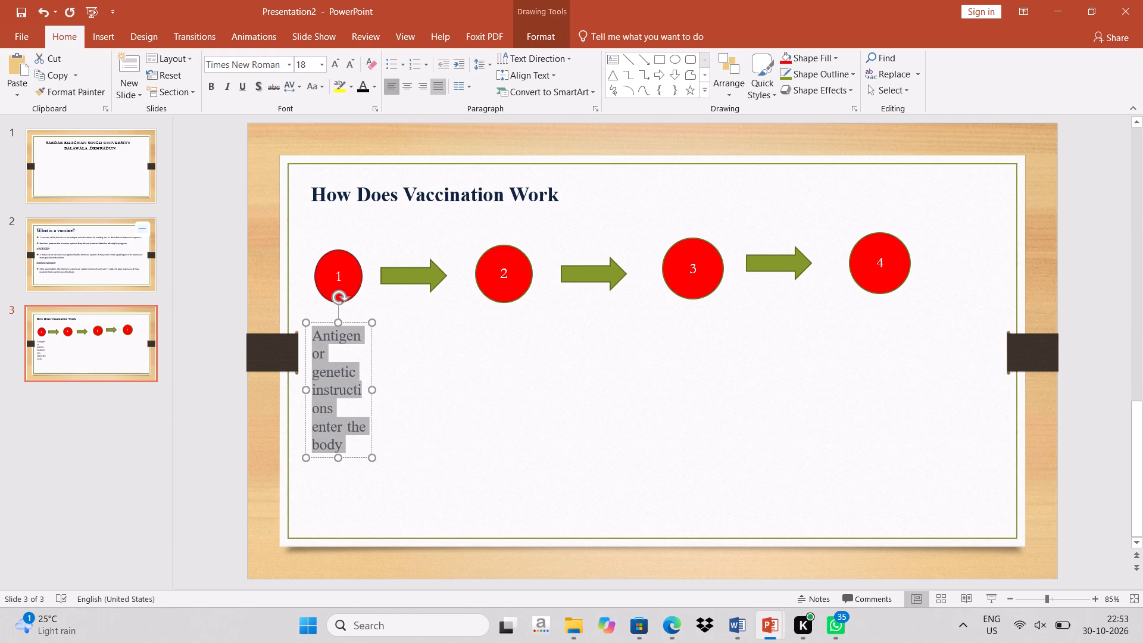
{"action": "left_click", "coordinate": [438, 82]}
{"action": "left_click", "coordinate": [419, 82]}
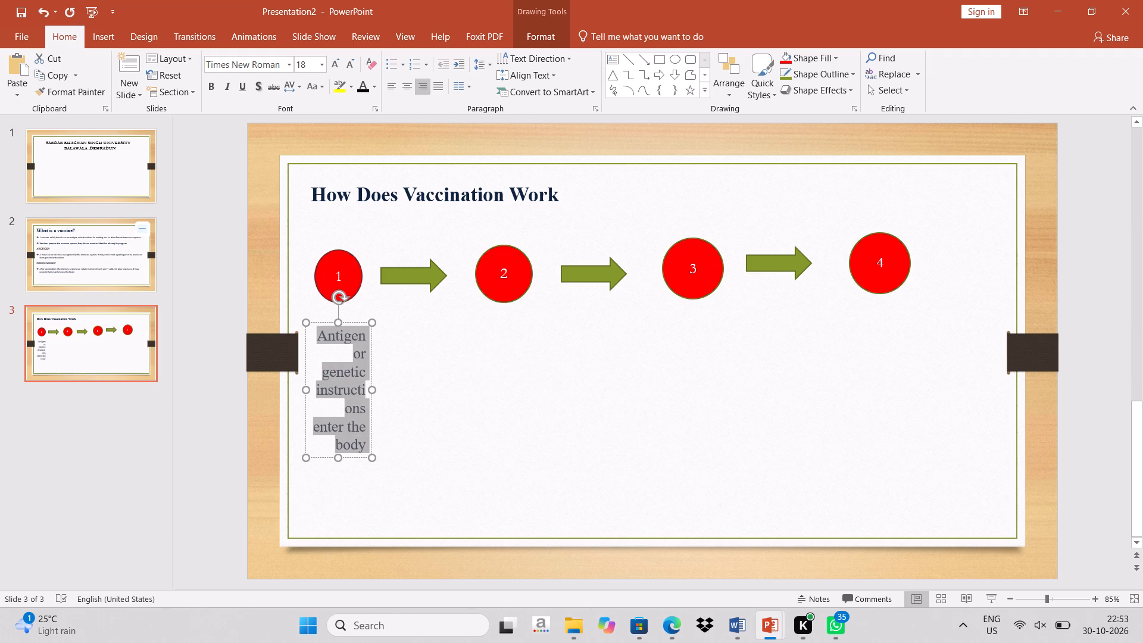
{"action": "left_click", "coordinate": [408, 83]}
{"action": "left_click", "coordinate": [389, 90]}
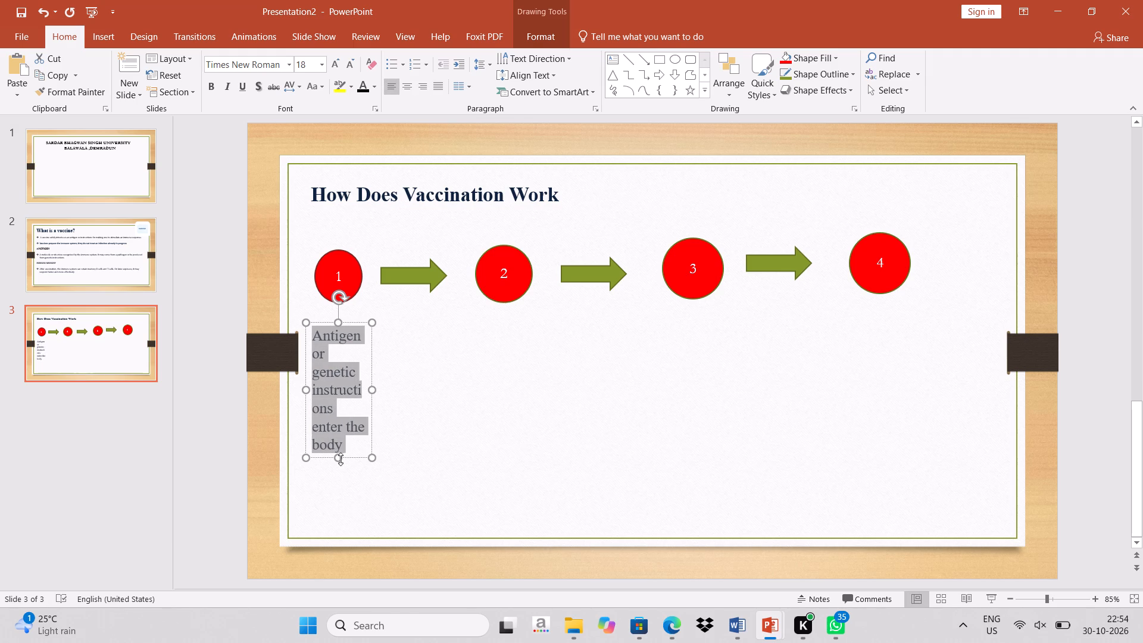
Widen the description text box on both sides so its text wraps onto three lines without breaking words.
{"action": "left_click_drag", "start_coordinate": [341, 458], "coordinate": [339, 431]}
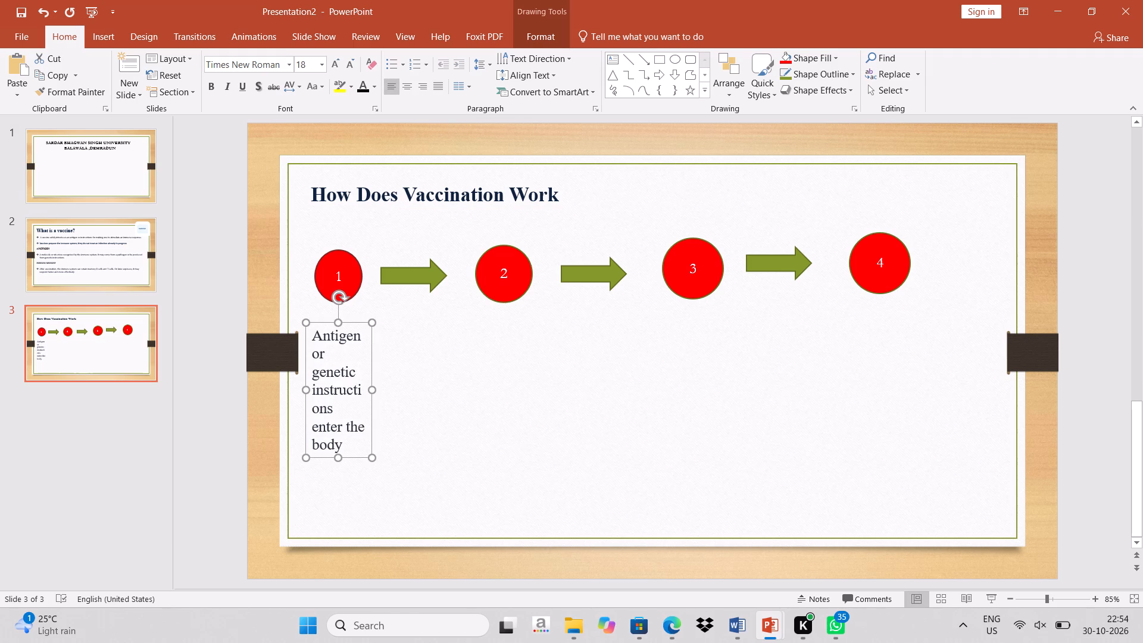
{"action": "left_click_drag", "start_coordinate": [338, 453], "coordinate": [339, 408]}
{"action": "left_click_drag", "start_coordinate": [371, 458], "coordinate": [386, 473]}
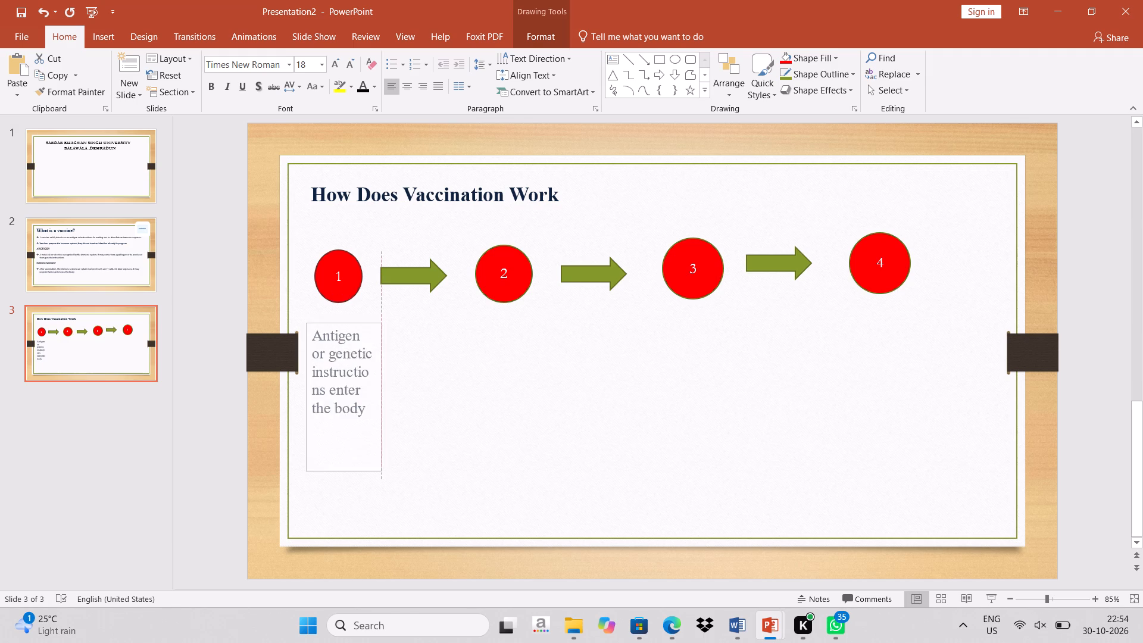
{"action": "left_click_drag", "start_coordinate": [386, 473], "coordinate": [394, 480]}
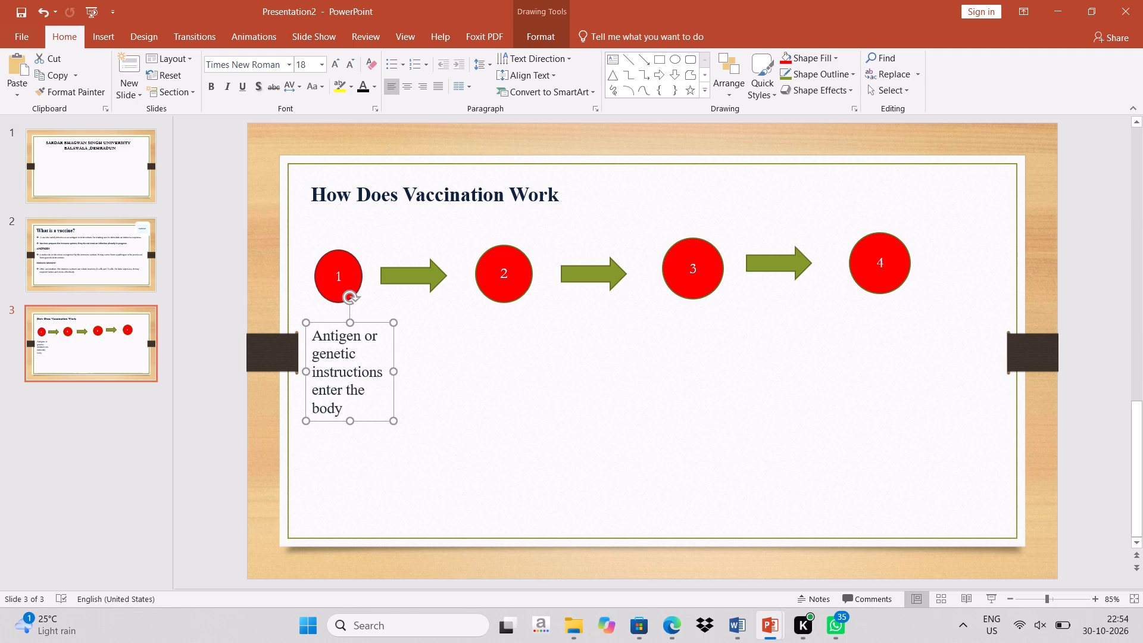
{"action": "left_click_drag", "start_coordinate": [392, 369], "coordinate": [410, 373]}
{"action": "left_click_drag", "start_coordinate": [411, 365], "coordinate": [419, 365]}
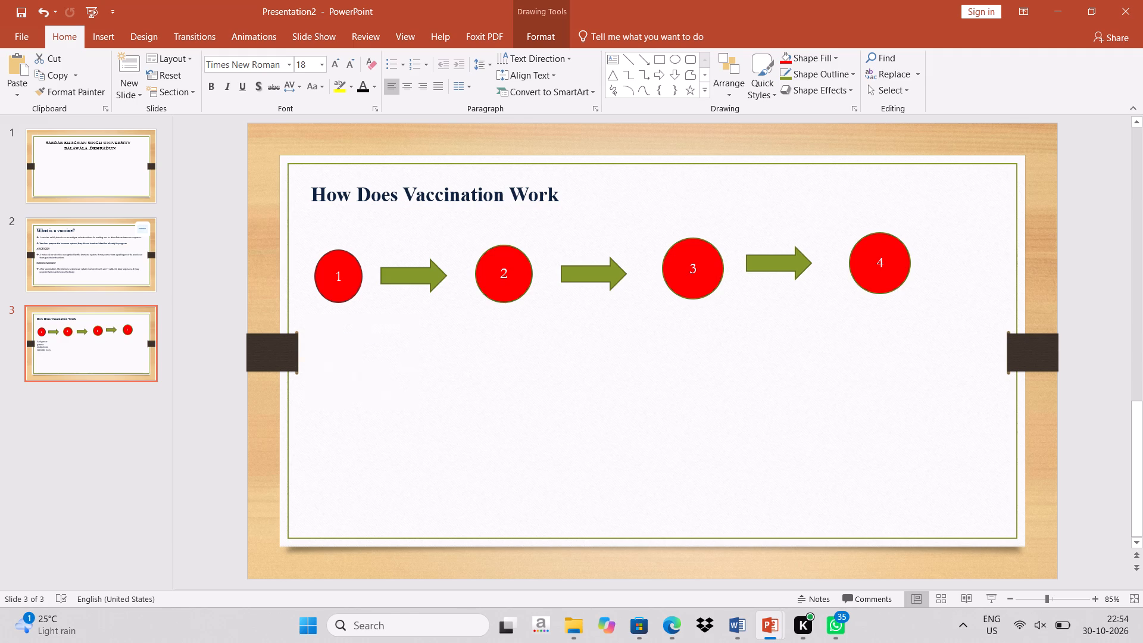
{"action": "left_click_drag", "start_coordinate": [419, 365], "coordinate": [427, 366]}
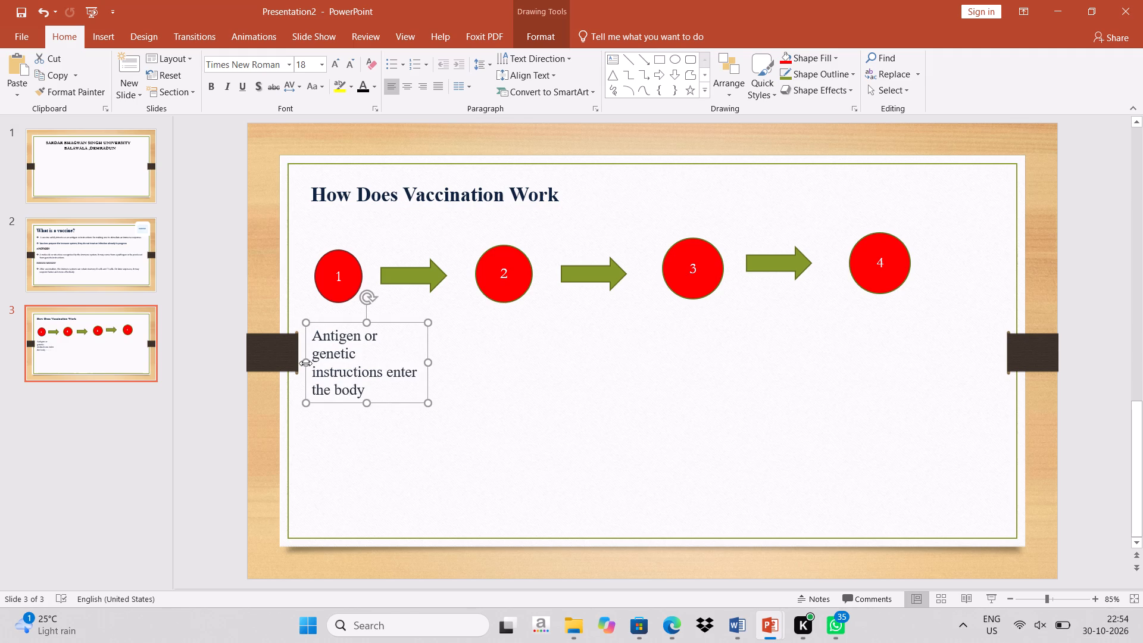
{"action": "left_click_drag", "start_coordinate": [305, 363], "coordinate": [296, 361]}
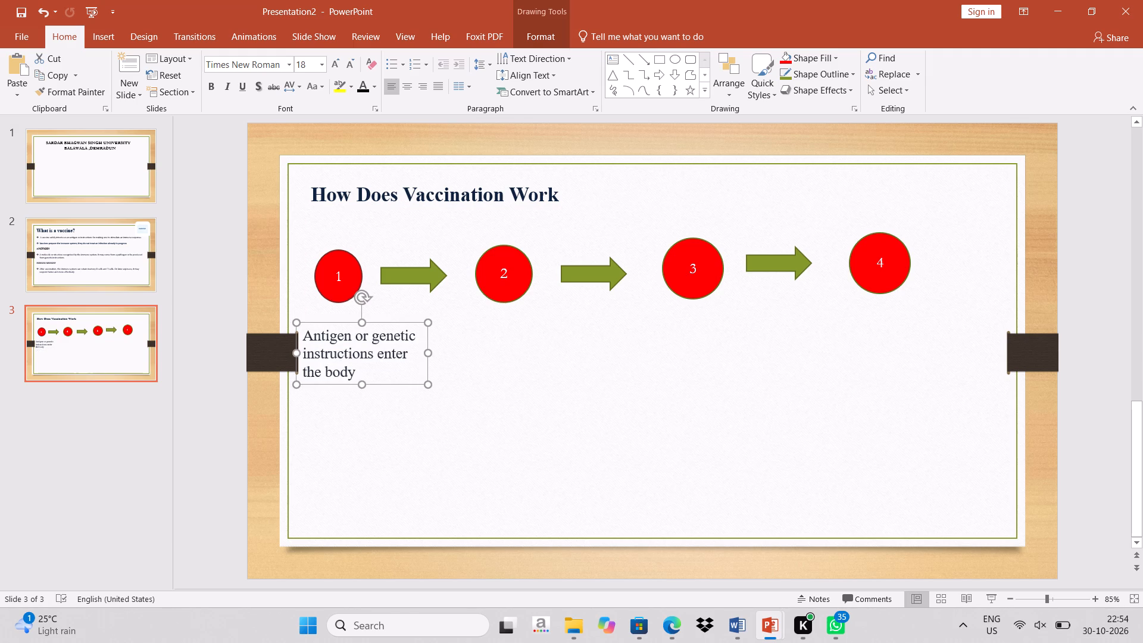
Move the description text box further down, leaving a gap beneath circle 1.
{"action": "left_click_drag", "start_coordinate": [361, 383], "coordinate": [368, 447]}
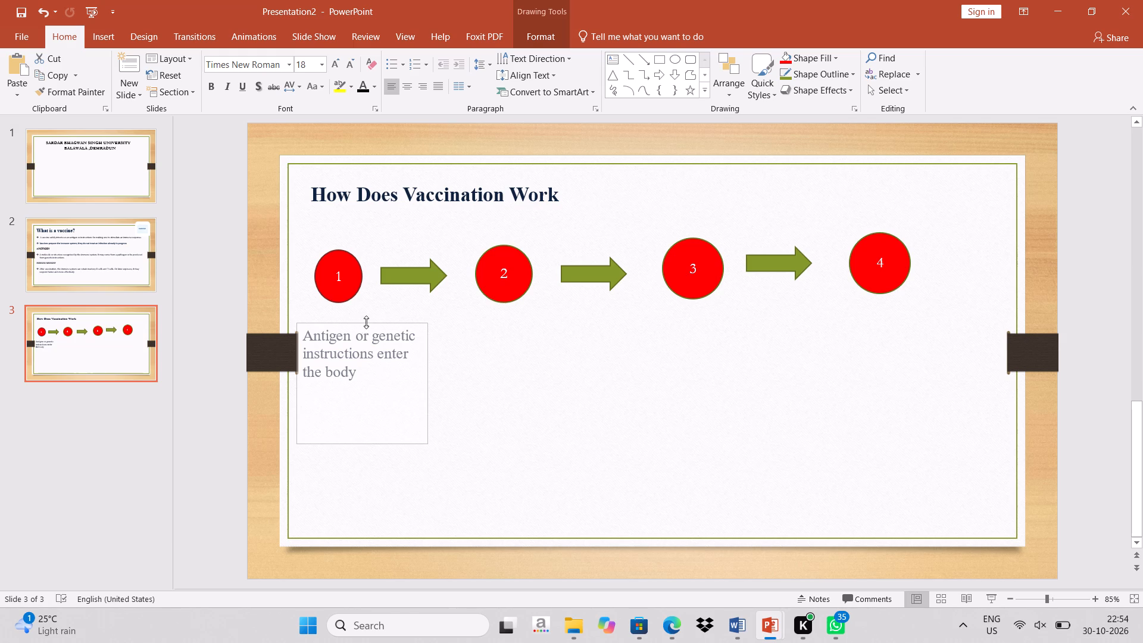
{"action": "left_click_drag", "start_coordinate": [366, 321], "coordinate": [367, 382]}
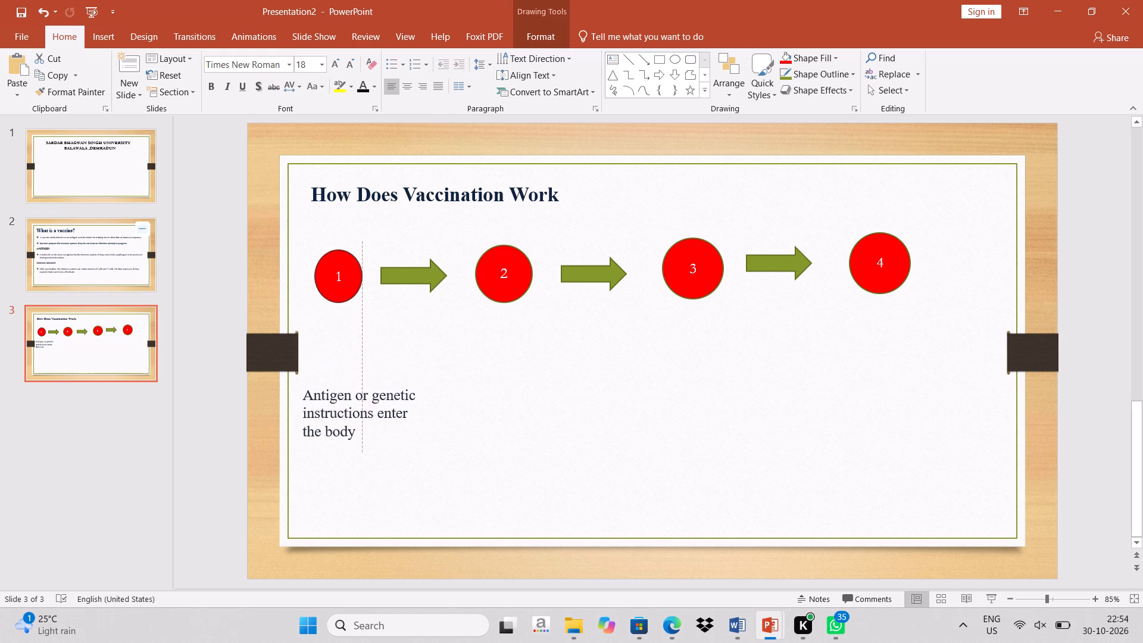
{"action": "left_click_drag", "start_coordinate": [367, 382], "coordinate": [366, 376]}
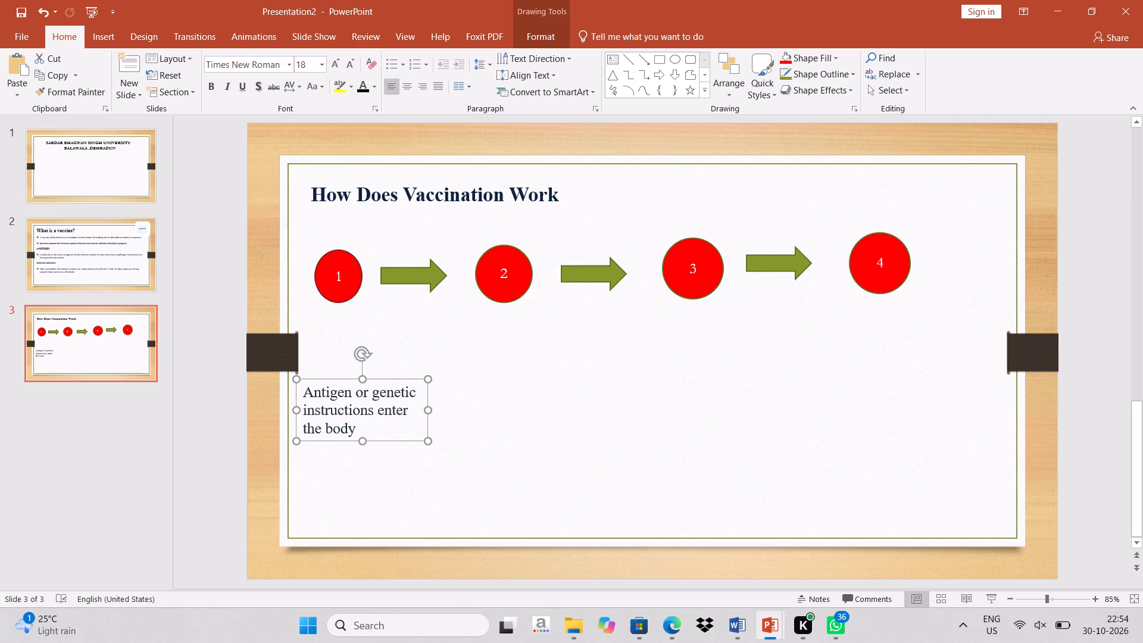
Fill the description text box below circle 1 with the standard orange colour and deselect it.
{"action": "left_click_drag", "start_coordinate": [308, 393], "coordinate": [340, 411]}
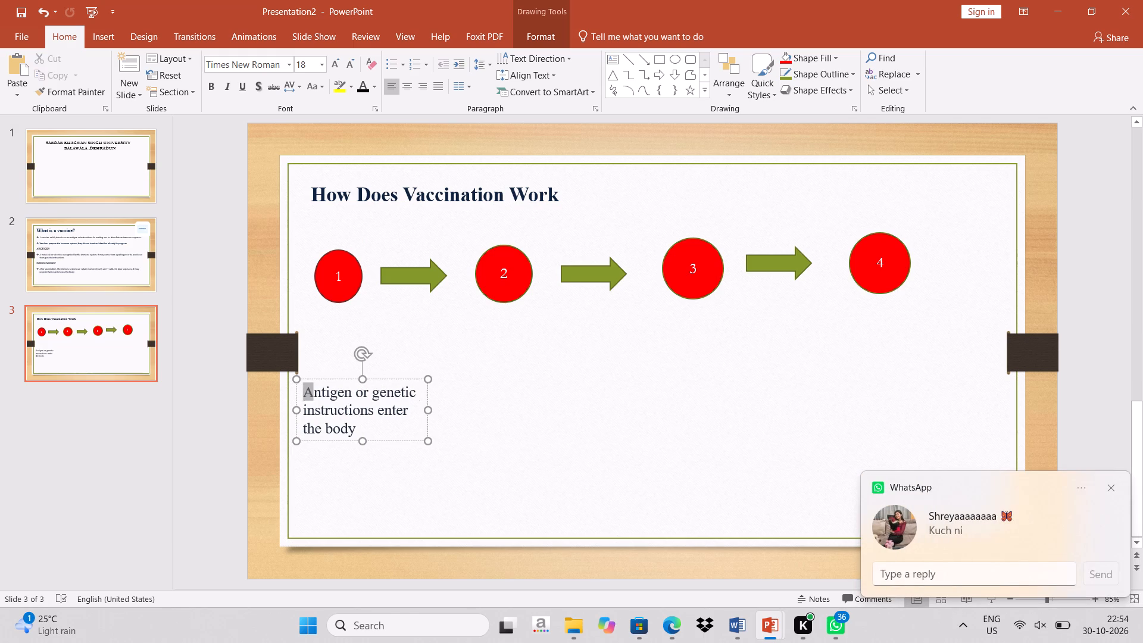
{"action": "left_click_drag", "start_coordinate": [340, 411], "coordinate": [399, 451]}
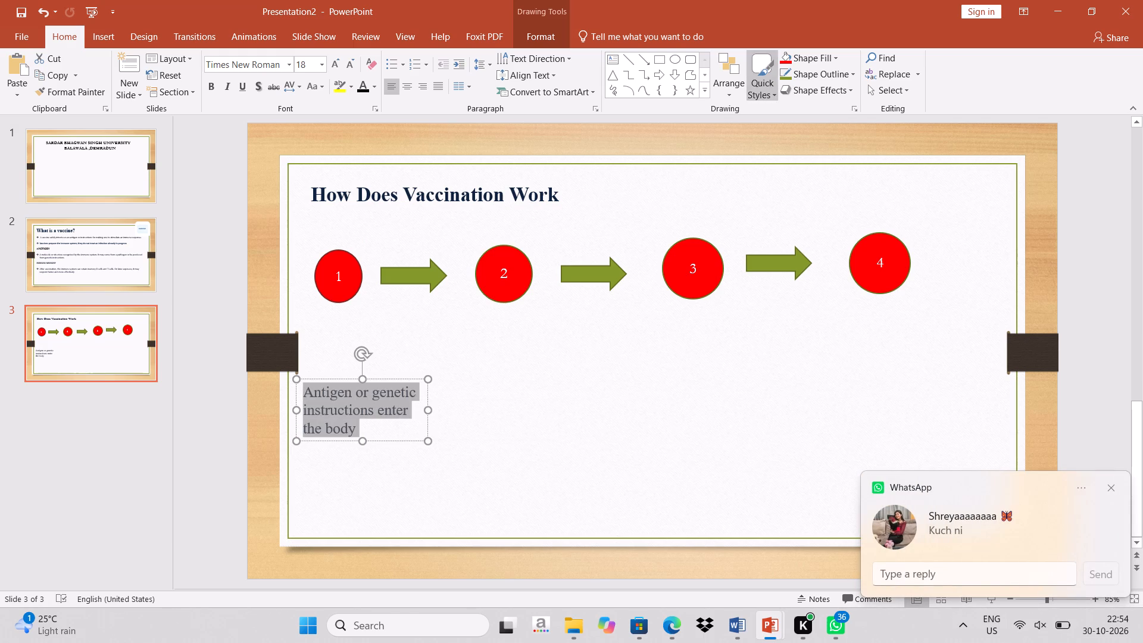
{"action": "left_click", "coordinate": [836, 54]}
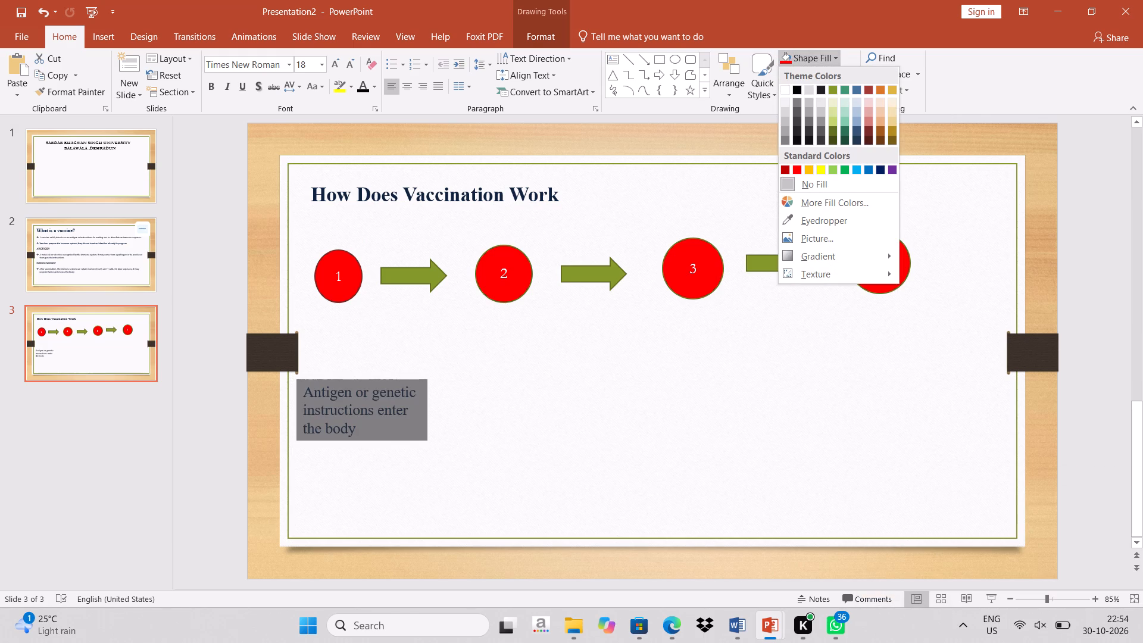
{"action": "left_click", "coordinate": [808, 169]}
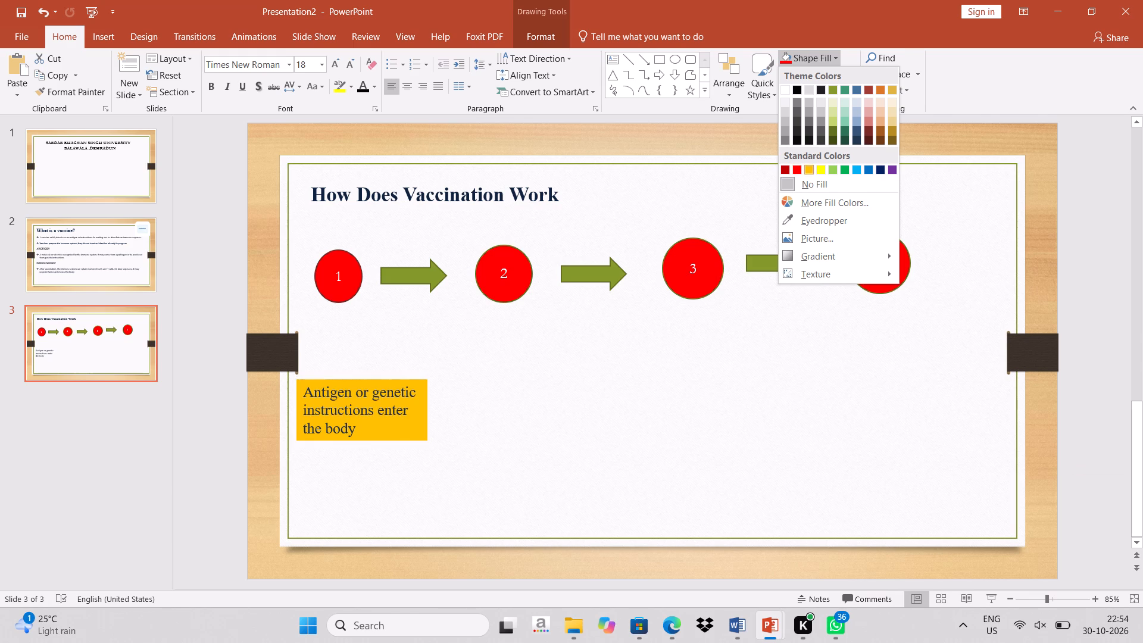
{"action": "left_click", "coordinate": [439, 419]}
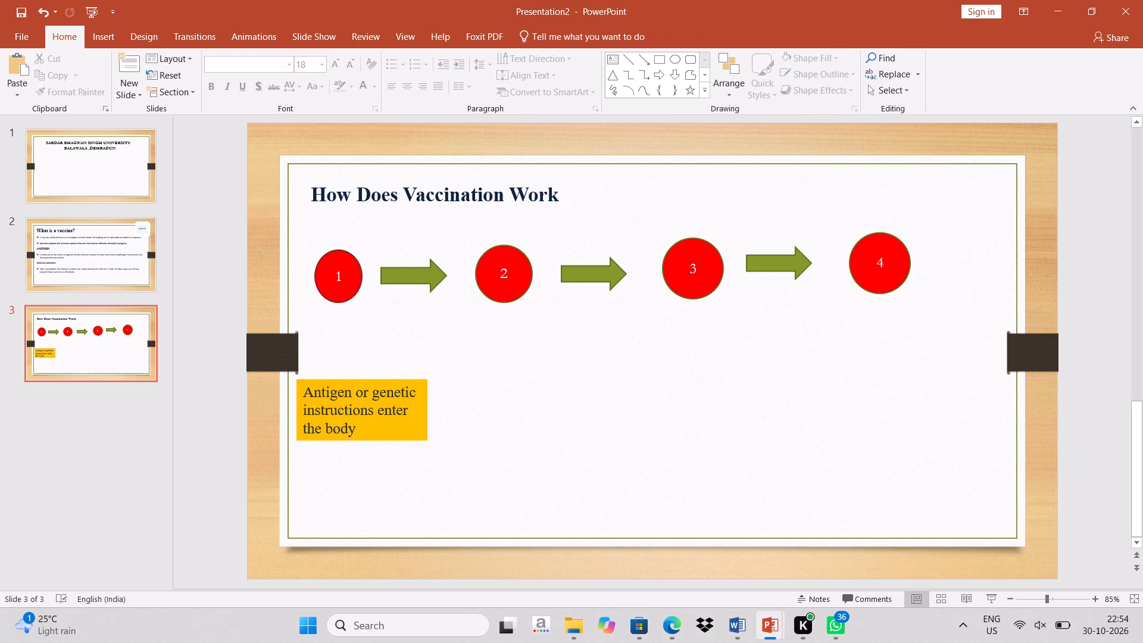
{"action": "left_click", "coordinate": [483, 401]}
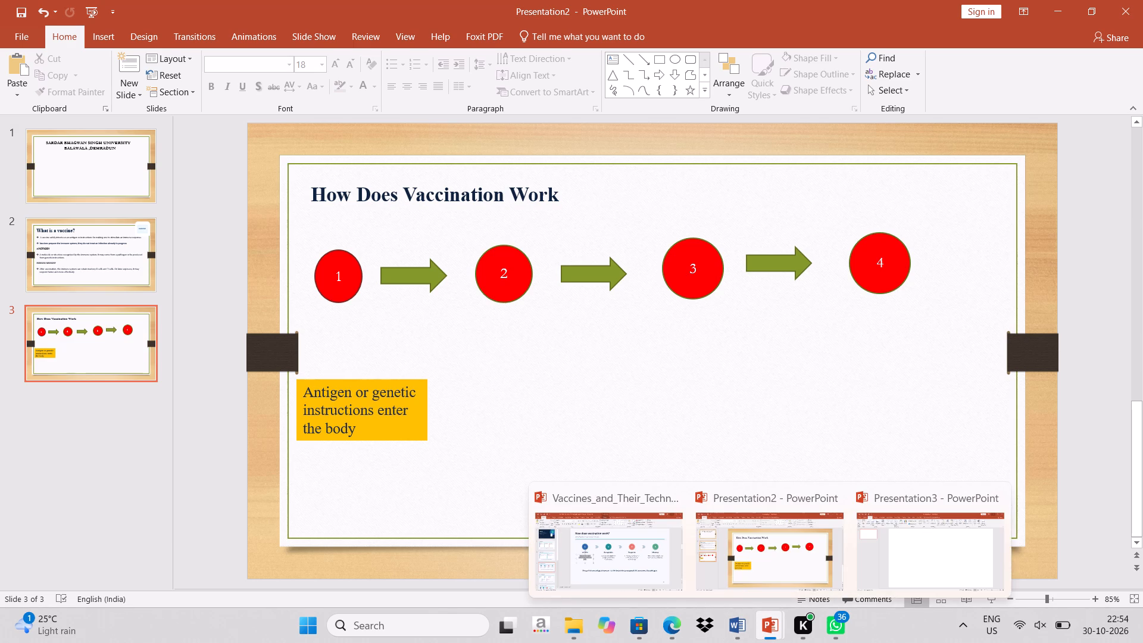
Copy the immune cells description under Recognition from the Vaccines_and_Their_Technology deck and return to Presentation2.
{"action": "left_click", "coordinate": [575, 566]}
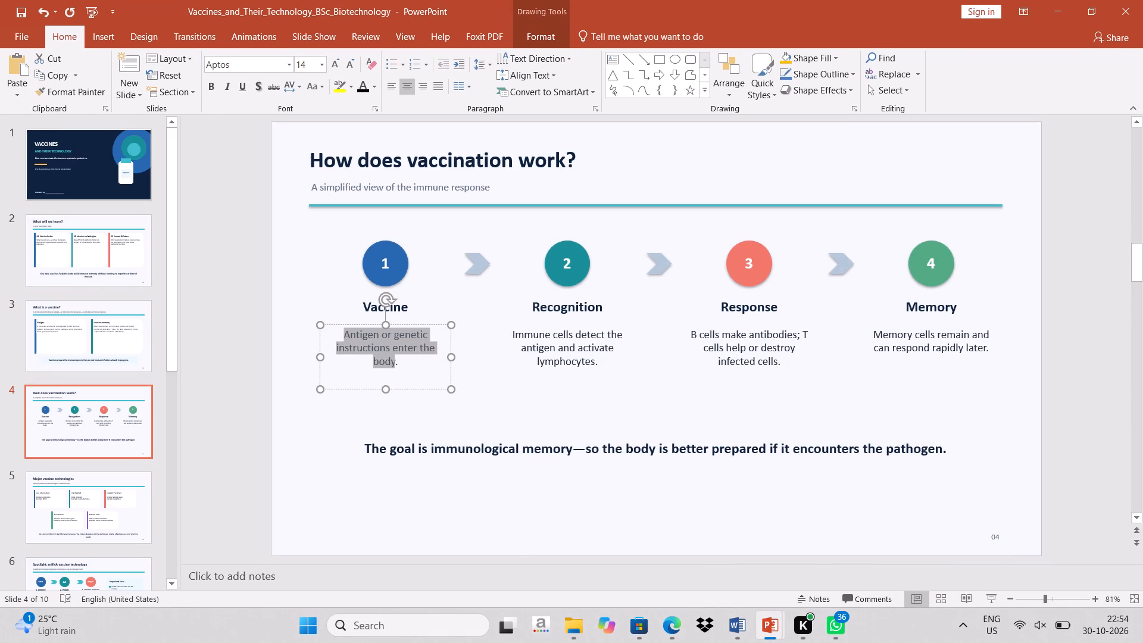
{"action": "double_click", "coordinate": [510, 335]}
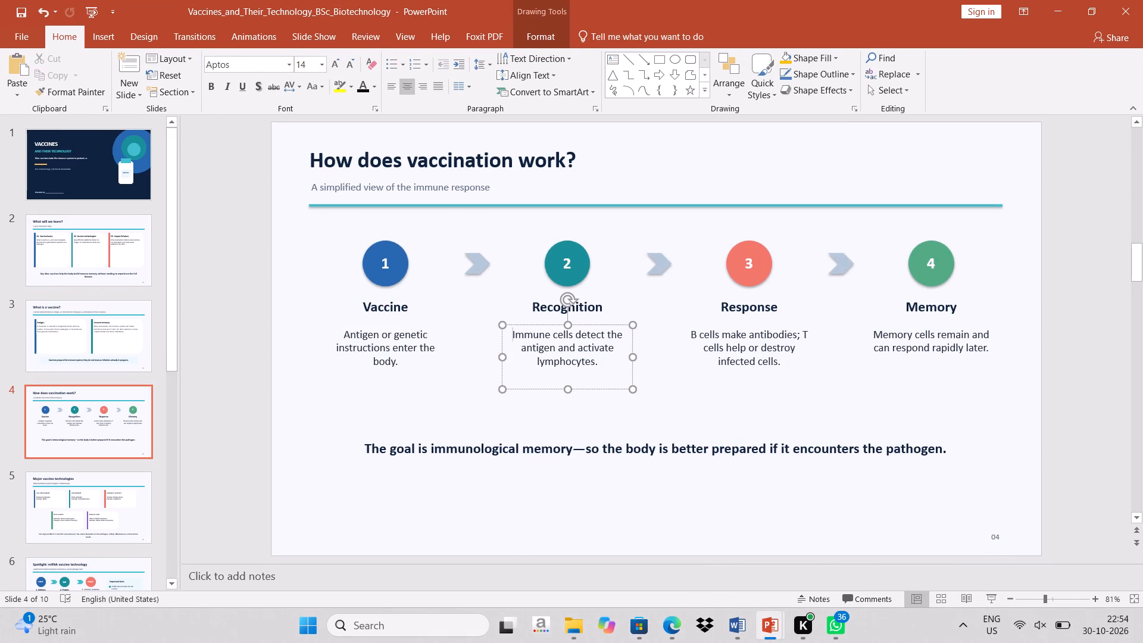
{"action": "left_click_drag", "start_coordinate": [513, 335], "coordinate": [605, 383]}
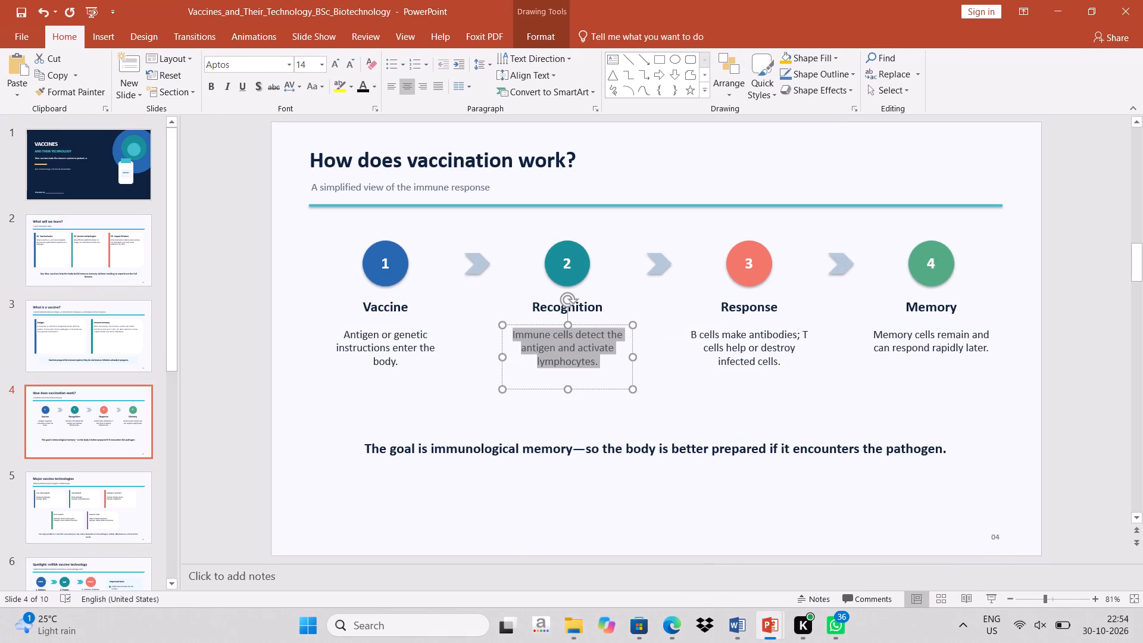
{"action": "key", "text": "ctrl+c"}
{"action": "left_click", "coordinate": [1067, 5]}
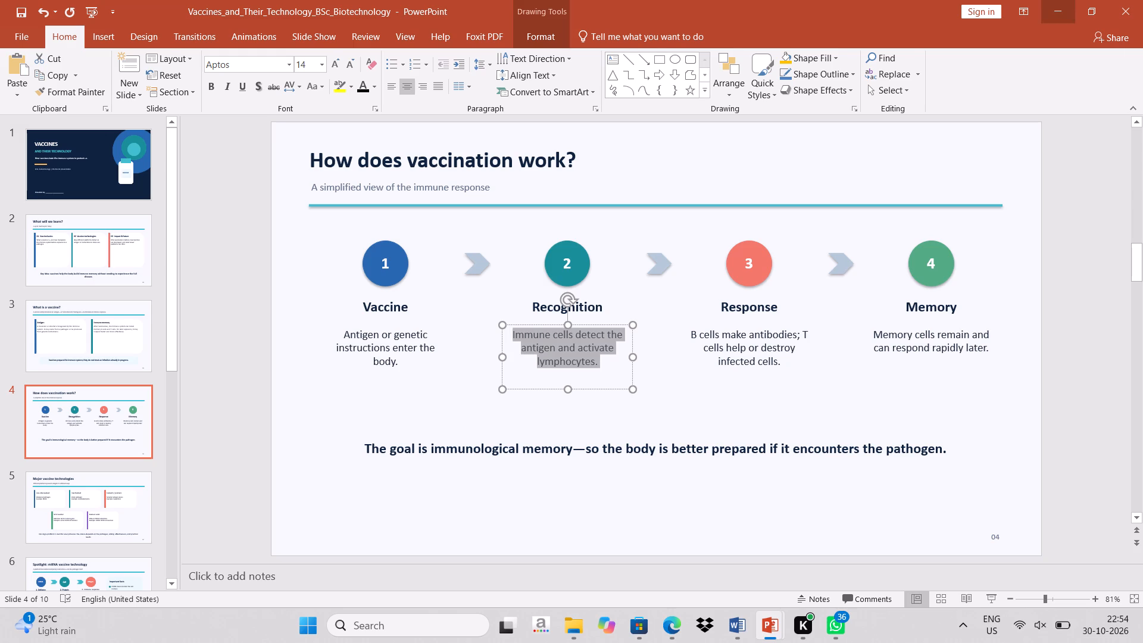
{"action": "left_click", "coordinate": [515, 356]}
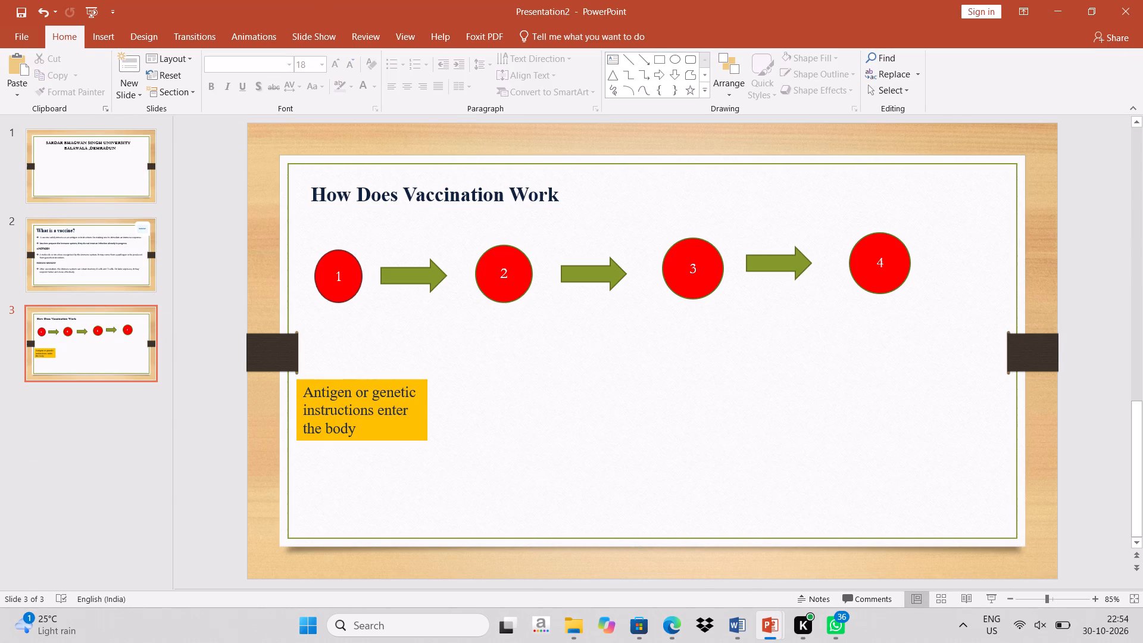
Insert a text box on slide 3 and paste the copied immune cells description into it.
{"action": "left_click", "coordinate": [98, 44]}
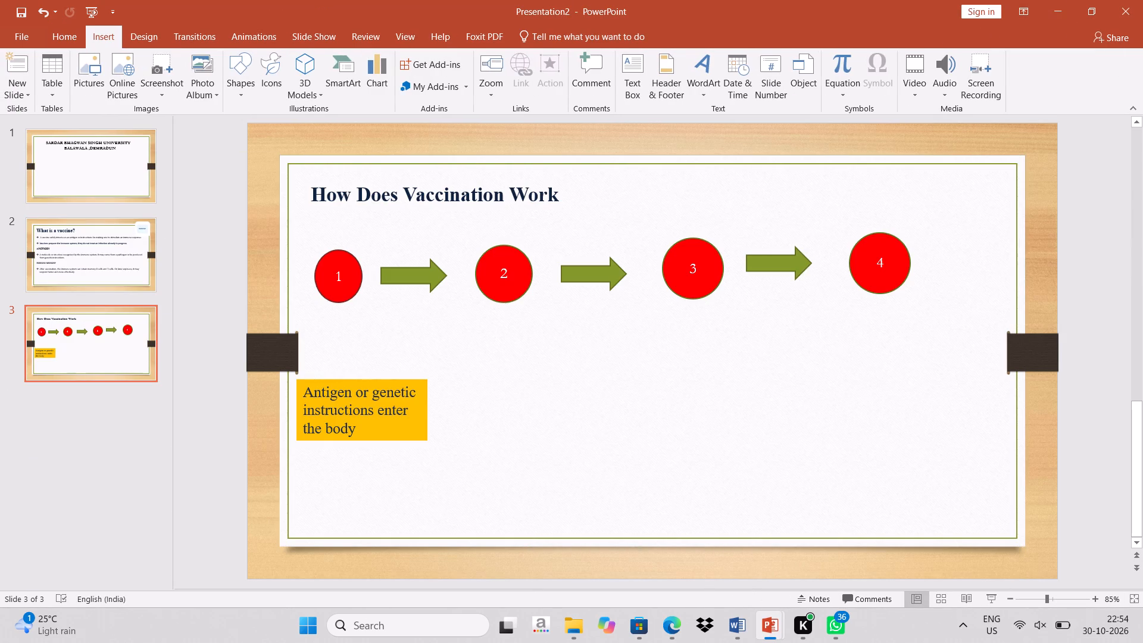
{"action": "double_click", "coordinate": [630, 74]}
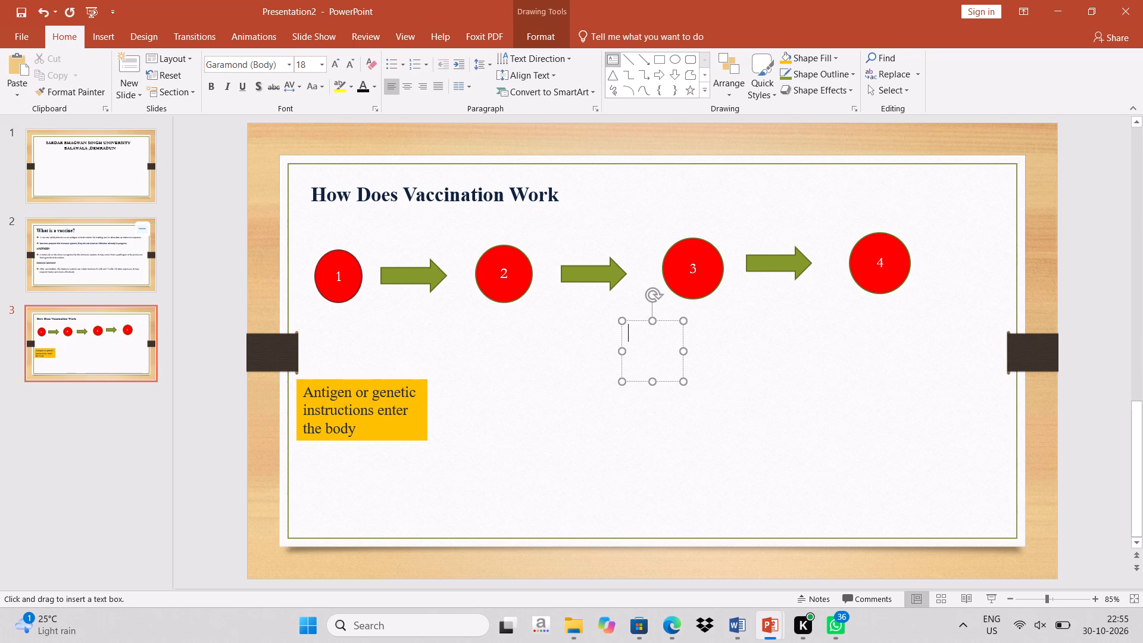
{"action": "key", "text": "ctrl+v"}
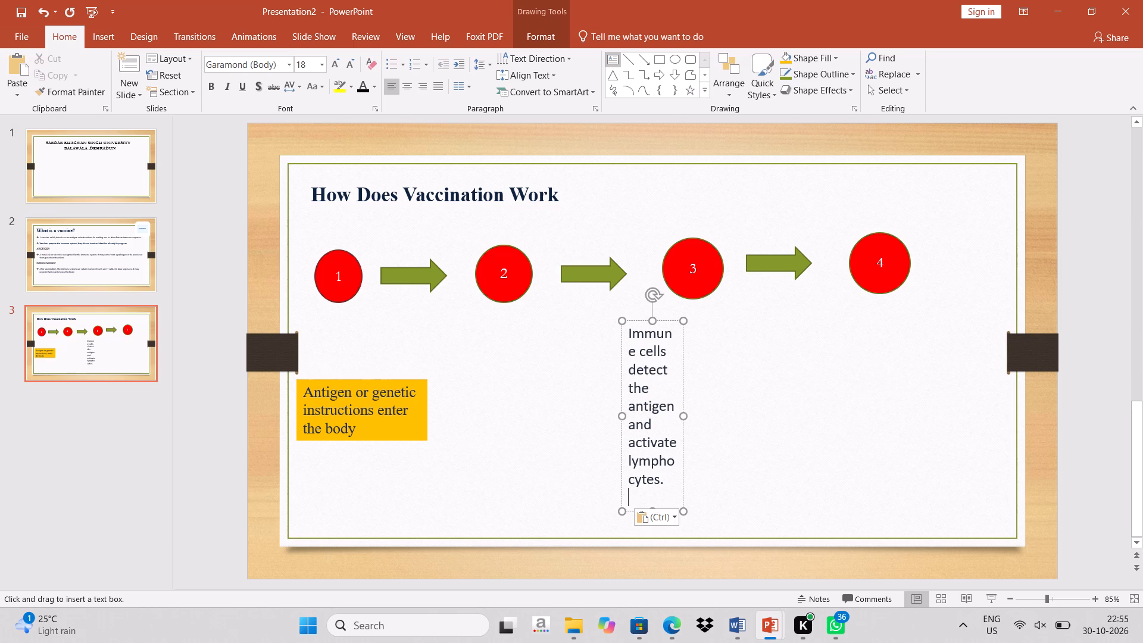
{"action": "left_click", "coordinate": [639, 332]}
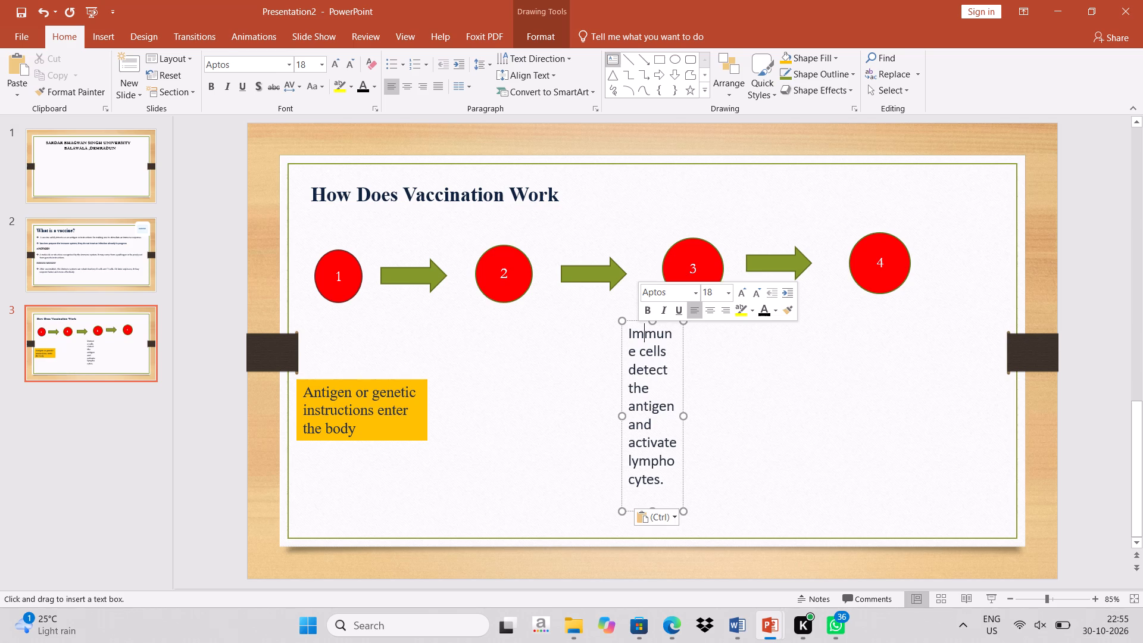
Add another text box below circle 2, level with the orange description, and paste the copied immune cells description into it.
{"action": "left_click", "coordinate": [627, 327]}
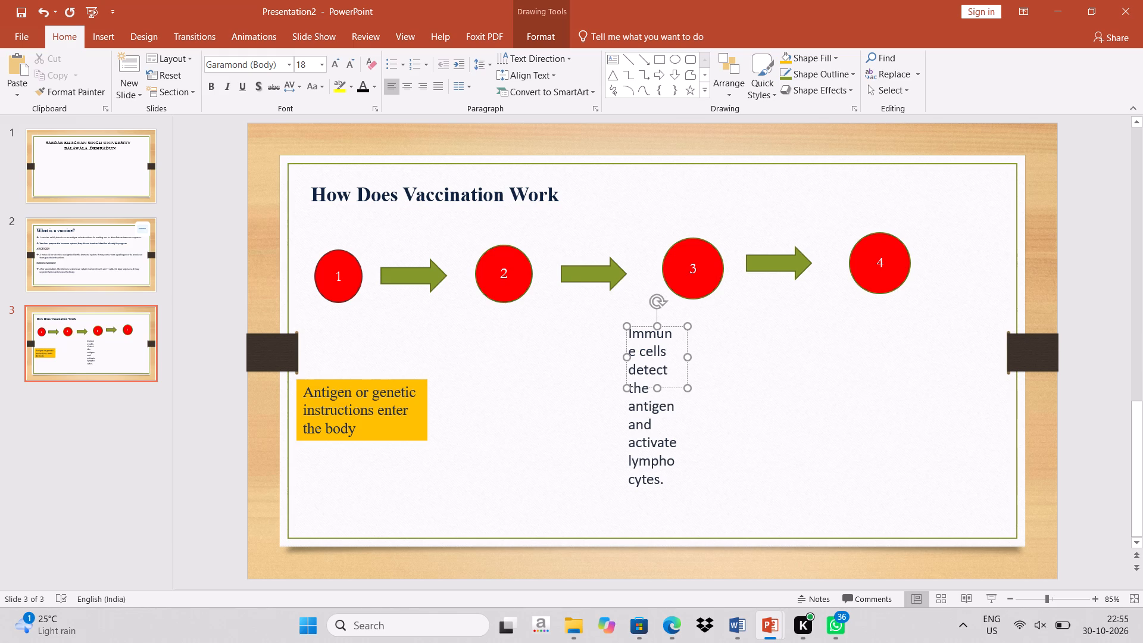
{"action": "left_click_drag", "start_coordinate": [638, 327], "coordinate": [523, 376]}
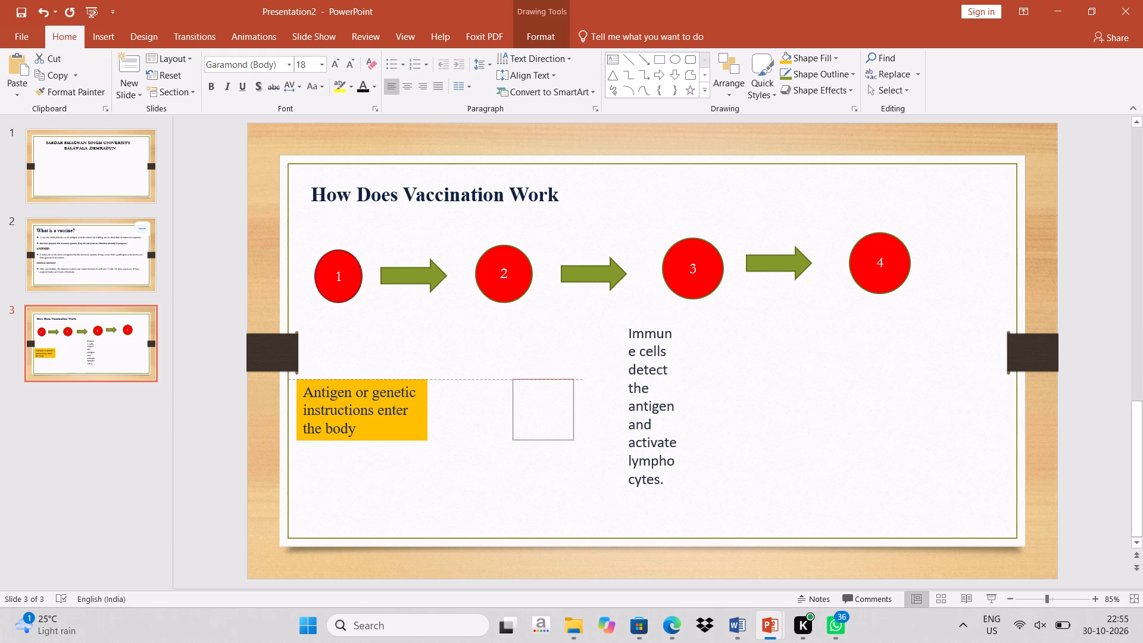
{"action": "left_click_drag", "start_coordinate": [523, 376], "coordinate": [492, 378]}
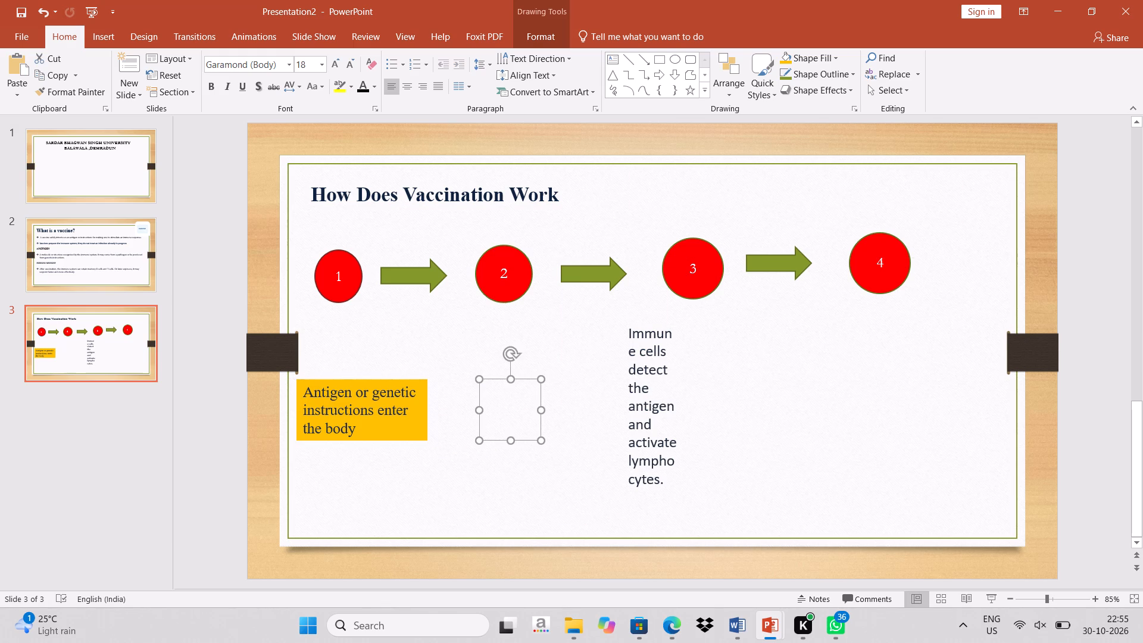
{"action": "double_click", "coordinate": [492, 404]}
{"action": "key", "text": "ctrl+v"}
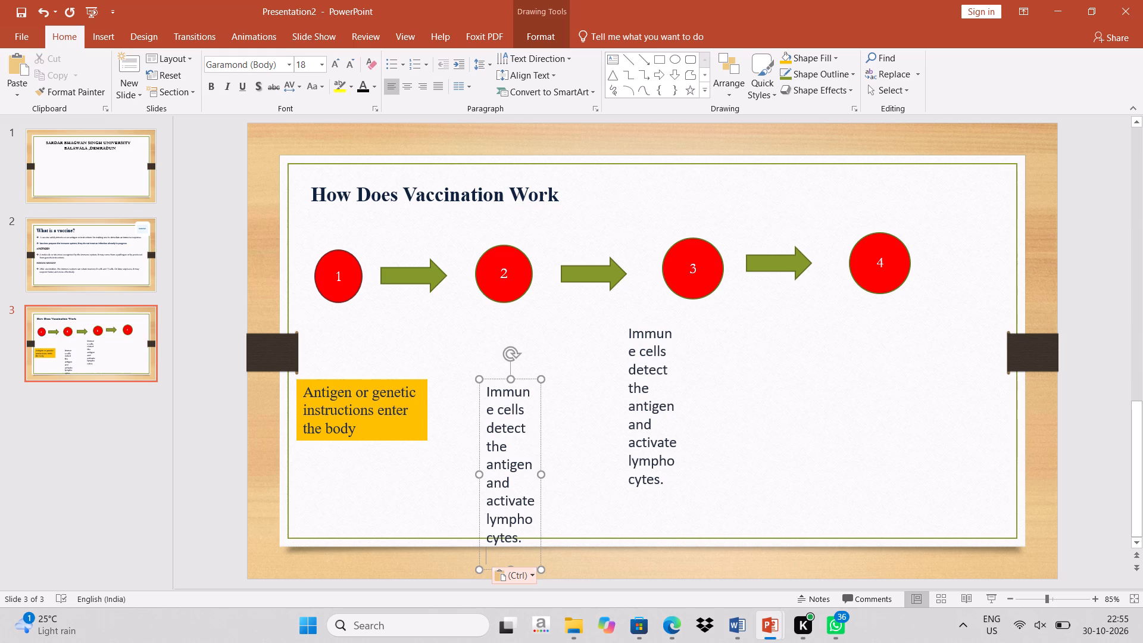
Narrow the description text box below circle 2 slightly and try to shorten it.
{"action": "left_click_drag", "start_coordinate": [479, 568], "coordinate": [482, 505]}
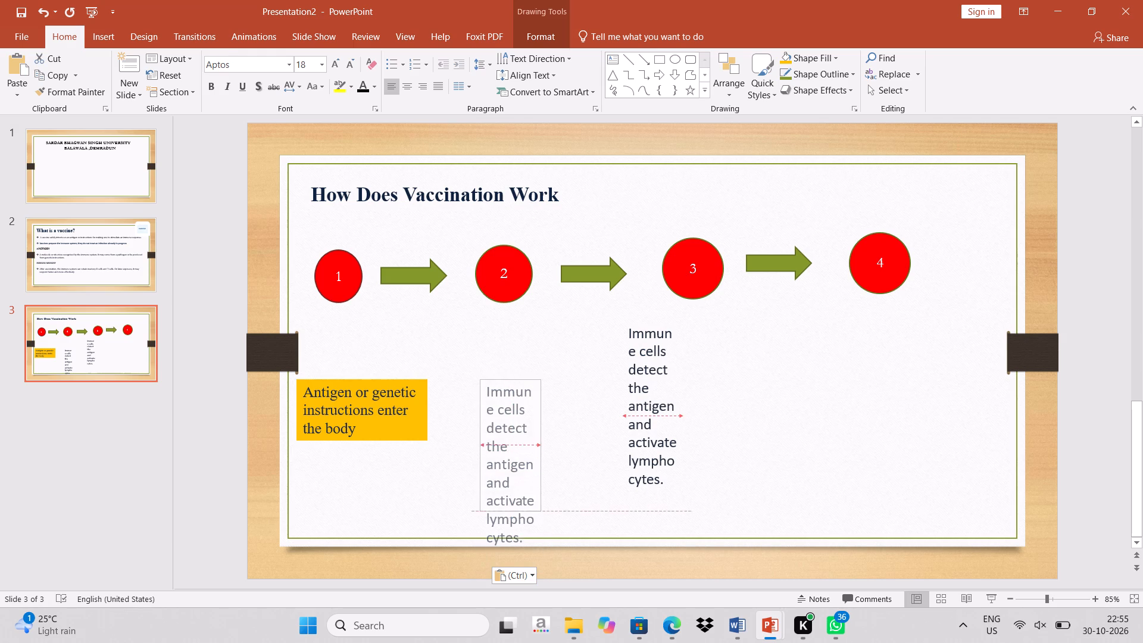
{"action": "left_click_drag", "start_coordinate": [482, 505], "coordinate": [483, 500]}
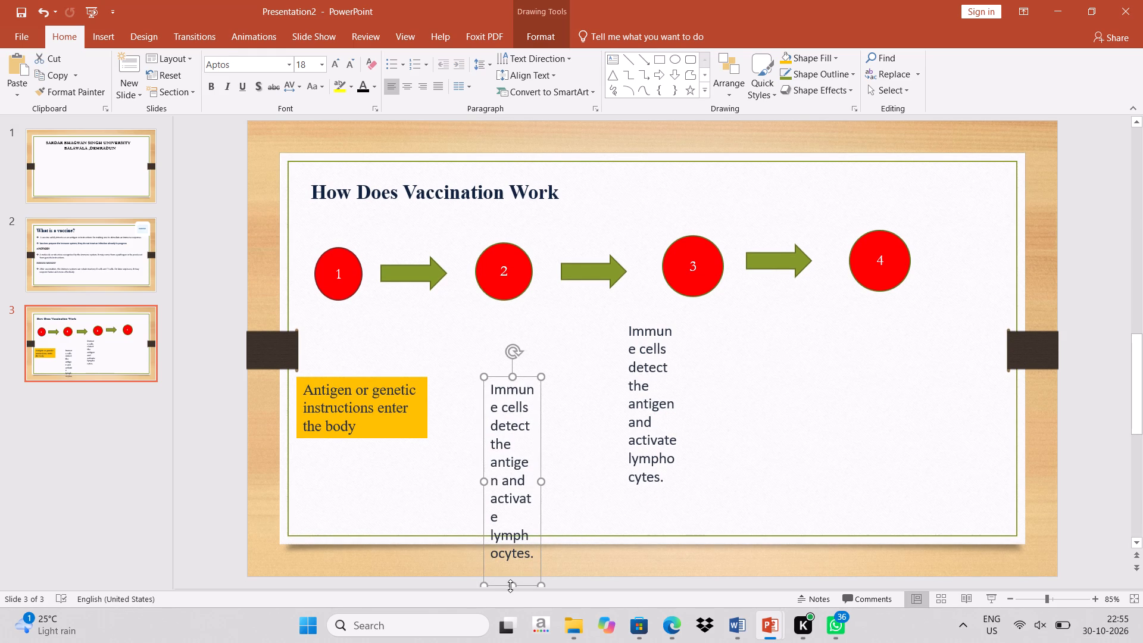
{"action": "left_click_drag", "start_coordinate": [512, 586], "coordinate": [507, 451]}
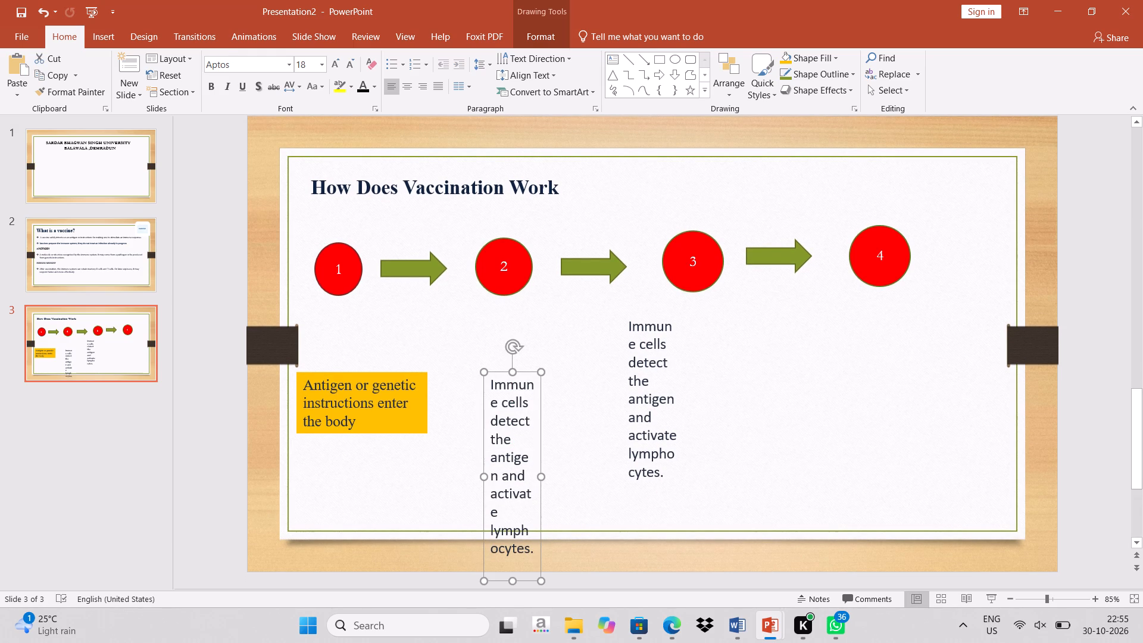
Format the description text below circle 2 in Times New Roman at size 14.
{"action": "left_click_drag", "start_coordinate": [491, 383], "coordinate": [518, 533]}
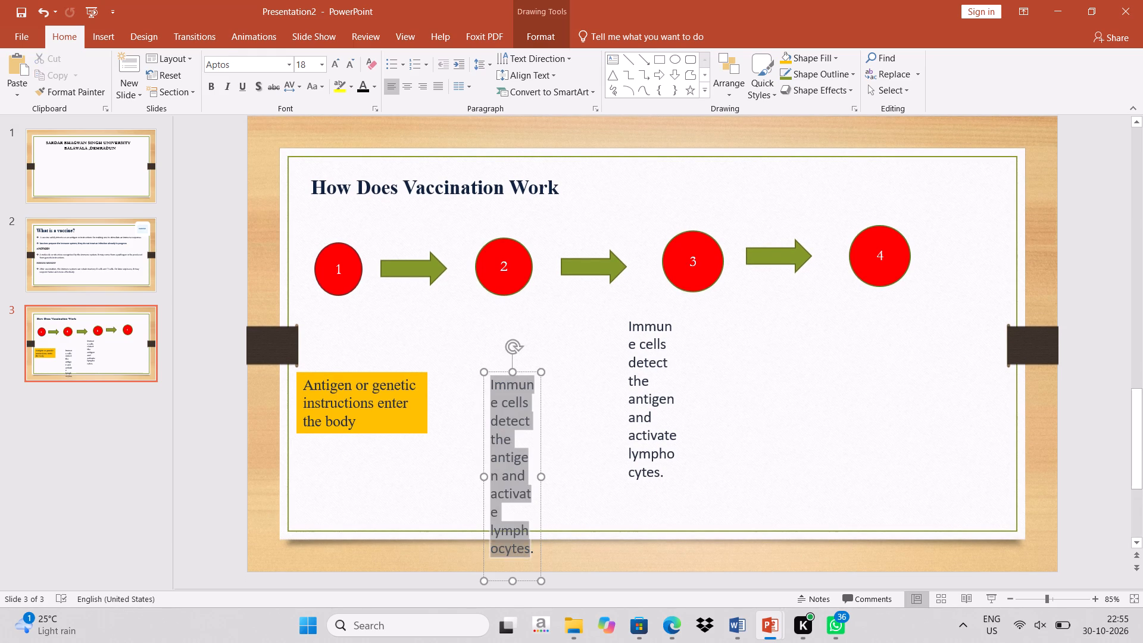
{"action": "left_click_drag", "start_coordinate": [518, 533], "coordinate": [523, 557]}
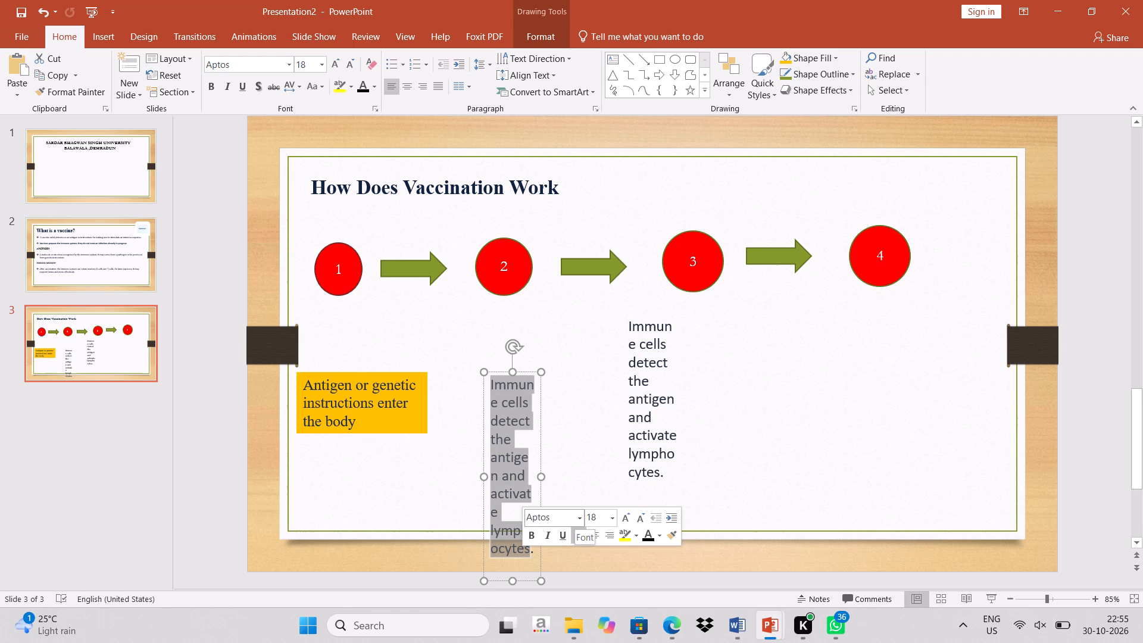
{"action": "left_click", "coordinate": [580, 523]}
{"action": "type", "text": "TIMES"}
{"action": "key", "text": "Return"}
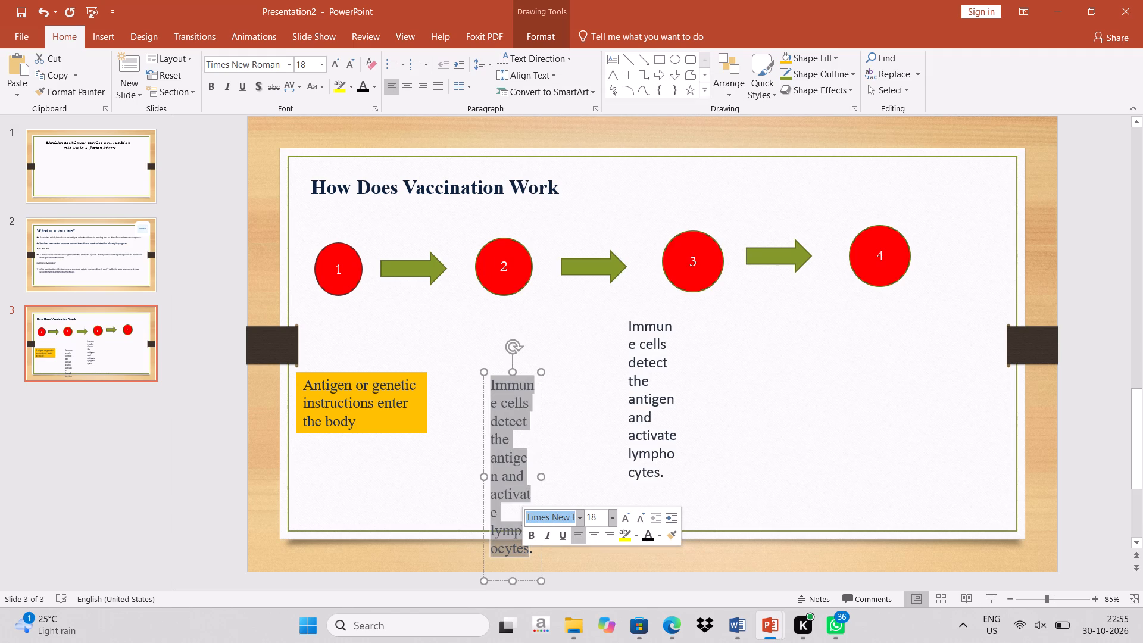
{"action": "left_click", "coordinate": [613, 515]}
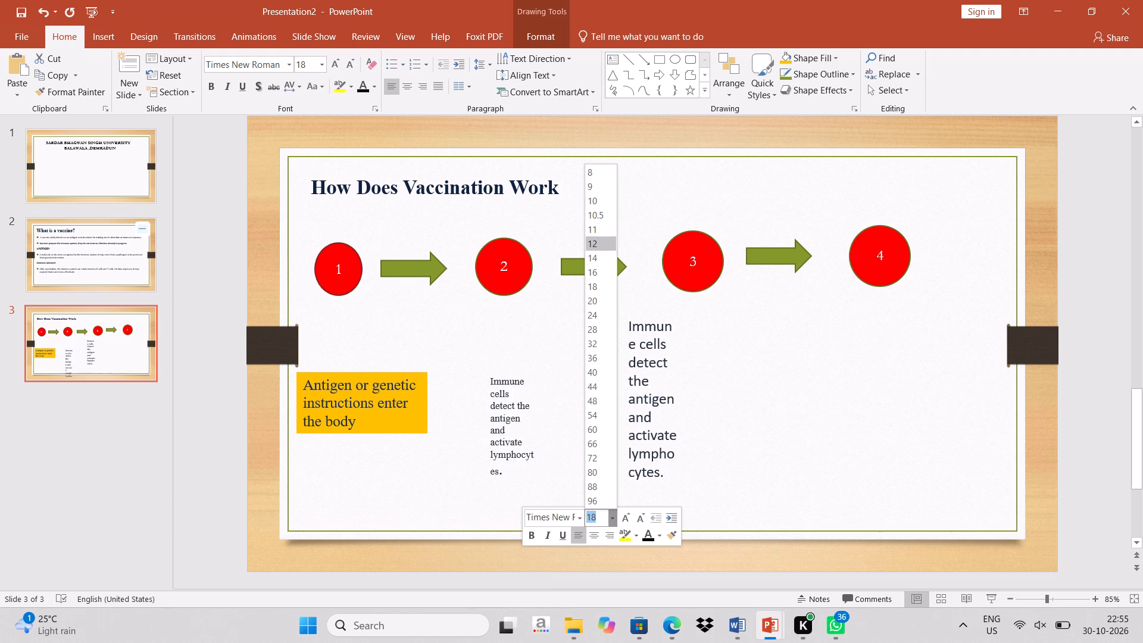
{"action": "left_click", "coordinate": [592, 254]}
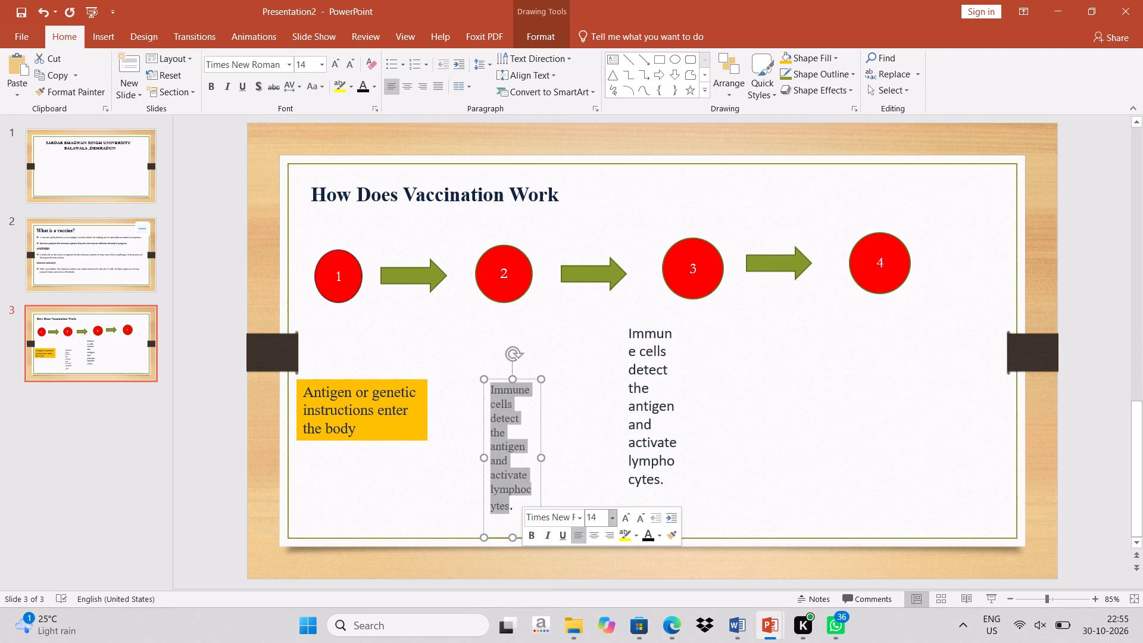
Try to delete the duplicate immune cells text box below circle 3.
{"action": "left_click", "coordinate": [641, 393]}
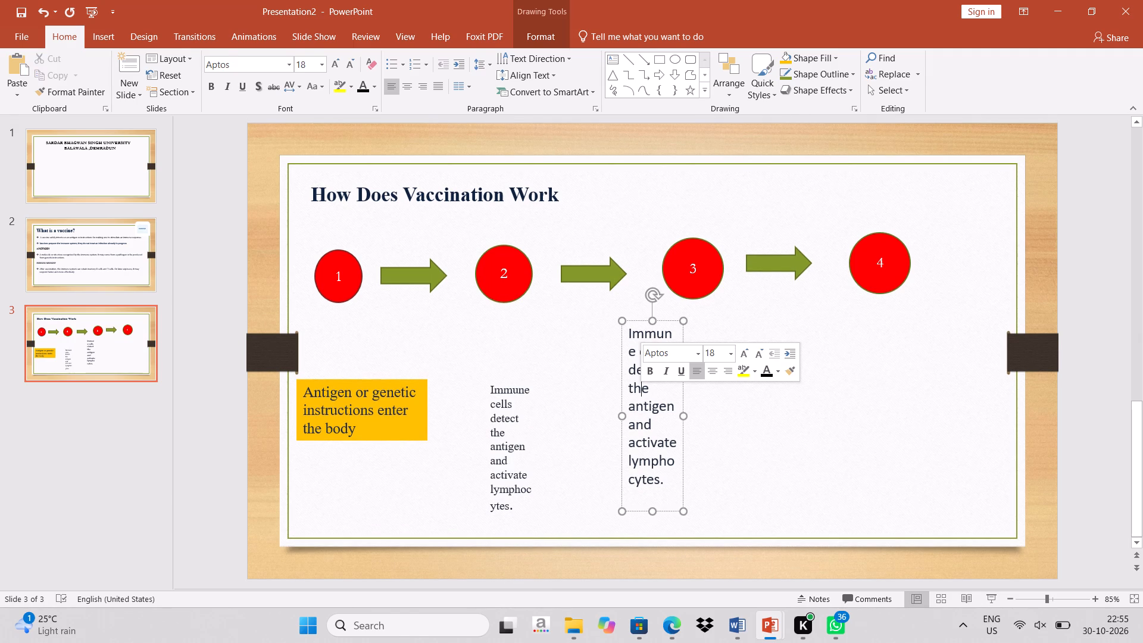
{"action": "key", "text": "Delete"}
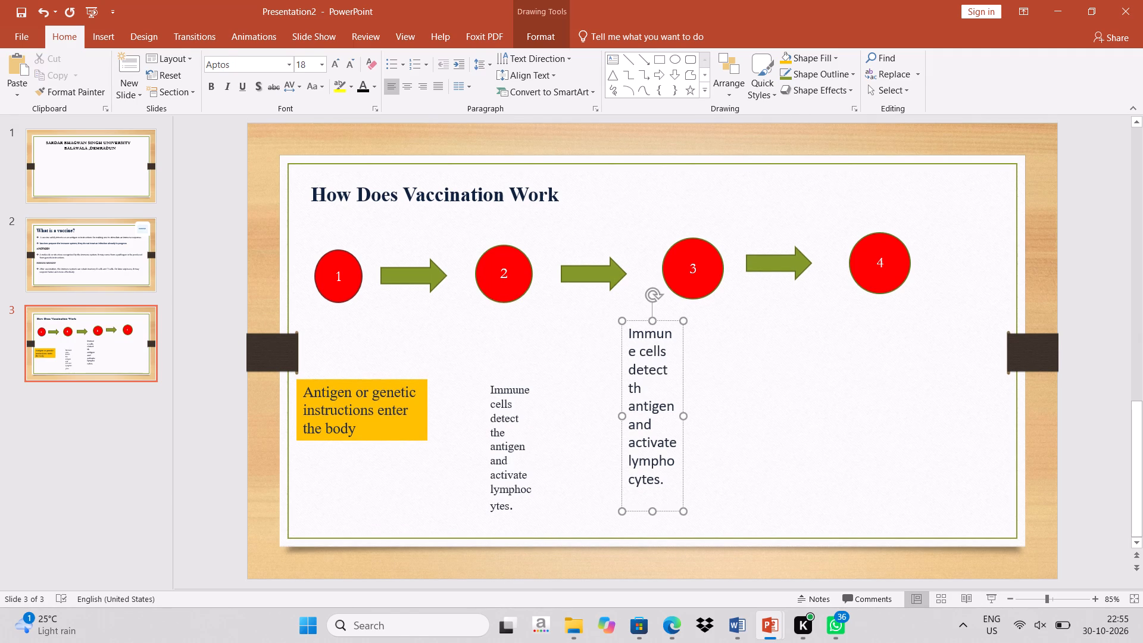
{"action": "left_click", "coordinate": [622, 322]}
{"action": "key", "text": "Delete"}
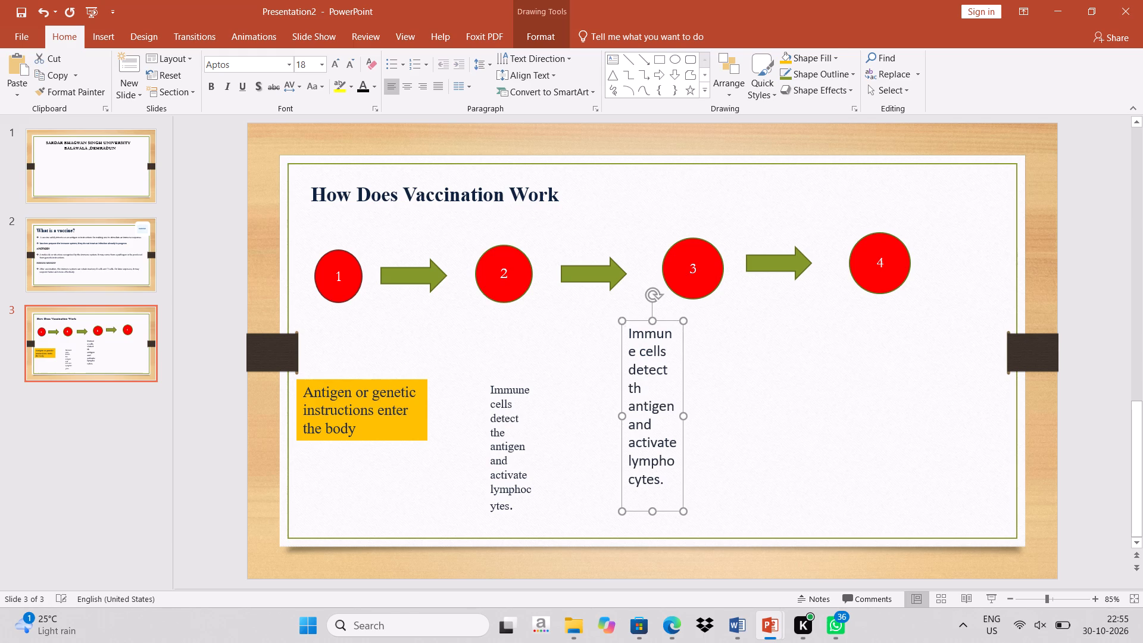
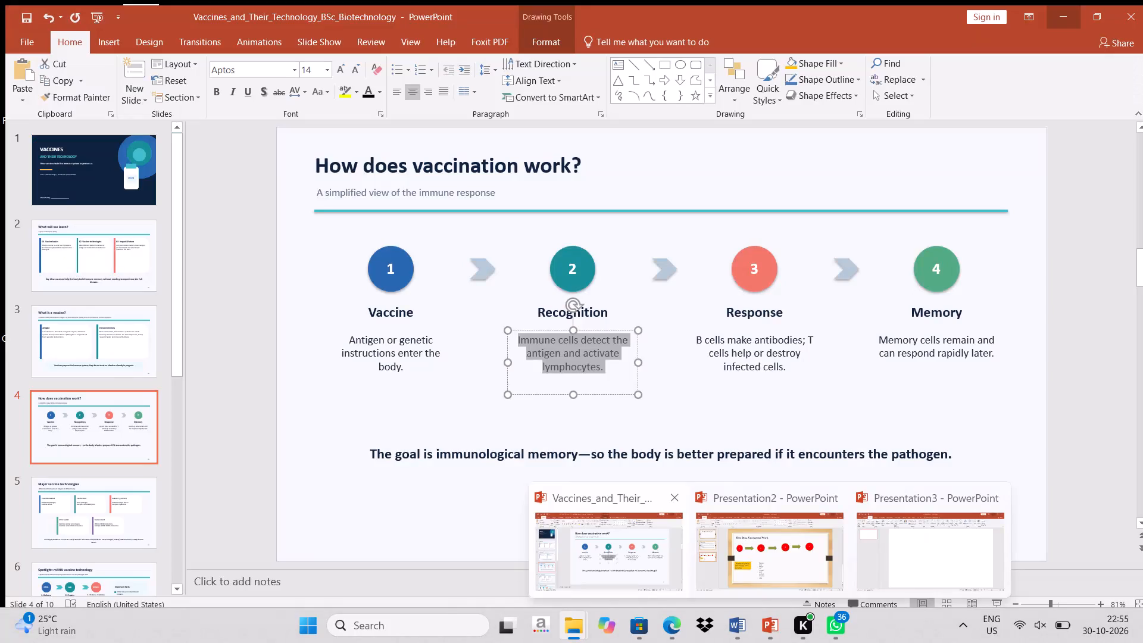
In Presentation2, widen the immune cells description box below circle 2 on both sides so its text wraps onto three lines.
{"action": "left_click", "coordinate": [751, 557]}
{"action": "left_click", "coordinate": [506, 422]}
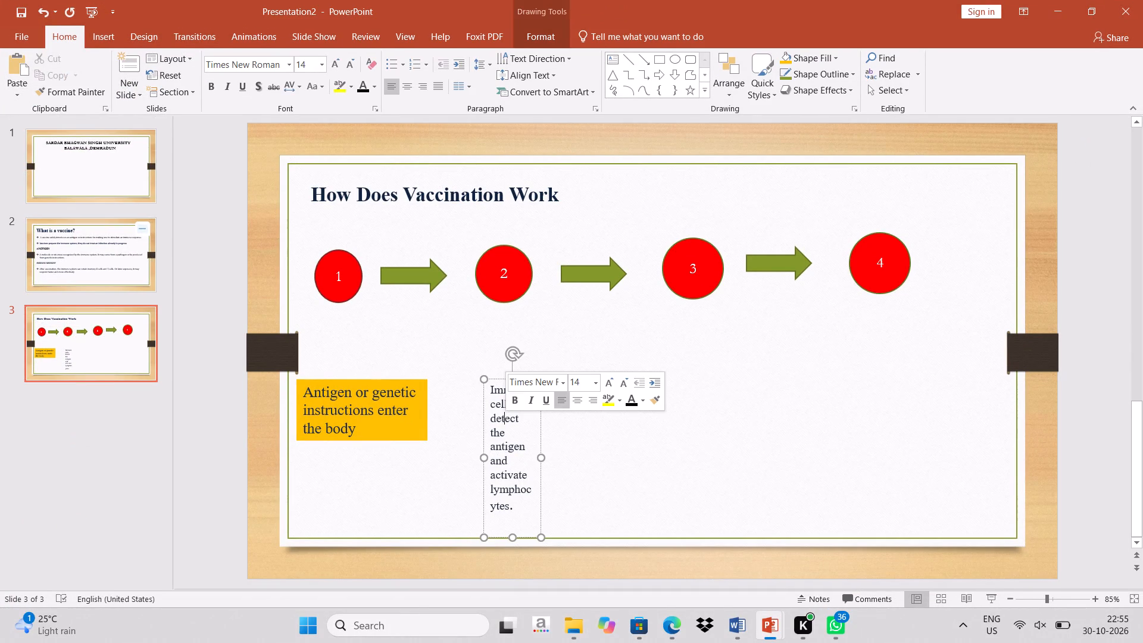
{"action": "left_click", "coordinate": [483, 380]}
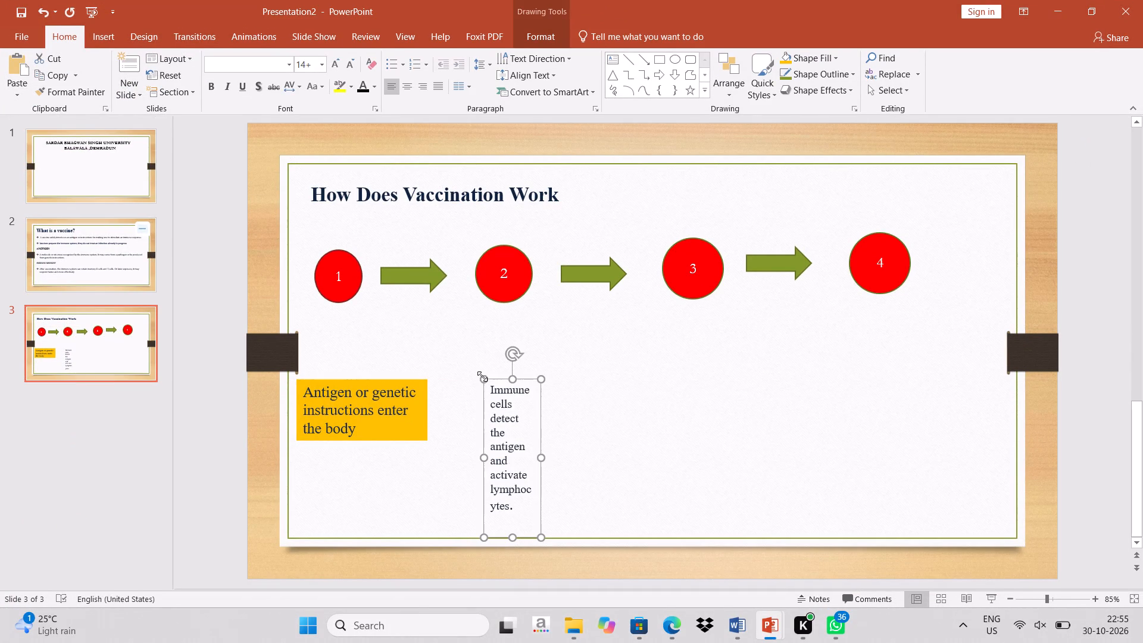
{"action": "left_click_drag", "start_coordinate": [539, 536], "coordinate": [539, 533]}
{"action": "left_click_drag", "start_coordinate": [539, 533], "coordinate": [538, 503]}
{"action": "left_click_drag", "start_coordinate": [540, 455], "coordinate": [591, 450]}
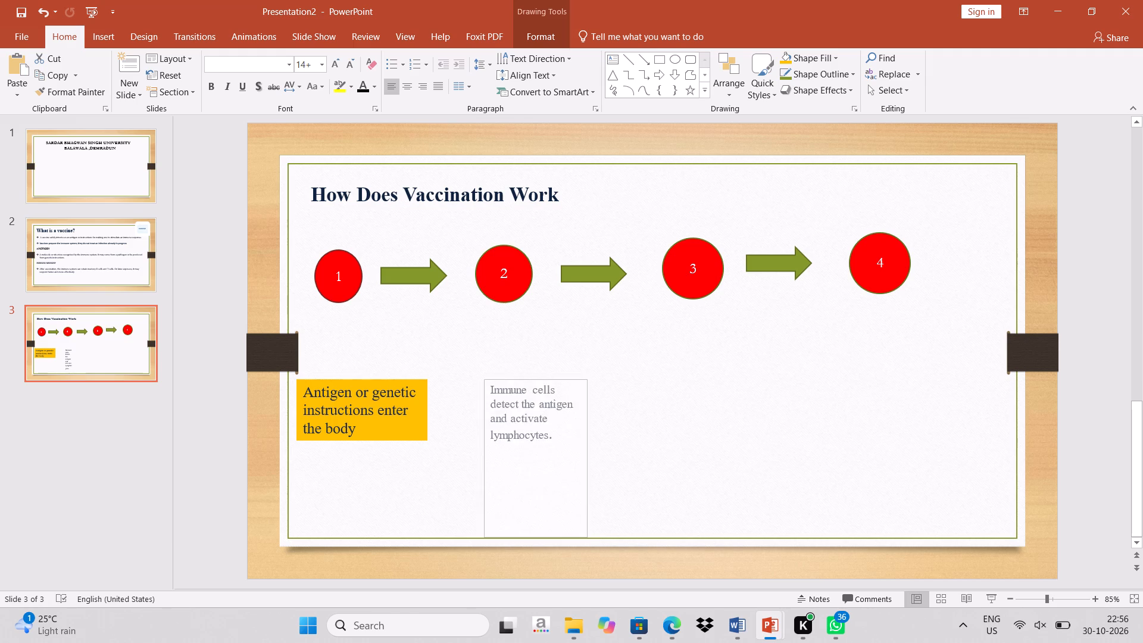
{"action": "left_click_drag", "start_coordinate": [591, 450], "coordinate": [596, 450]}
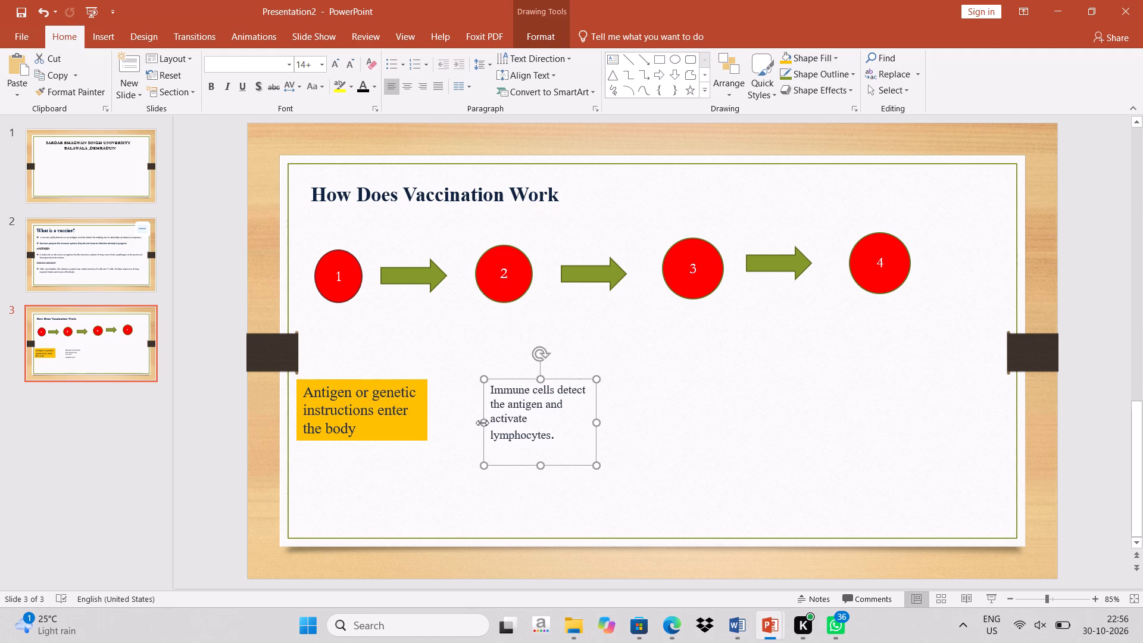
{"action": "left_click_drag", "start_coordinate": [482, 423], "coordinate": [469, 420]}
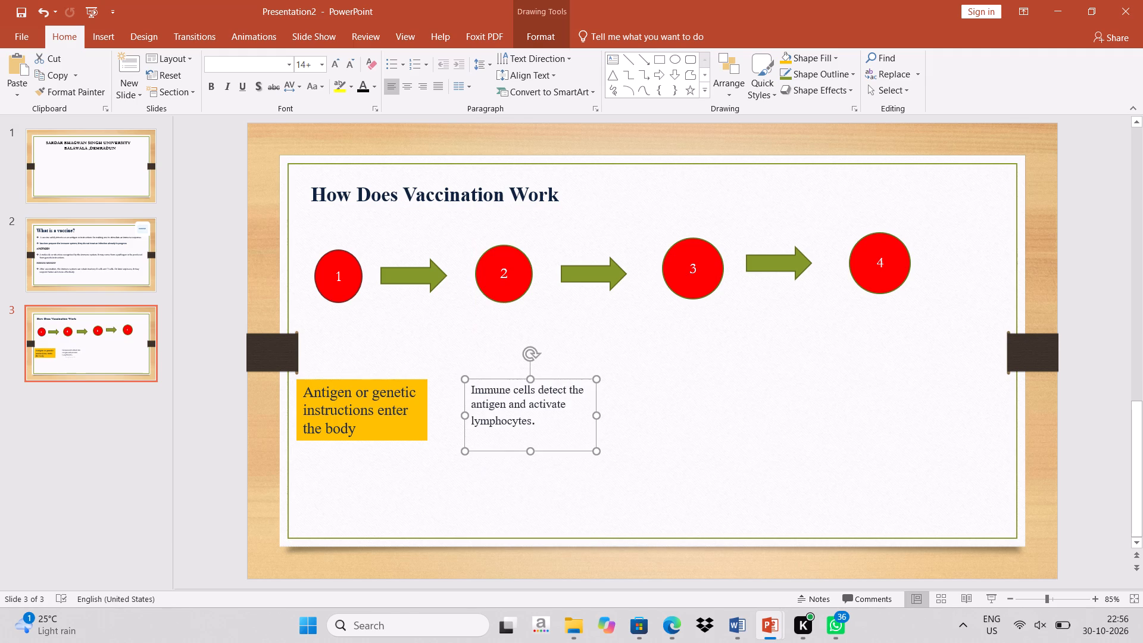
{"action": "left_click_drag", "start_coordinate": [466, 413], "coordinate": [458, 413]}
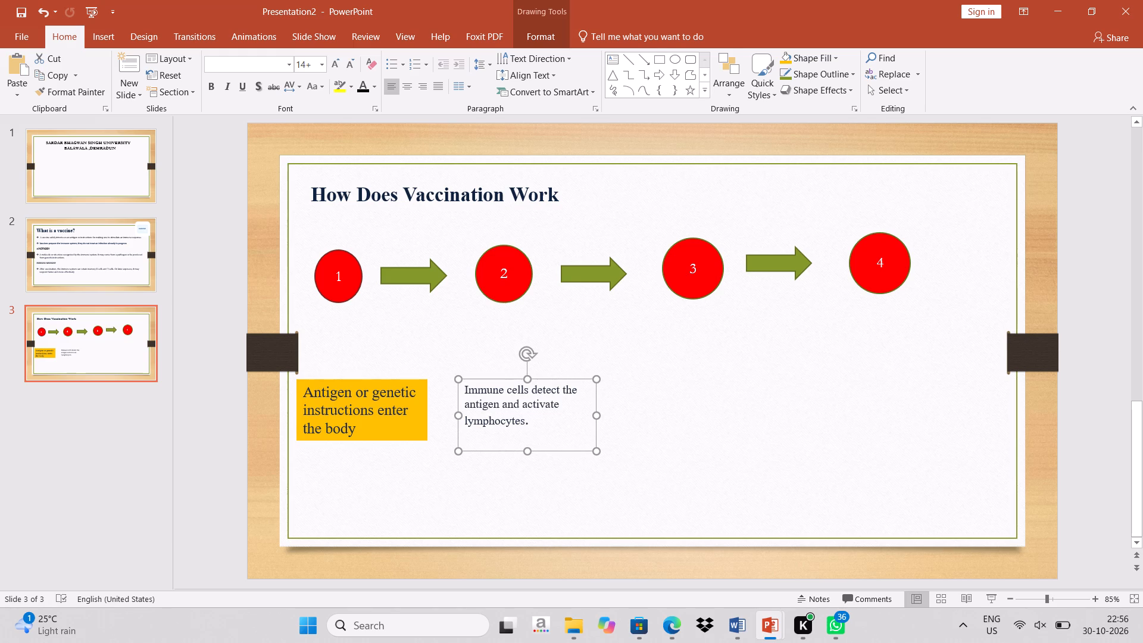
Fill the immune cells description box with orange, nudge it slightly sideways and try to reduce its height.
{"action": "left_click", "coordinate": [835, 55]}
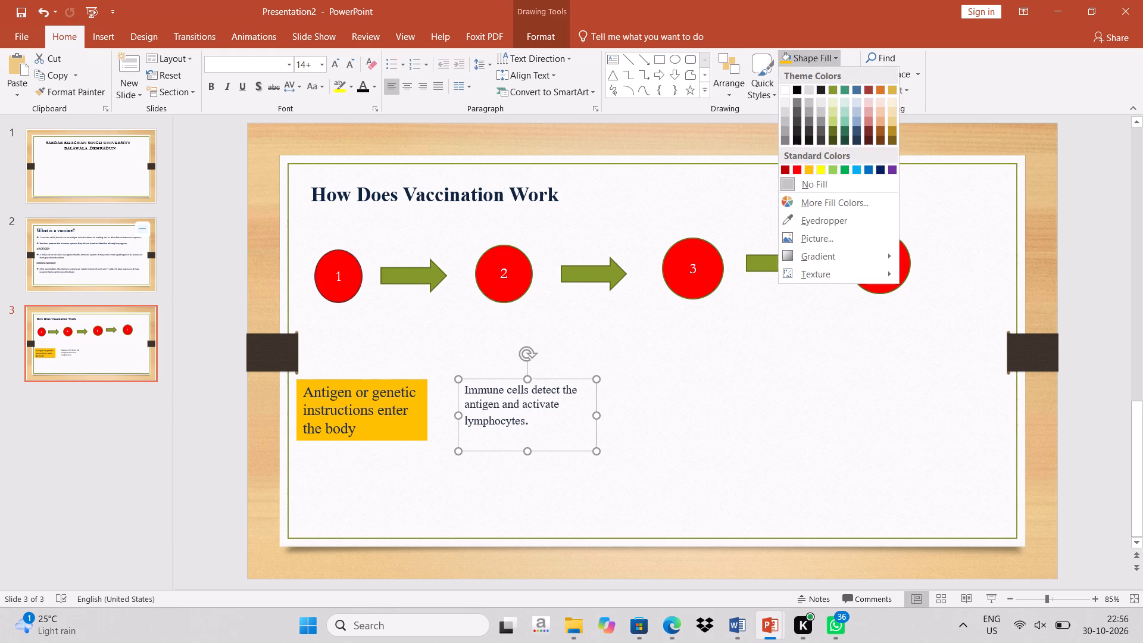
{"action": "left_click", "coordinate": [809, 166]}
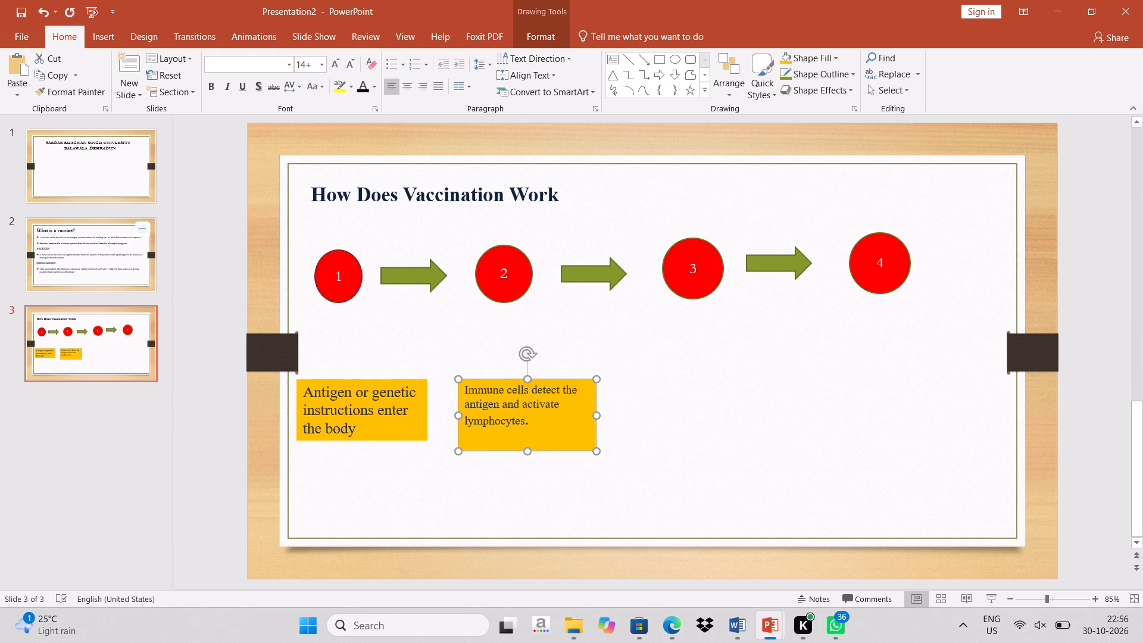
{"action": "left_click", "coordinate": [500, 379]}
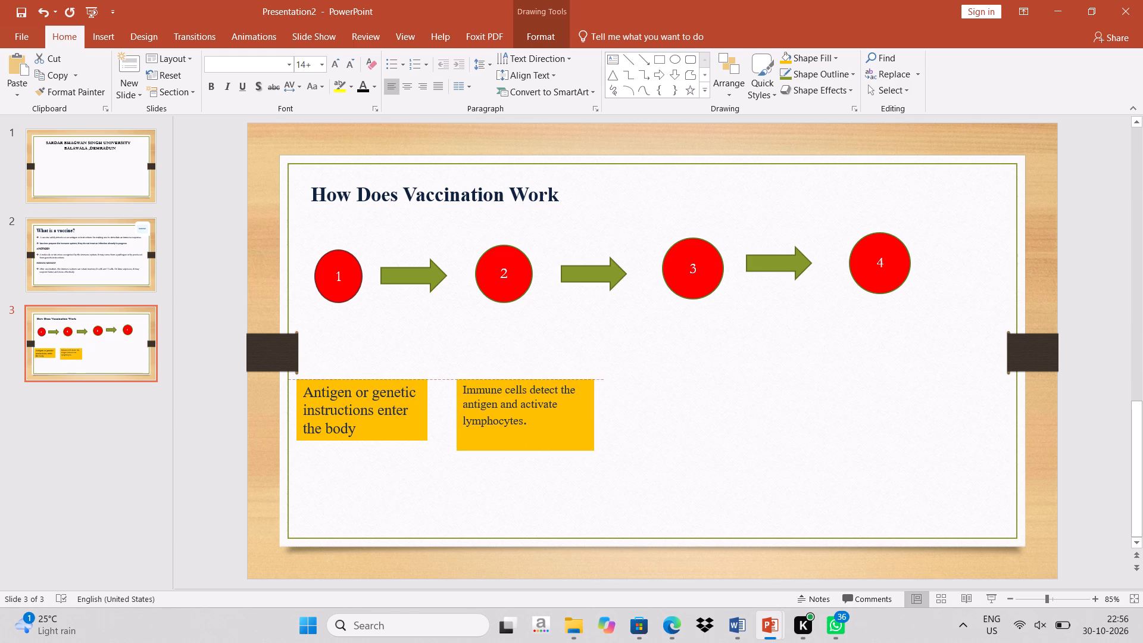
{"action": "left_click_drag", "start_coordinate": [526, 452], "coordinate": [526, 438]}
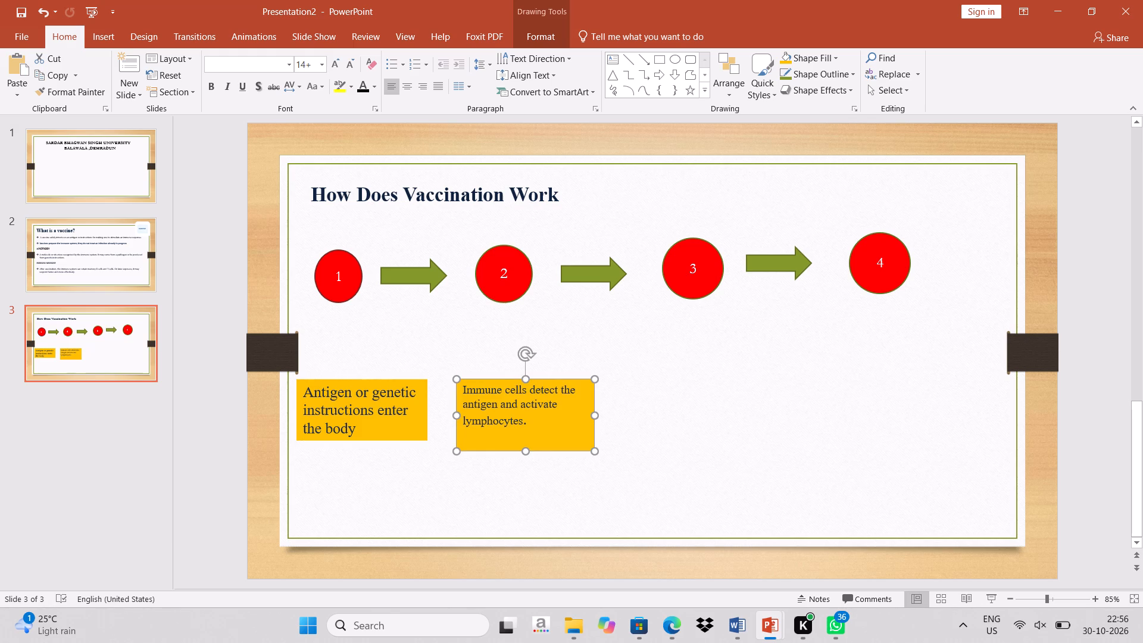
Copy the Response description "B cells make antibodies; T cells help or destroy infected cells." from slide 4 of the Vaccines_and_Their_Technology_BSc_Biotechnology presentation.
{"action": "left_click", "coordinate": [670, 426]}
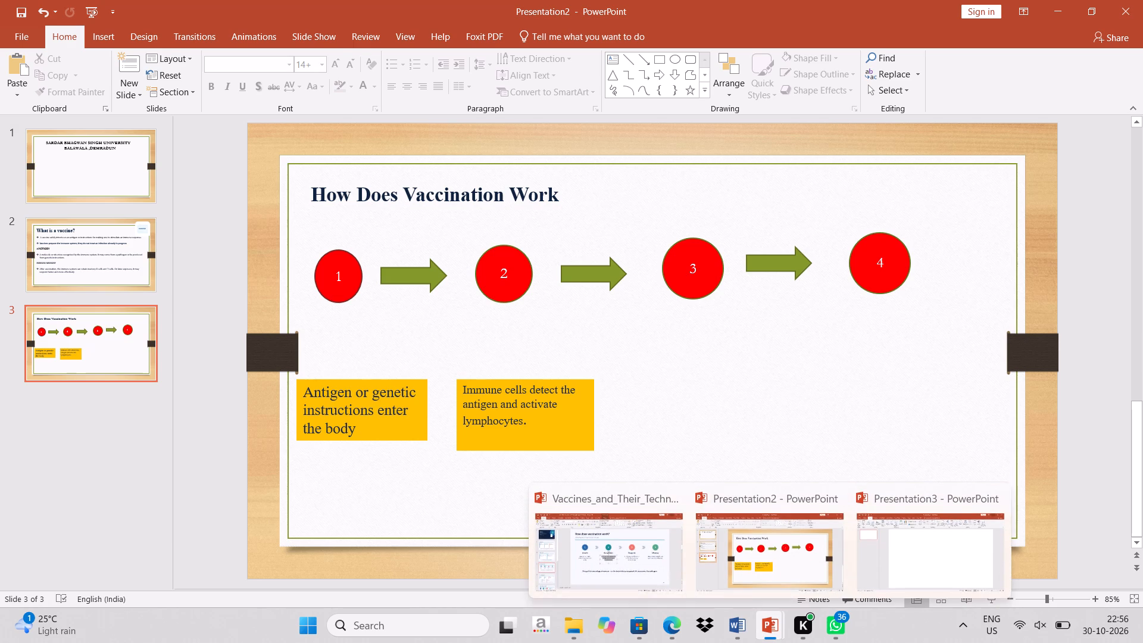
{"action": "left_click", "coordinate": [638, 552]}
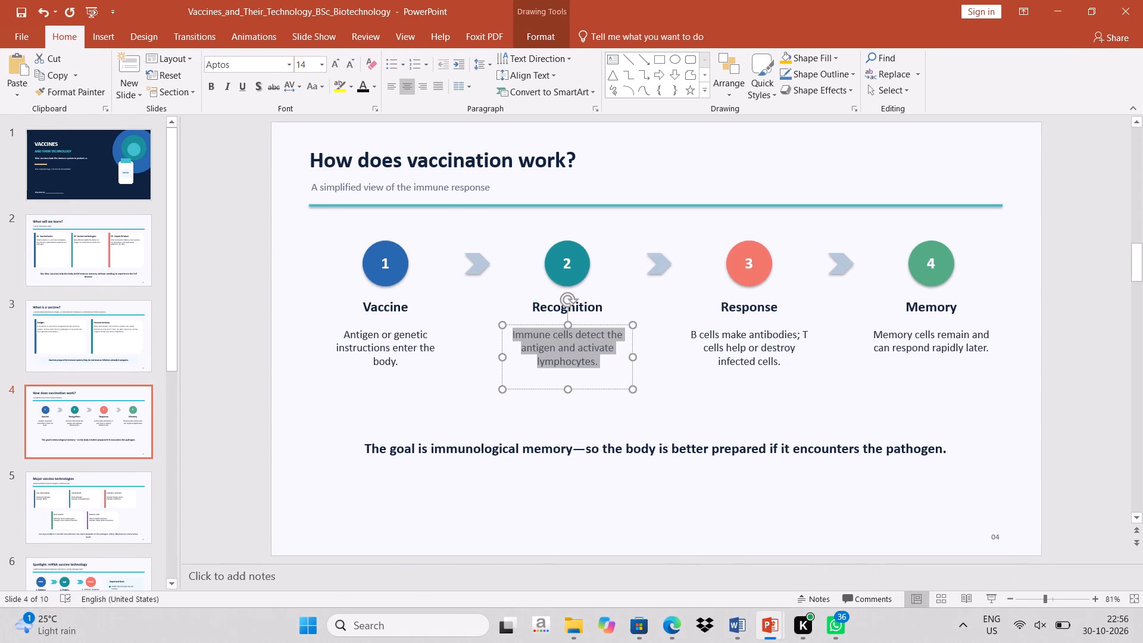
{"action": "left_click", "coordinate": [697, 336]}
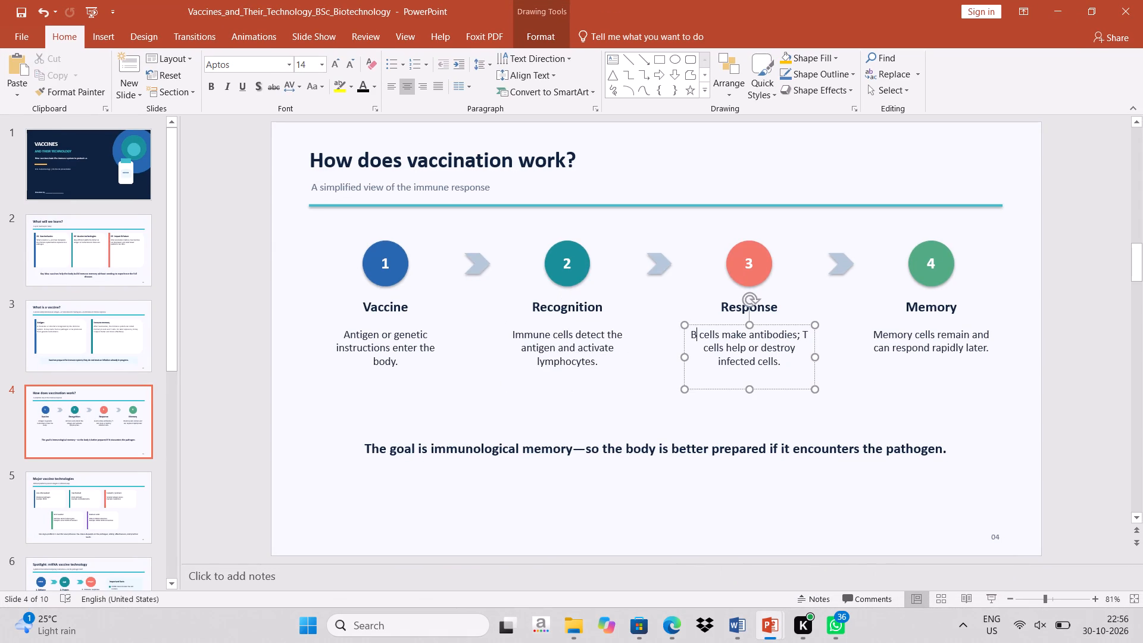
{"action": "left_click", "coordinate": [689, 336]}
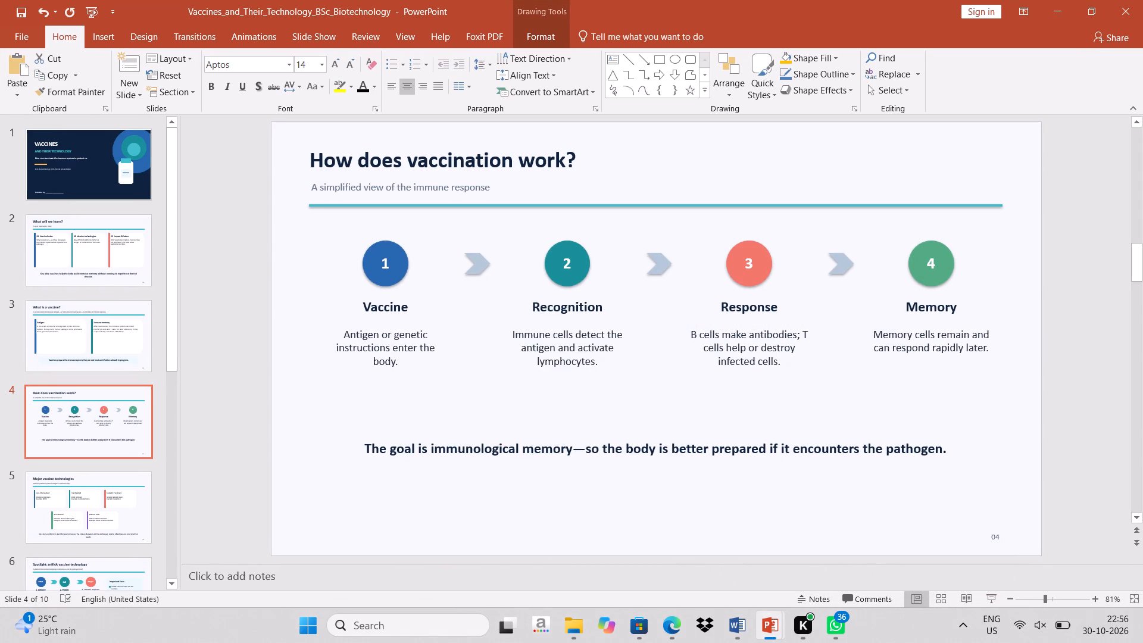
{"action": "double_click", "coordinate": [689, 336]}
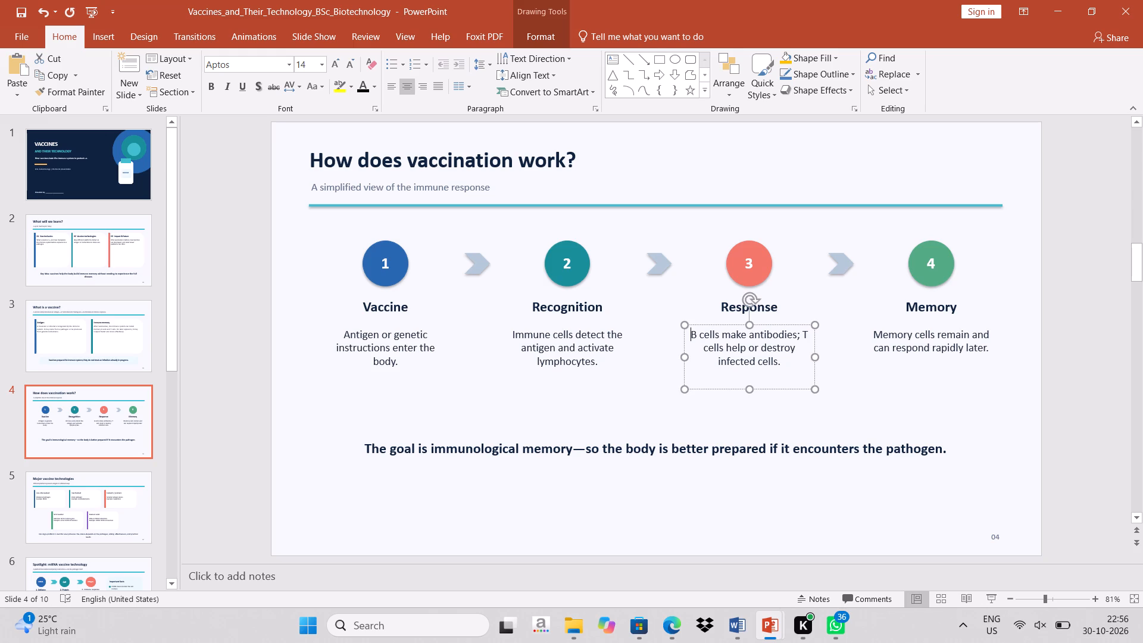
{"action": "left_click_drag", "start_coordinate": [690, 336], "coordinate": [698, 341]}
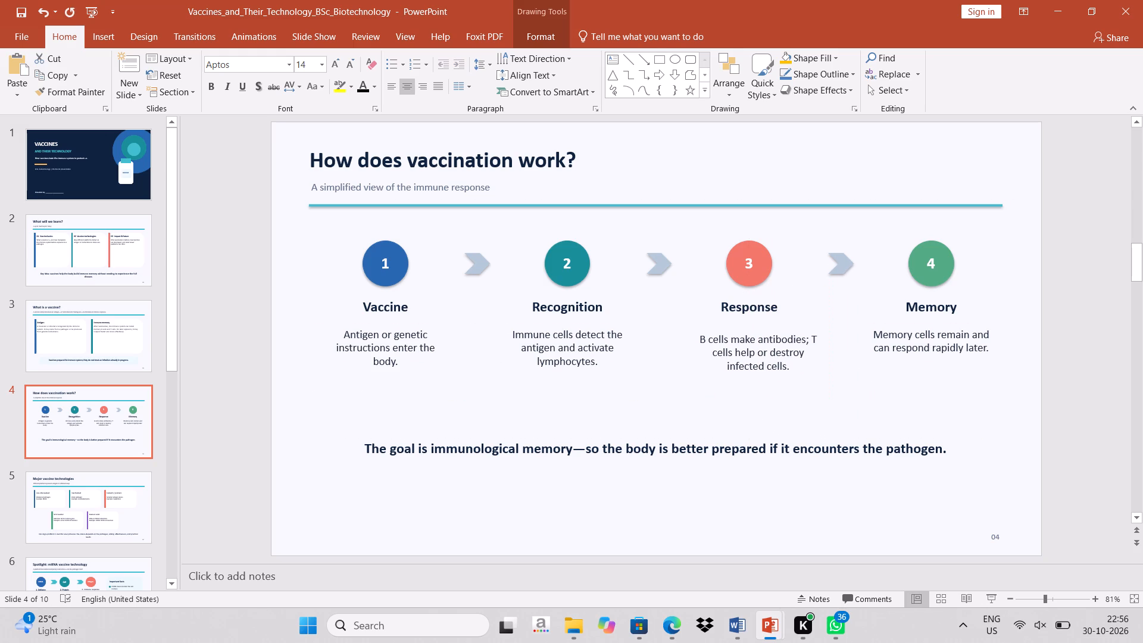
{"action": "left_click_drag", "start_coordinate": [698, 341], "coordinate": [698, 339]}
{"action": "double_click", "coordinate": [715, 339]}
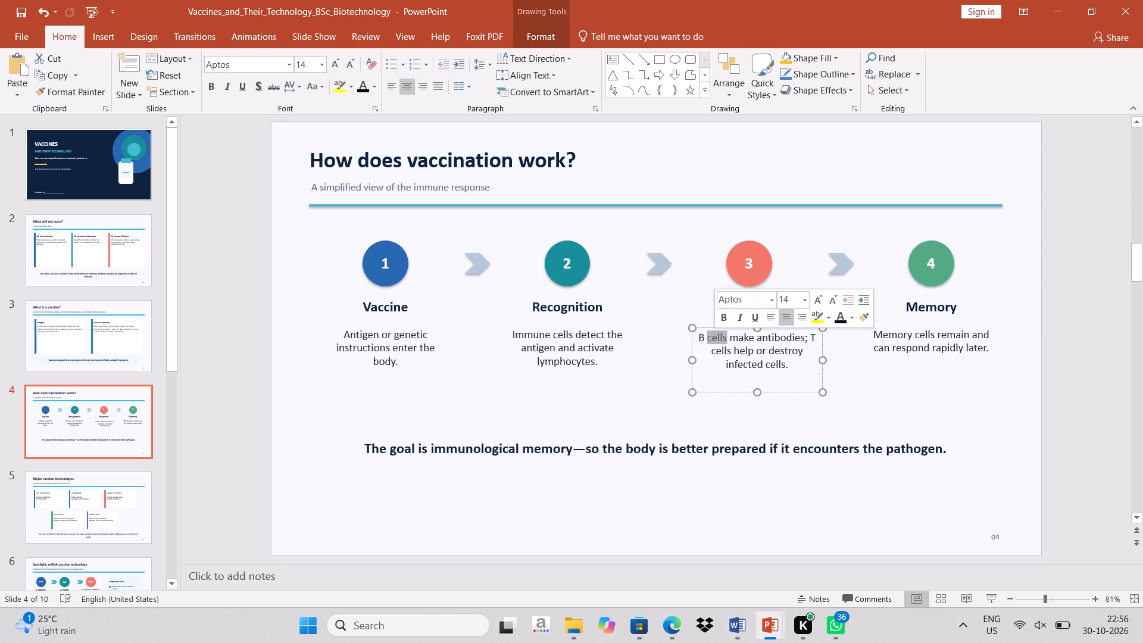
{"action": "left_click", "coordinate": [699, 339]}
{"action": "left_click_drag", "start_coordinate": [699, 339], "coordinate": [791, 392]}
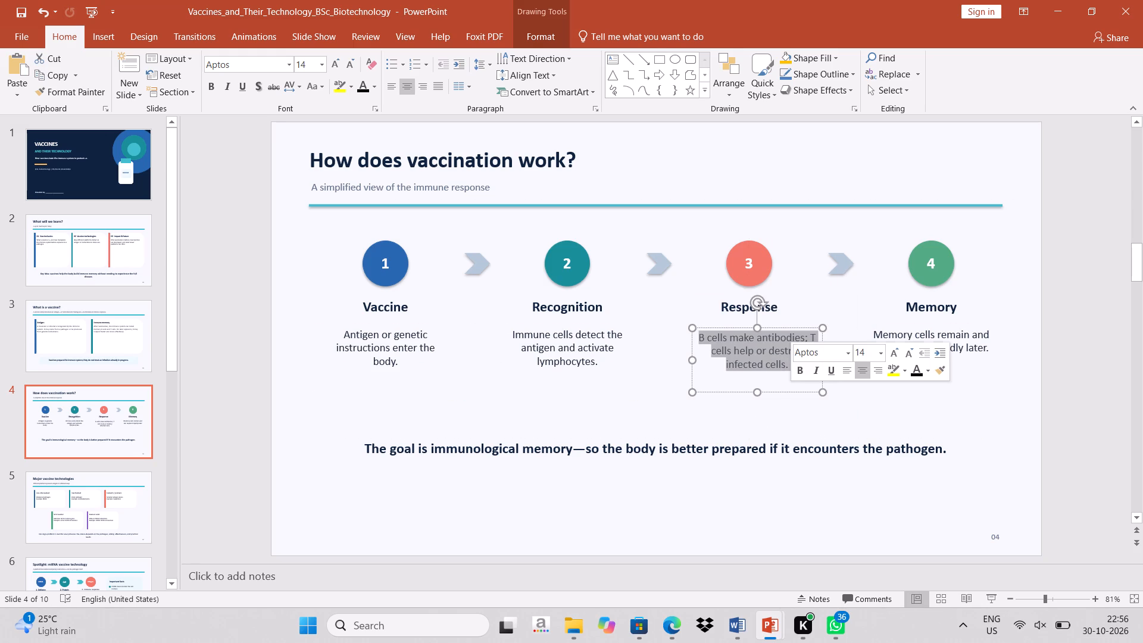
{"action": "key", "text": "ctrl+c"}
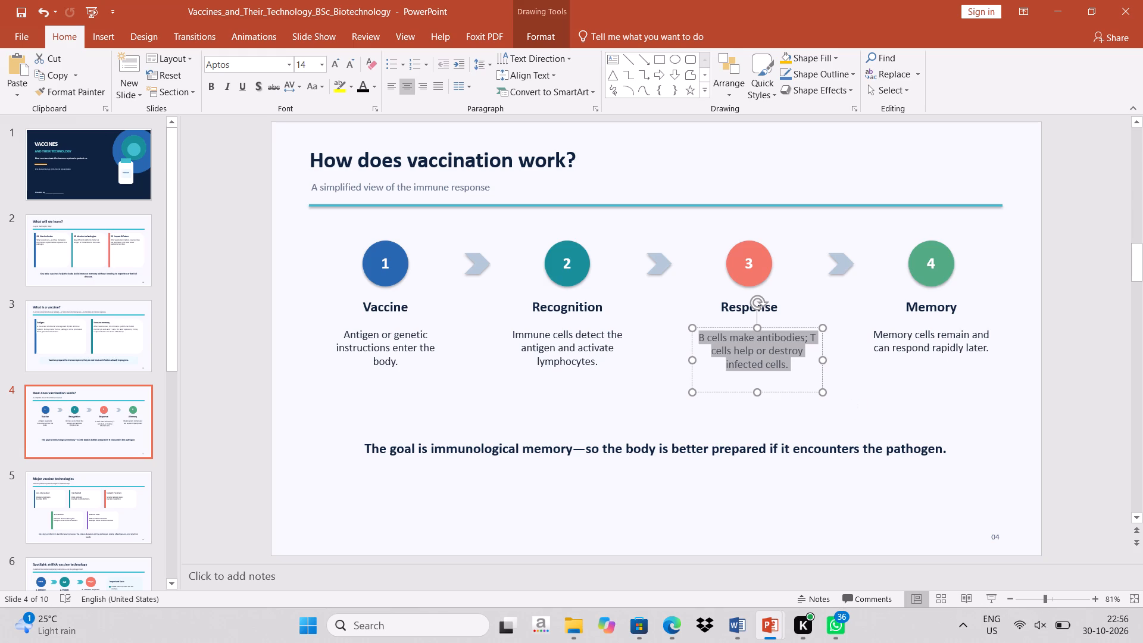
In Presentation2, insert a text box below circle 3 on slide 3 and paste the copied B cells description into it.
{"action": "left_click", "coordinate": [1055, 7]}
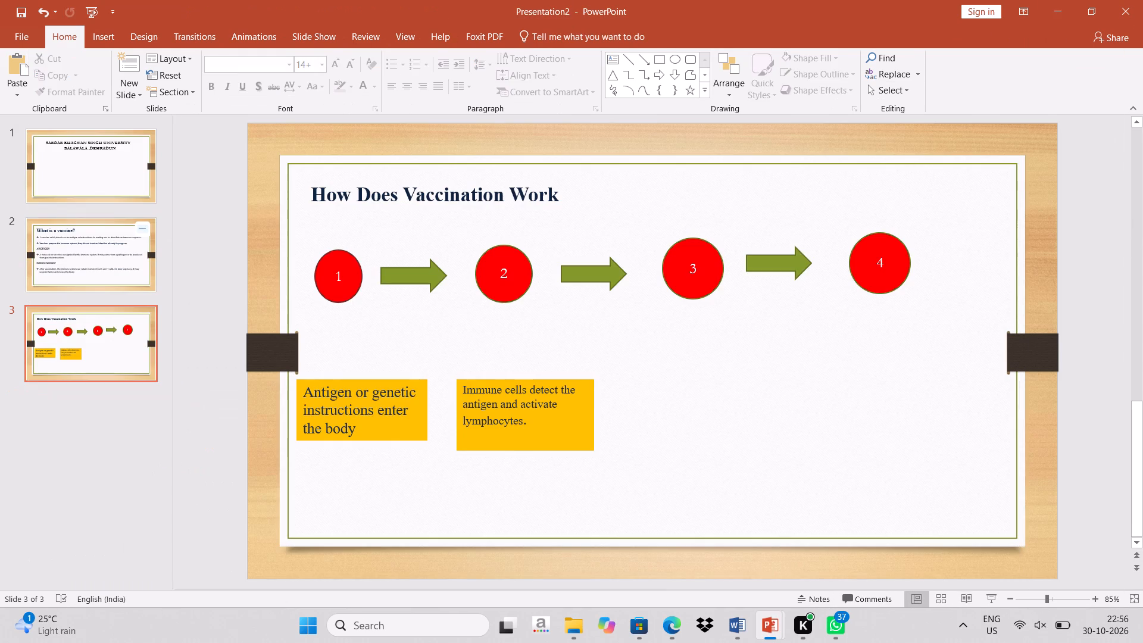
{"action": "left_click", "coordinate": [657, 413]}
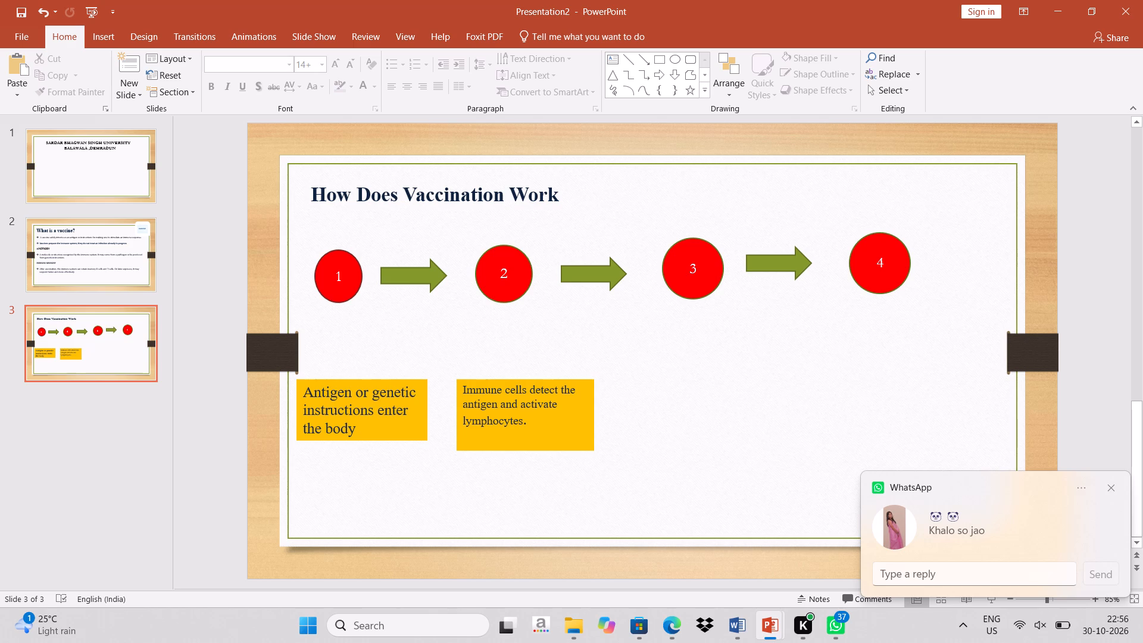
{"action": "left_click", "coordinate": [1109, 488]}
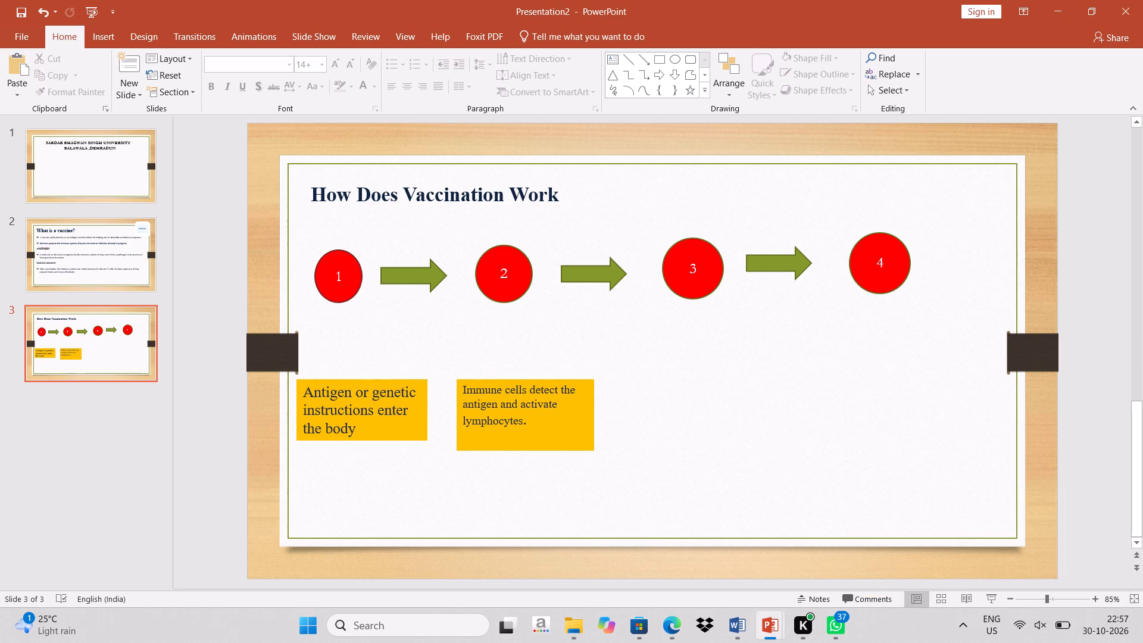
{"action": "left_click", "coordinate": [683, 383]}
{"action": "left_click", "coordinate": [104, 33]}
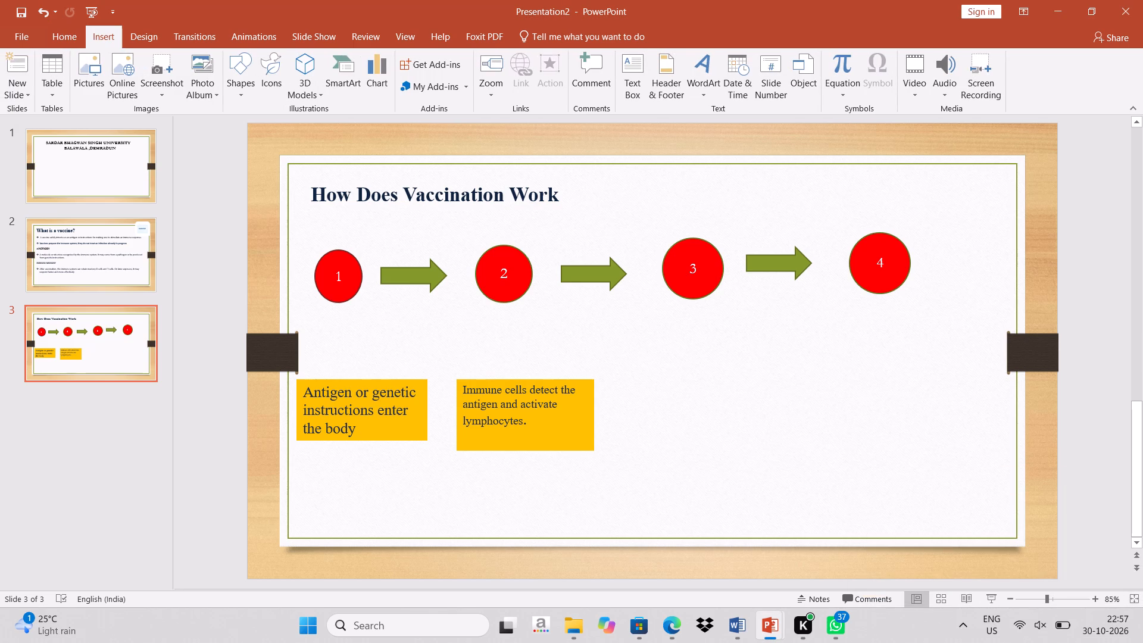
{"action": "left_click", "coordinate": [629, 90]}
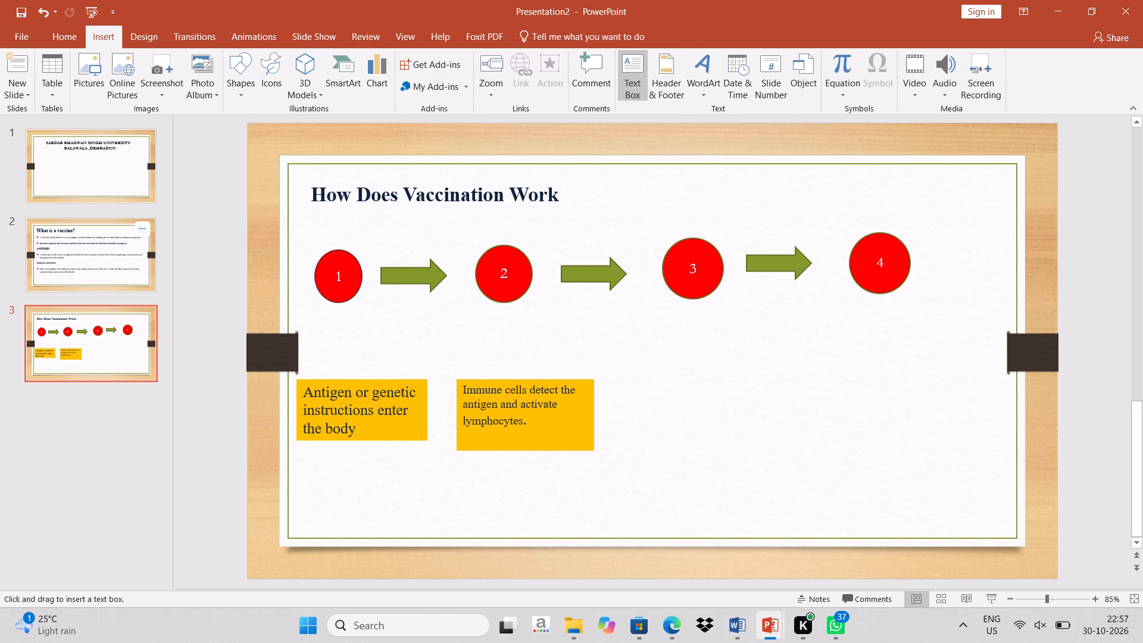
{"action": "double_click", "coordinate": [665, 374]}
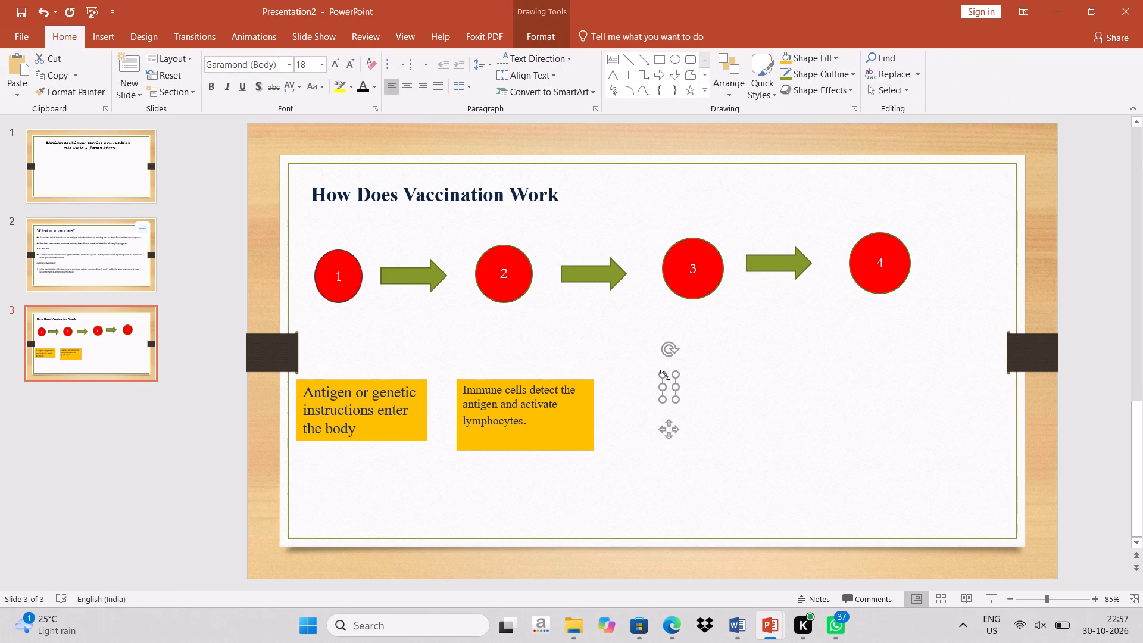
{"action": "key", "text": "ctrl+v"}
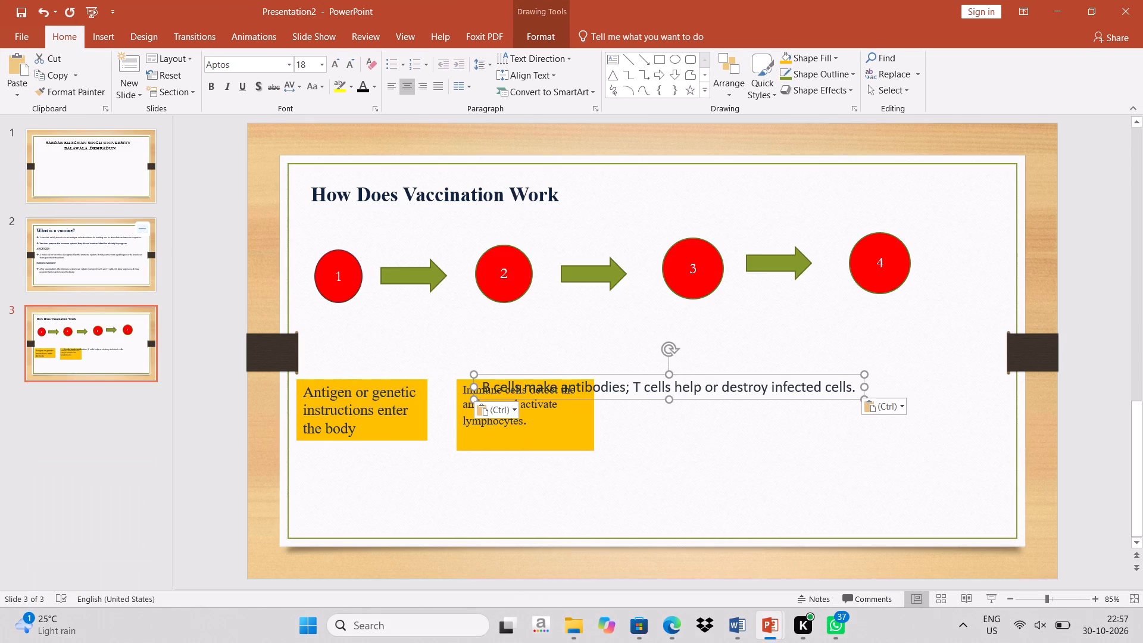
Narrow the B cells description box below circle 3 until its text wraps onto four lines.
{"action": "left_click_drag", "start_coordinate": [470, 385], "coordinate": [619, 395]}
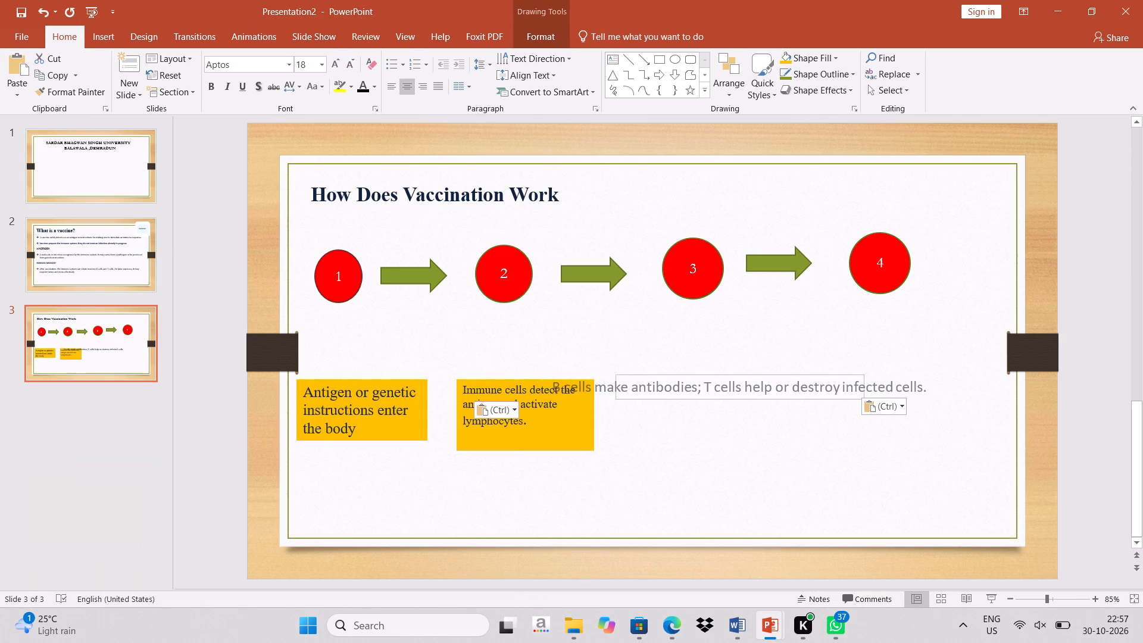
{"action": "left_click_drag", "start_coordinate": [619, 395], "coordinate": [647, 397]}
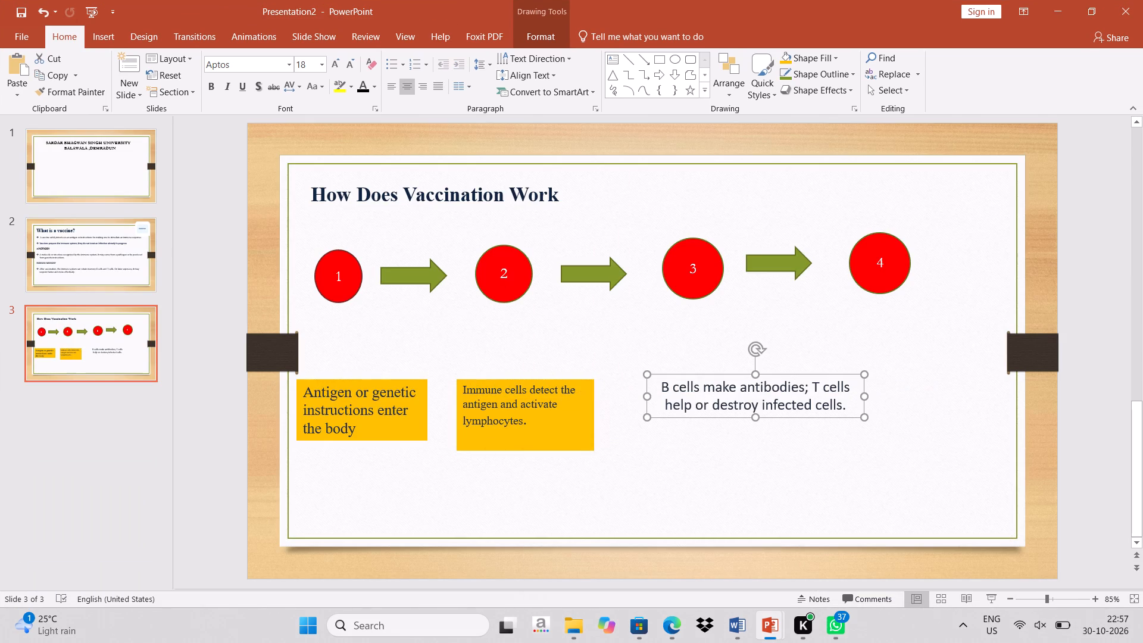
{"action": "left_click", "coordinate": [748, 399]}
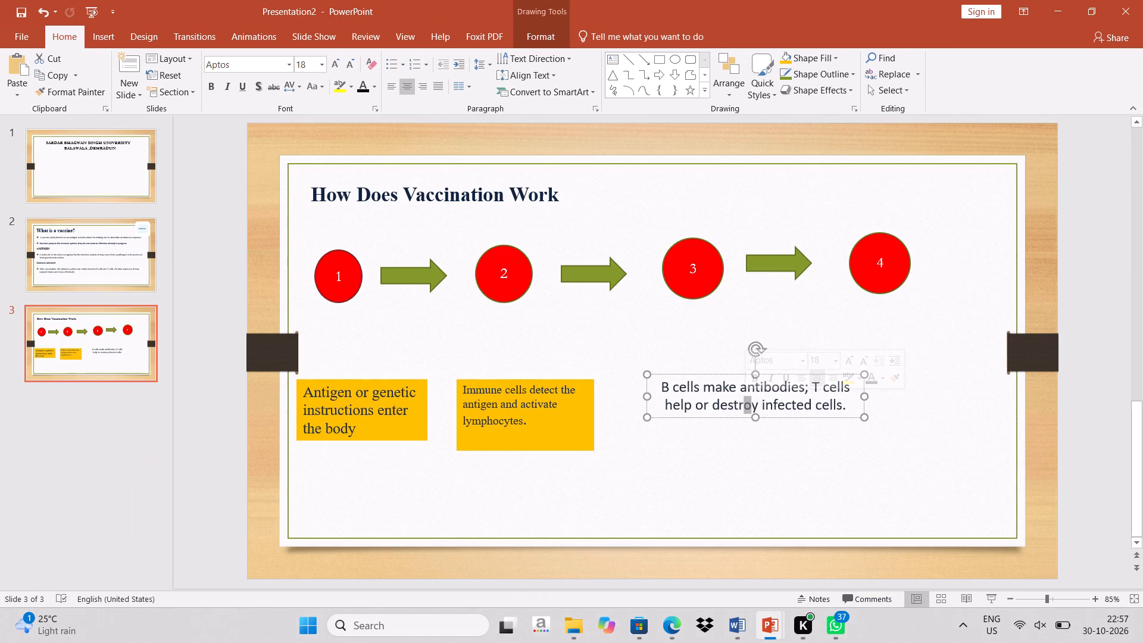
{"action": "left_click", "coordinate": [698, 376]}
{"action": "left_click", "coordinate": [698, 376]}
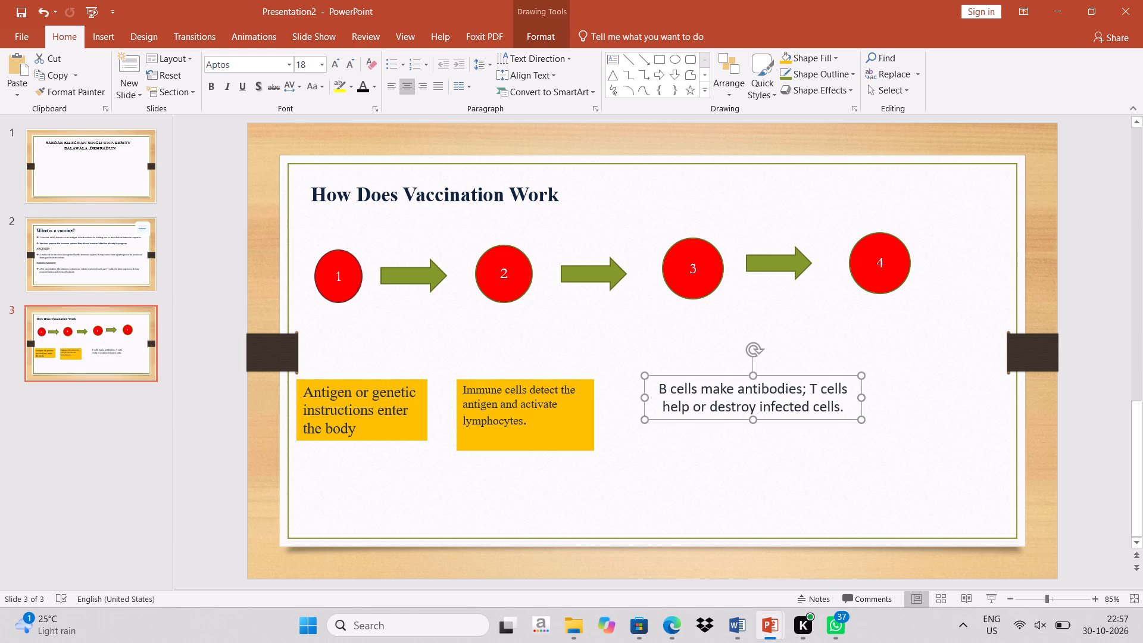
{"action": "left_click_drag", "start_coordinate": [861, 394], "coordinate": [833, 396]}
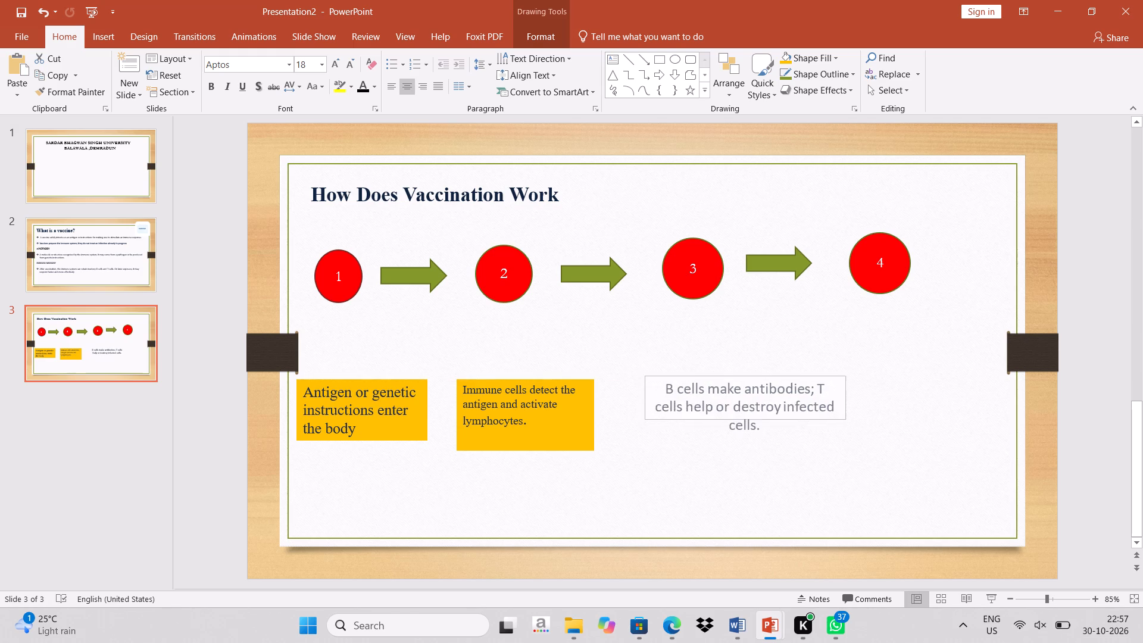
{"action": "left_click_drag", "start_coordinate": [833, 396], "coordinate": [791, 398]}
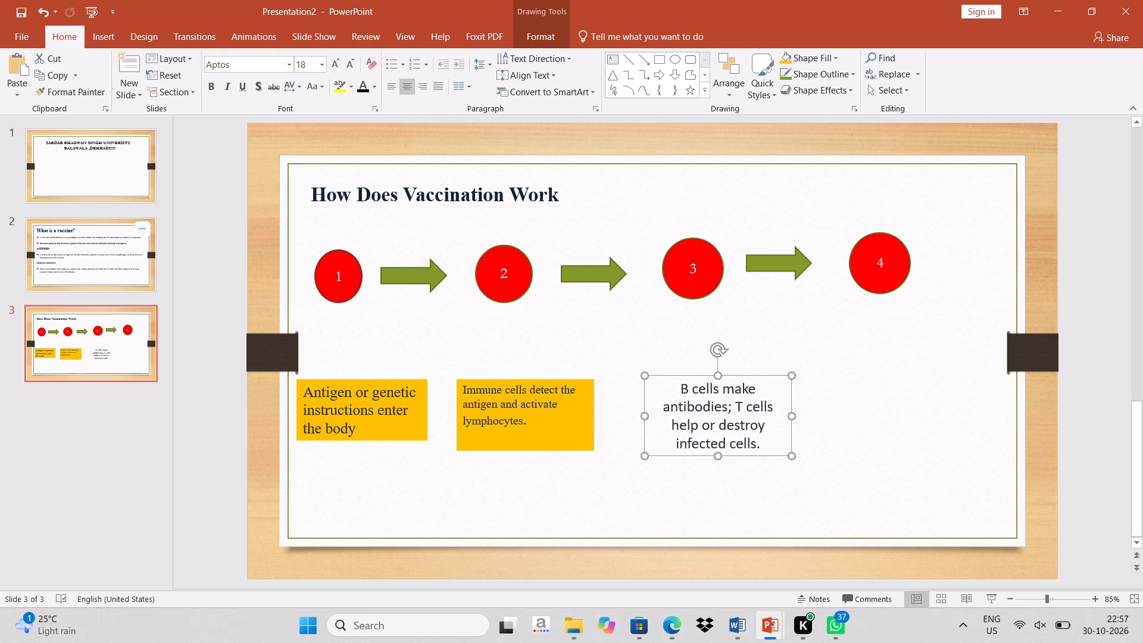
Left-align the B cells description text below circle 3.
{"action": "left_click", "coordinate": [681, 388]}
{"action": "key", "text": "BackSpace"}
{"action": "key", "text": "BackSpace"}
{"action": "left_click", "coordinate": [391, 82]}
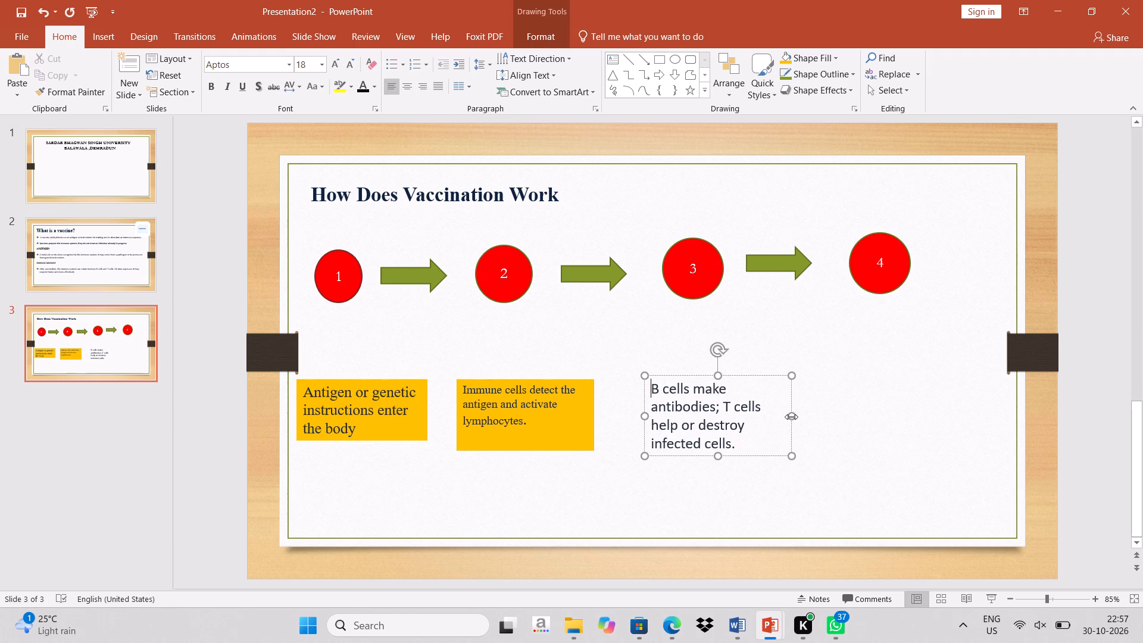
Resize the B cells description box from both sides to sit below circle 3, keeping its text on four lines.
{"action": "left_click_drag", "start_coordinate": [791, 417], "coordinate": [755, 416]}
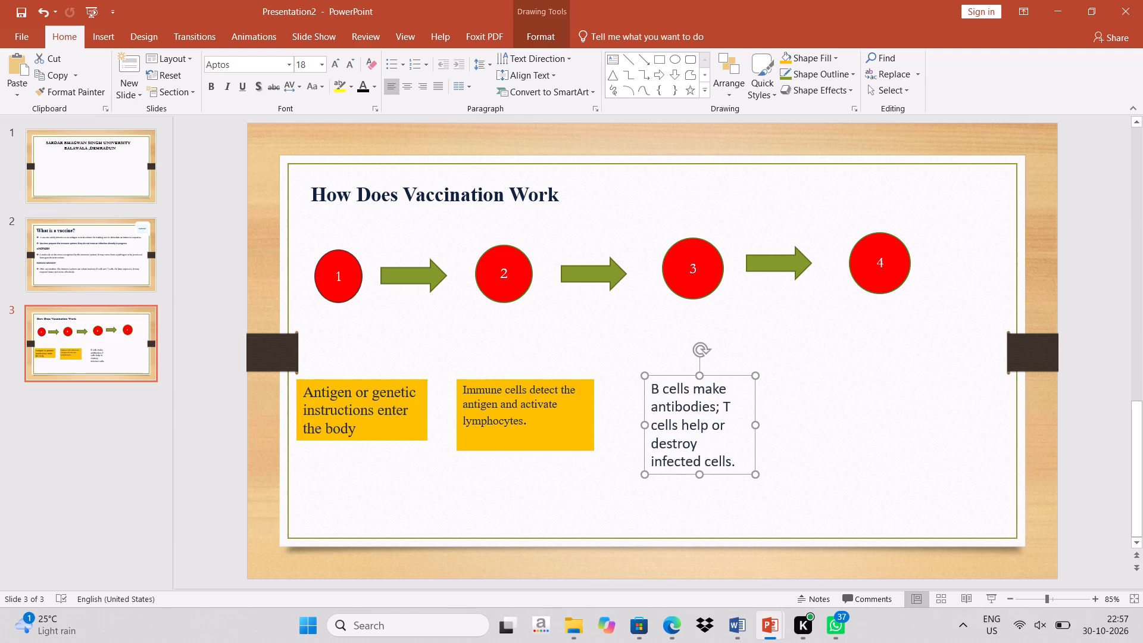
{"action": "left_click_drag", "start_coordinate": [700, 476], "coordinate": [694, 448]}
{"action": "left_click_drag", "start_coordinate": [647, 426], "coordinate": [627, 419]}
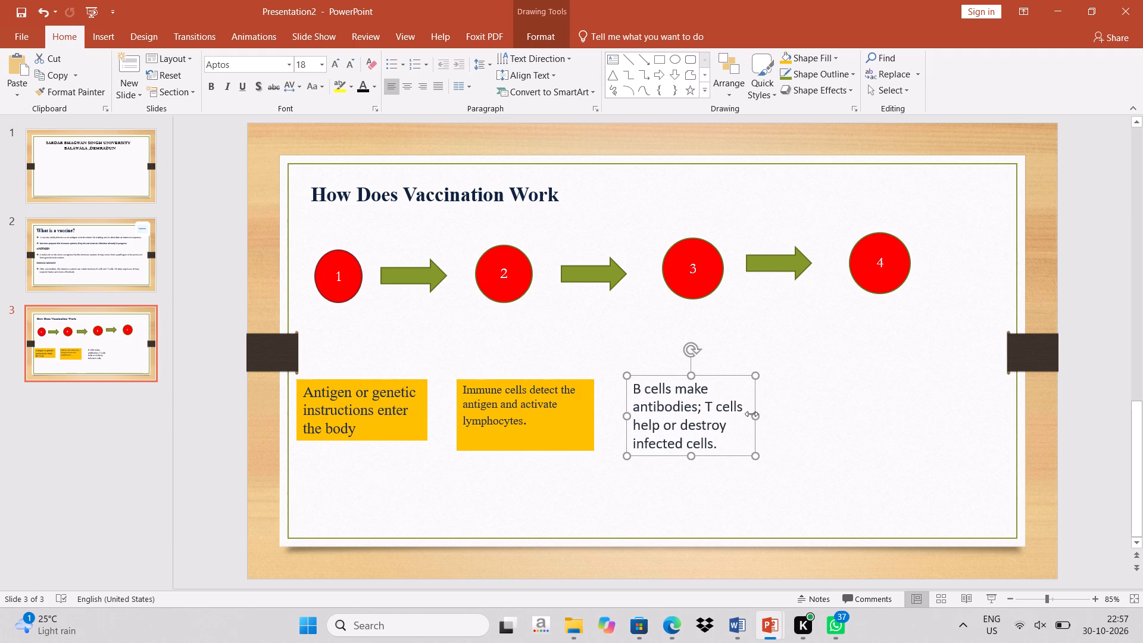
{"action": "left_click_drag", "start_coordinate": [753, 415], "coordinate": [772, 419]}
Fill the B cells description box with orange to match the other two descriptions.
{"action": "left_click", "coordinate": [727, 420]}
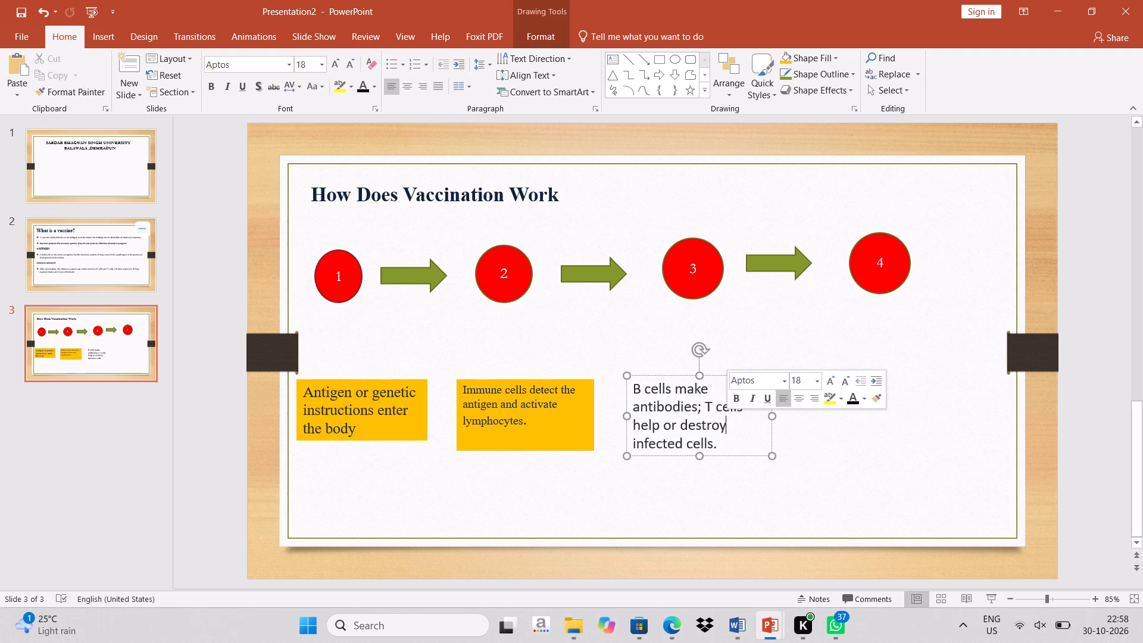
{"action": "left_click", "coordinate": [837, 57]}
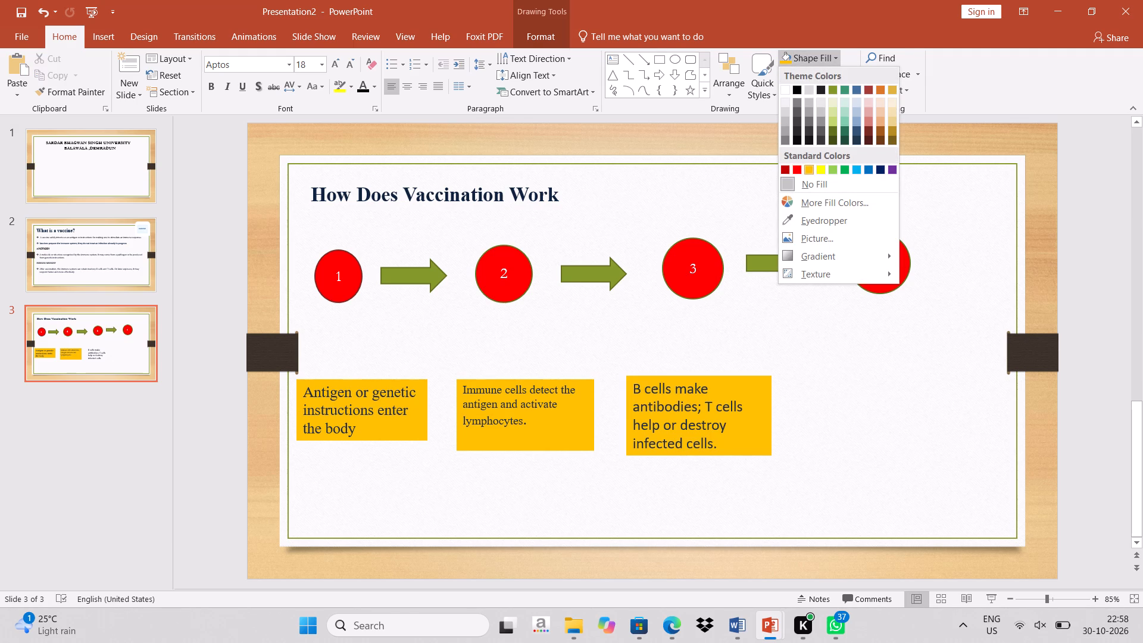
{"action": "left_click", "coordinate": [805, 171]}
{"action": "left_click", "coordinate": [822, 403]}
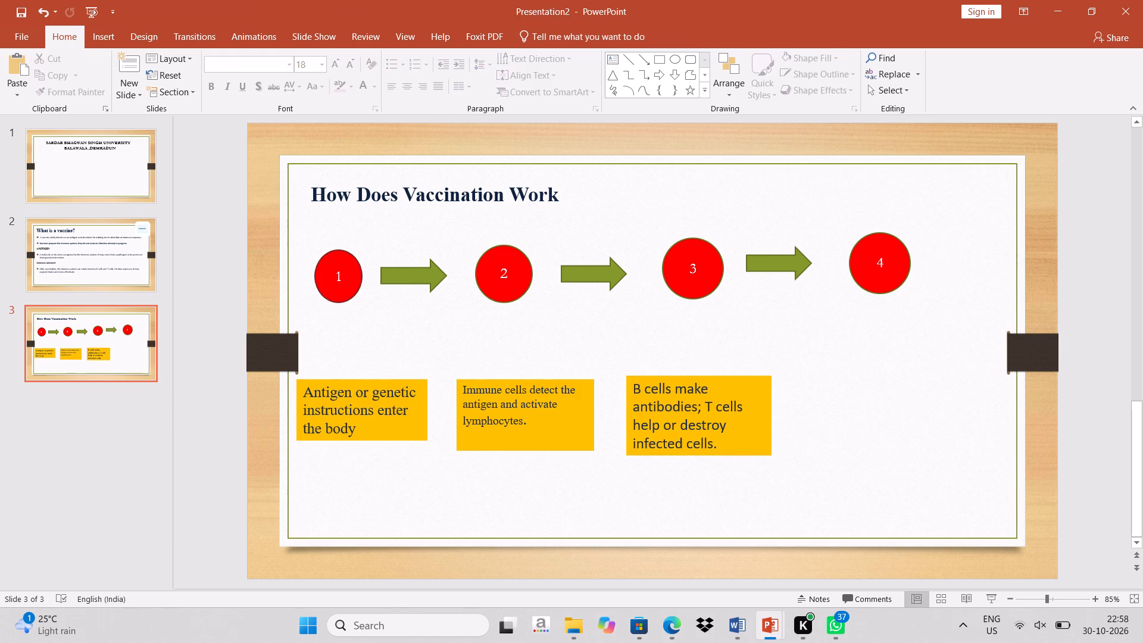
Add the label VACCINE on a new line after the number inside circle 1.
{"action": "double_click", "coordinate": [335, 289]}
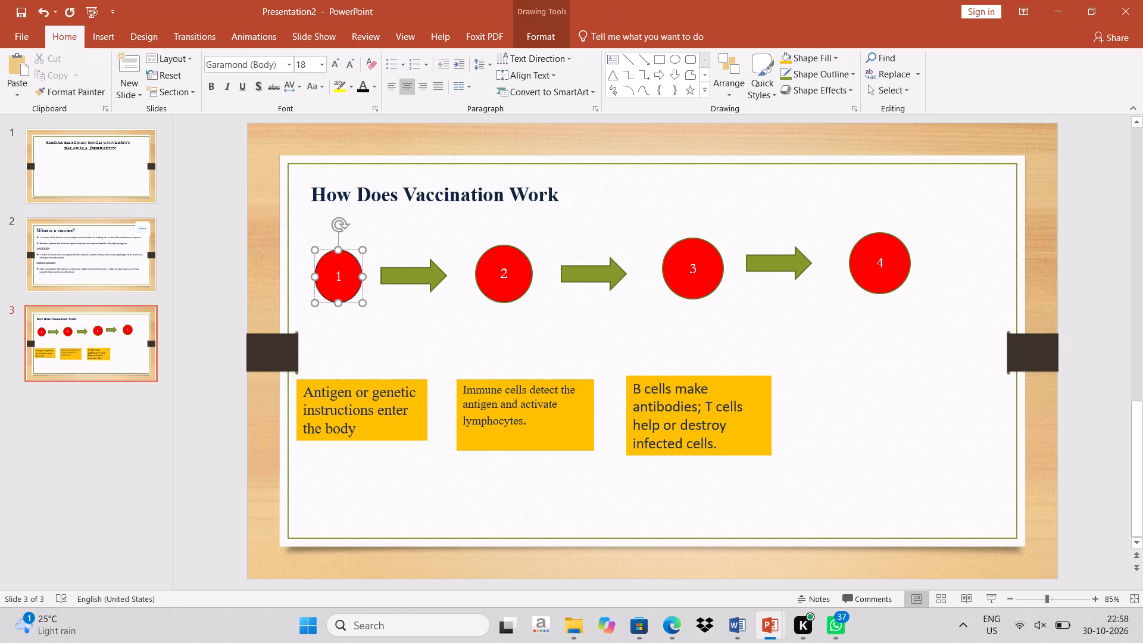
{"action": "left_click", "coordinate": [343, 277]}
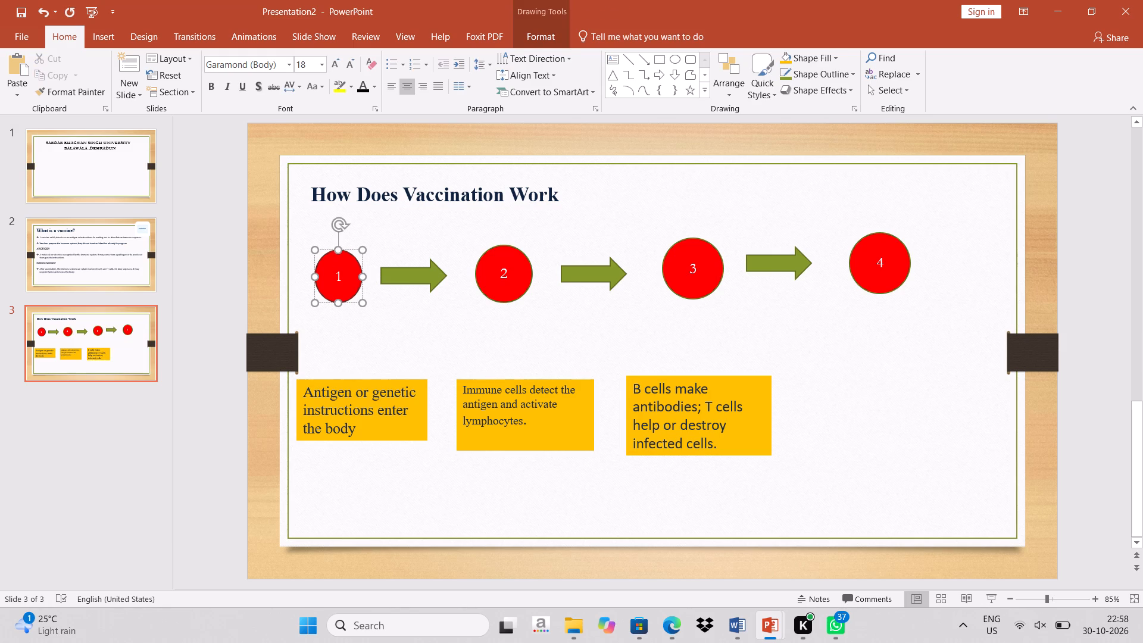
{"action": "double_click", "coordinate": [343, 277]}
{"action": "key", "text": "Return"}
{"action": "type", "text": "VA"}
{"action": "type", "text": "CCI"}
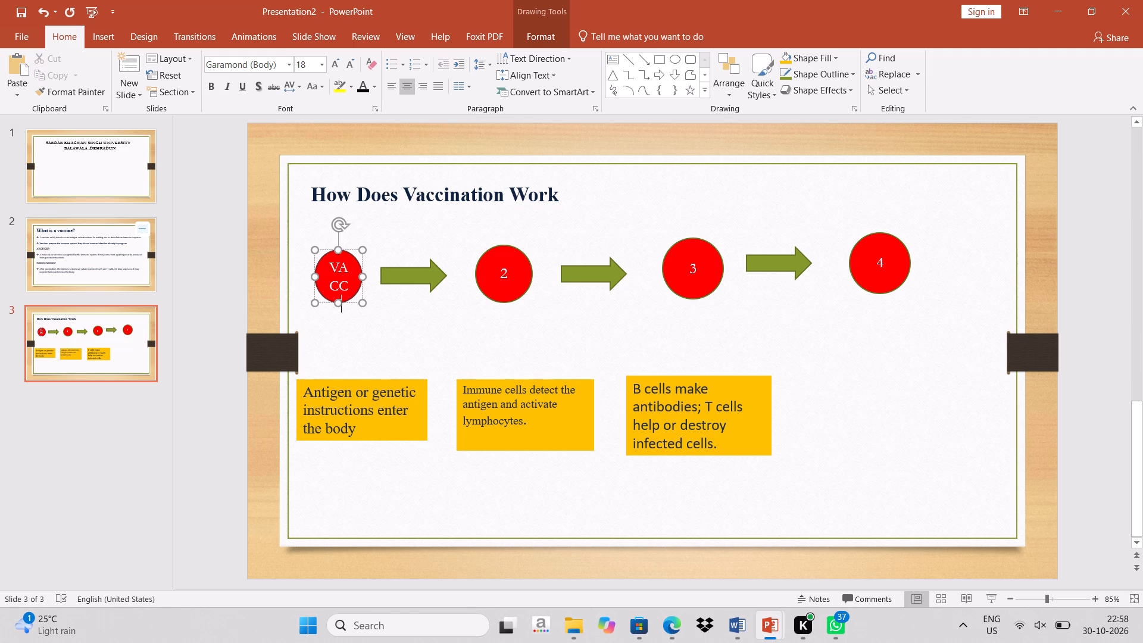
{"action": "type", "text": "NE"}
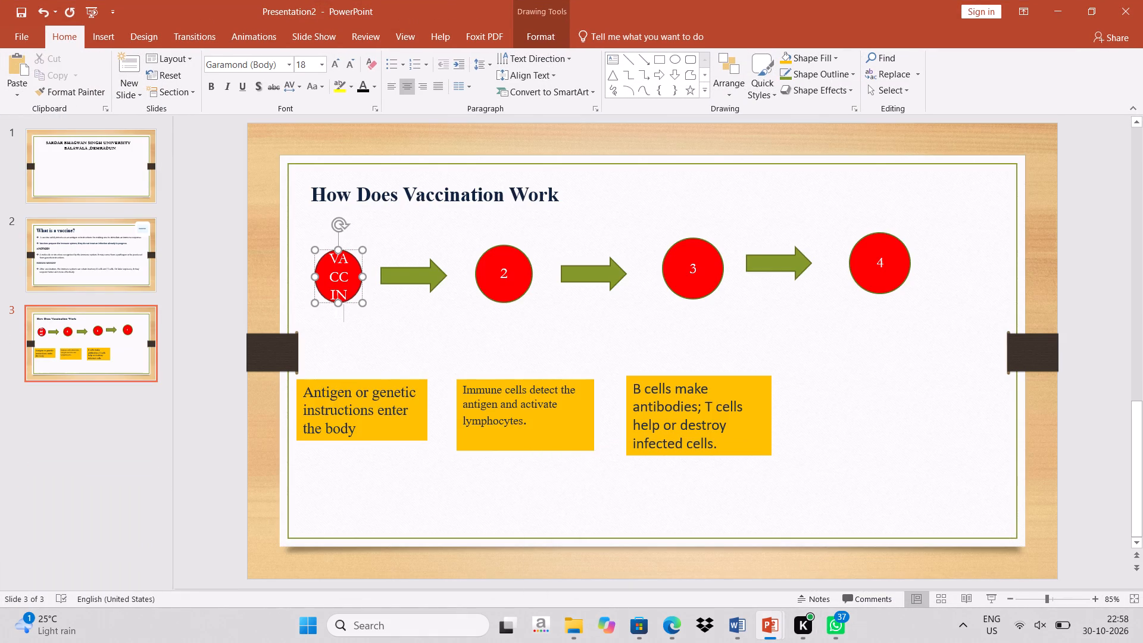
Enlarge circle 1 into a wide oval so VACCINE fits on one line, shifting the first arrow aside to make room.
{"action": "left_click_drag", "start_coordinate": [315, 277], "coordinate": [299, 274]}
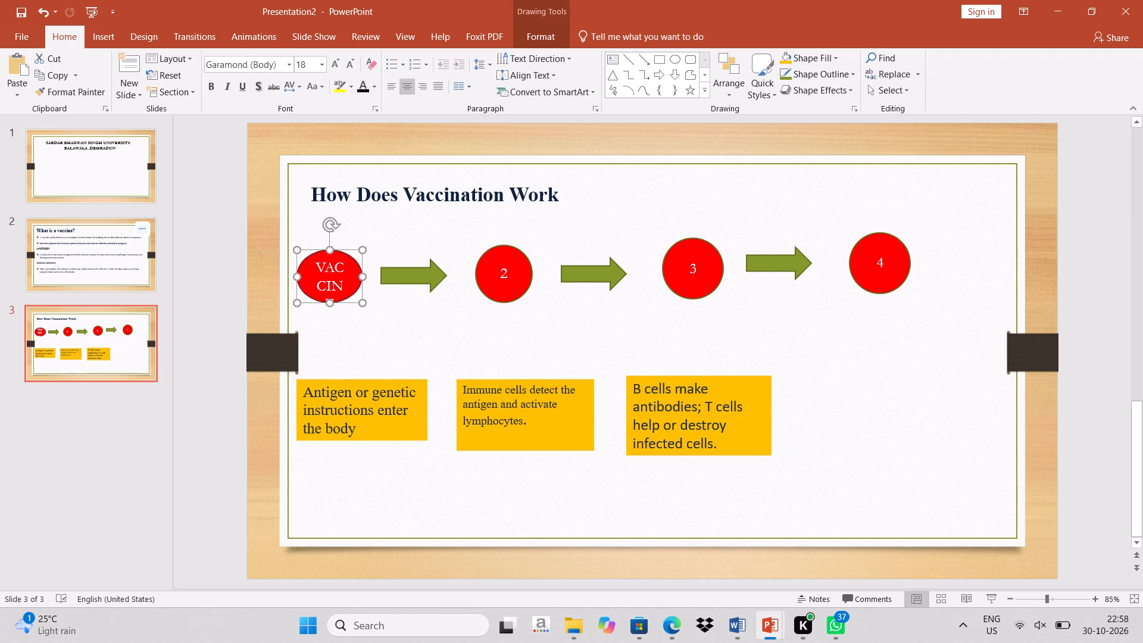
{"action": "left_click_drag", "start_coordinate": [363, 274], "coordinate": [376, 277]}
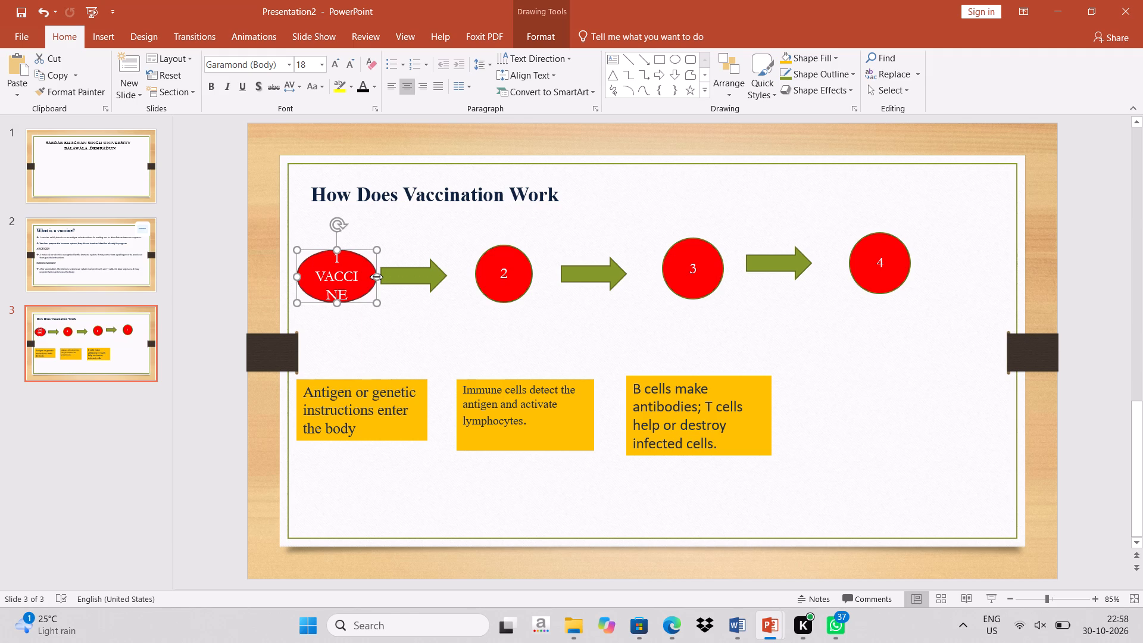
{"action": "left_click_drag", "start_coordinate": [401, 282], "coordinate": [416, 283]}
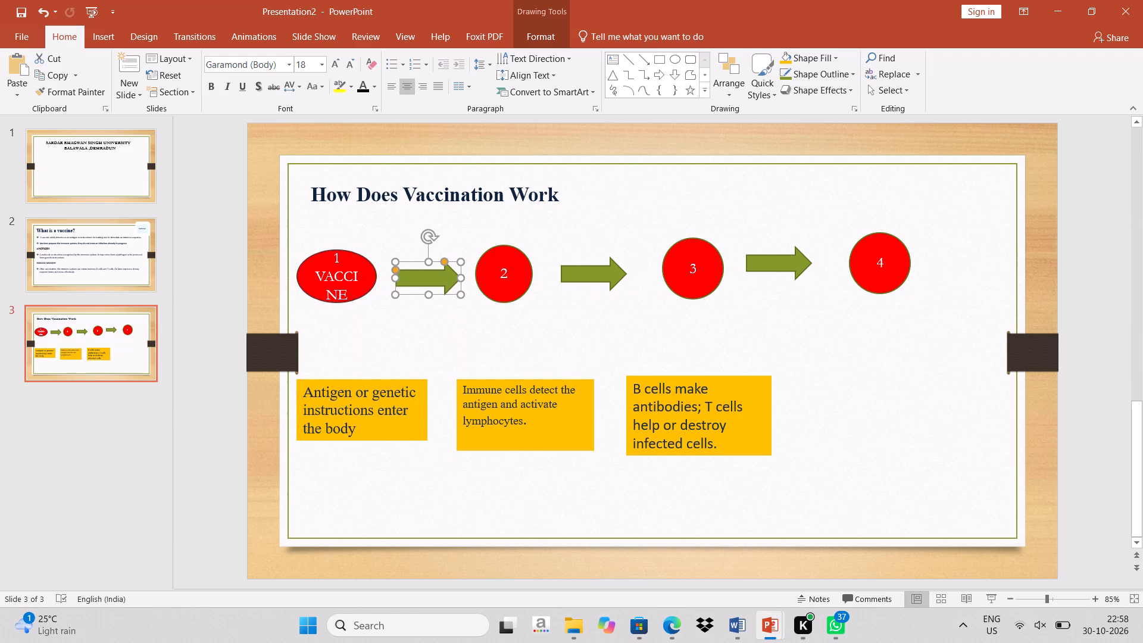
{"action": "left_click", "coordinate": [360, 278]}
{"action": "left_click_drag", "start_coordinate": [338, 304], "coordinate": [338, 312]}
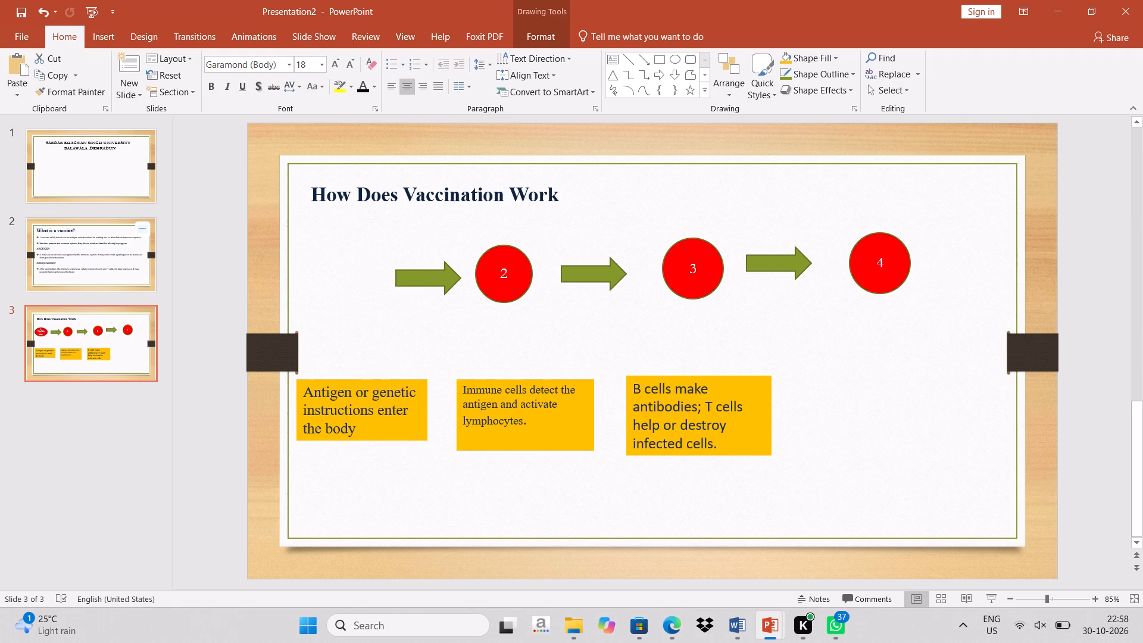
{"action": "left_click_drag", "start_coordinate": [338, 312], "coordinate": [339, 323]}
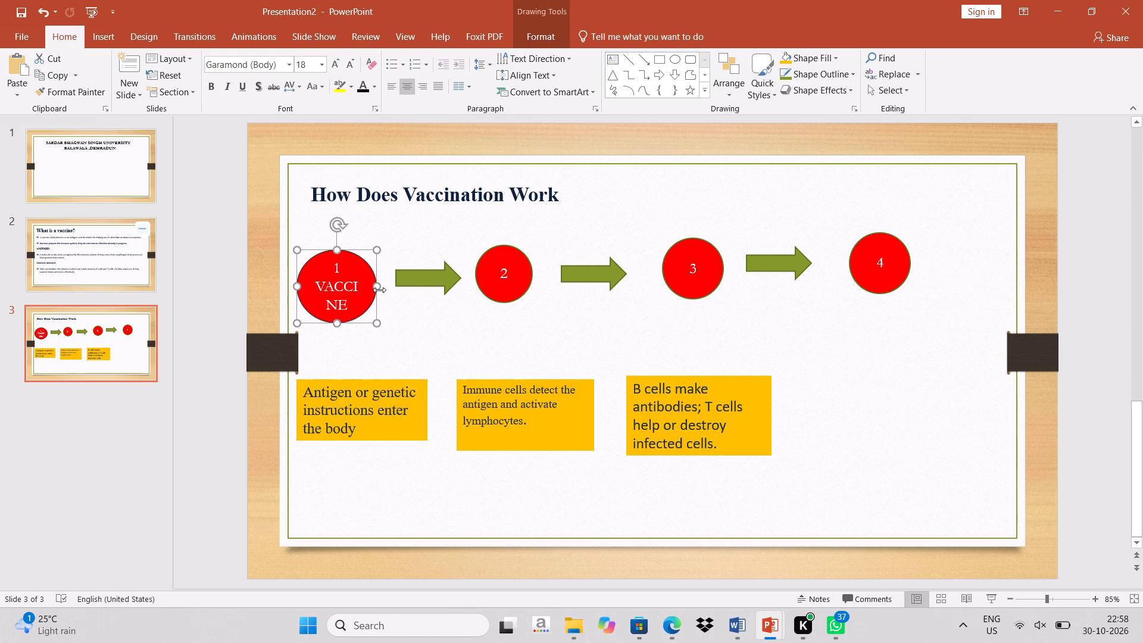
{"action": "left_click_drag", "start_coordinate": [379, 289], "coordinate": [403, 289]}
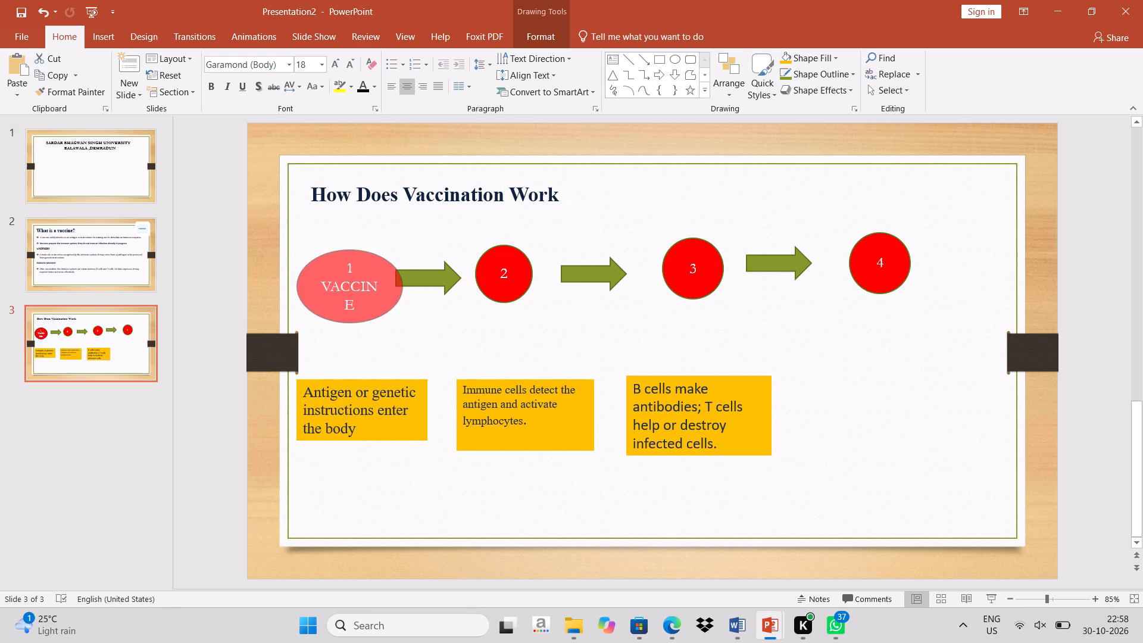
{"action": "left_click_drag", "start_coordinate": [403, 289], "coordinate": [407, 291]}
Move and shorten the first arrow and shift circle 2 so the arrow sits clear between oval 1 and circle 2.
{"action": "left_click_drag", "start_coordinate": [423, 282], "coordinate": [438, 288]}
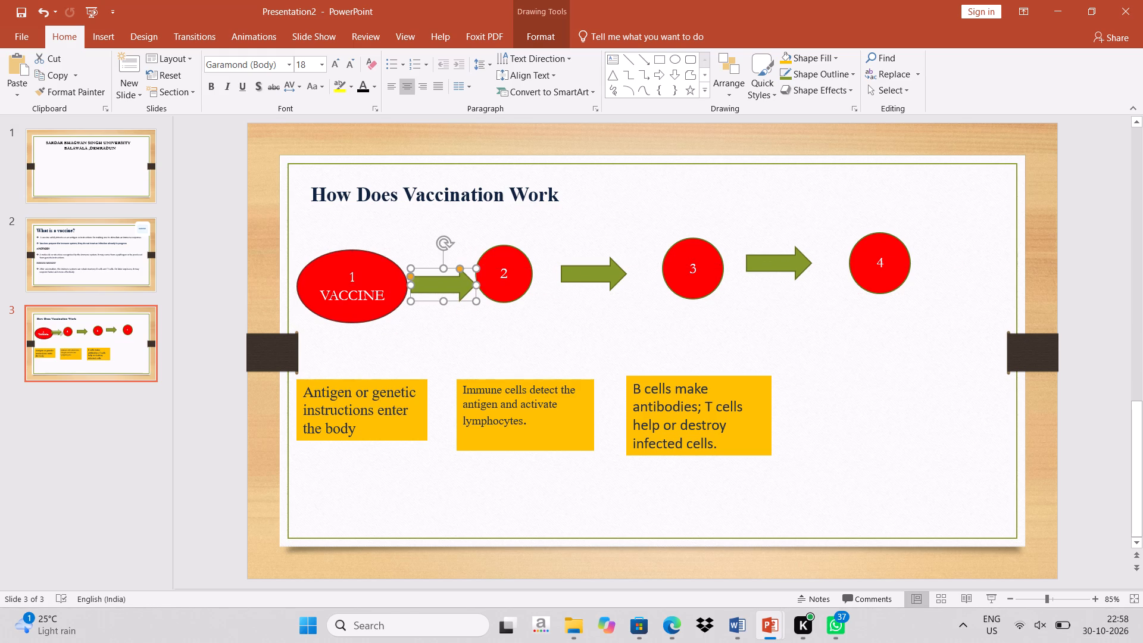
{"action": "left_click_drag", "start_coordinate": [412, 286], "coordinate": [424, 288]}
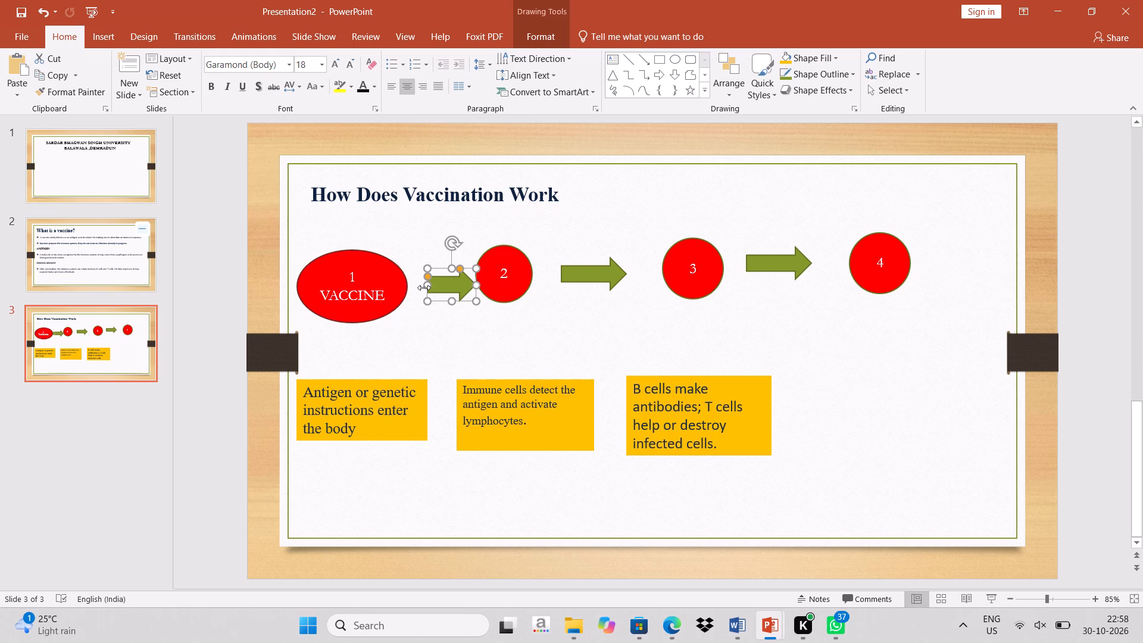
{"action": "left_click_drag", "start_coordinate": [499, 269], "coordinate": [515, 282]}
{"action": "left_click", "coordinate": [461, 283]}
{"action": "left_click_drag", "start_coordinate": [461, 283], "coordinate": [449, 287]}
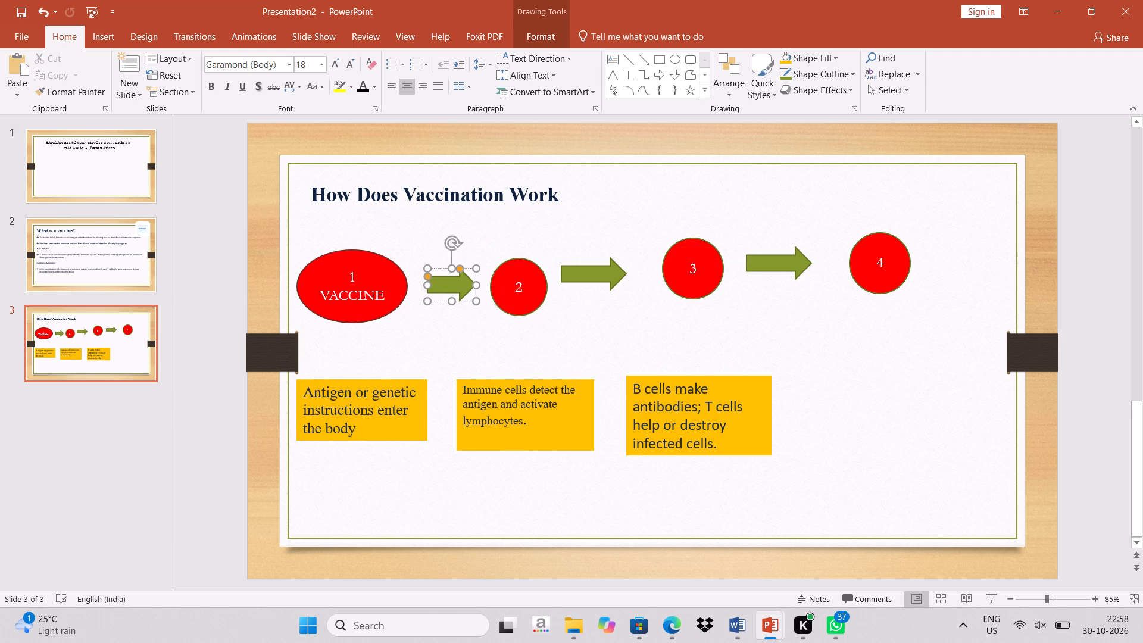
{"action": "left_click", "coordinate": [446, 287]}
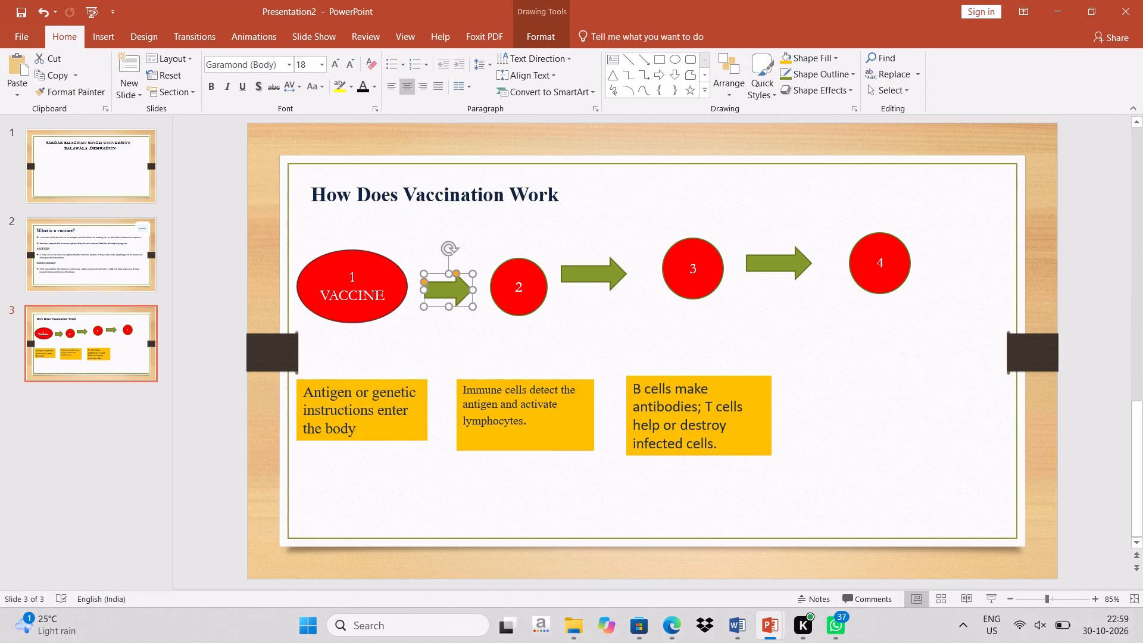
{"action": "left_click", "coordinate": [533, 294]}
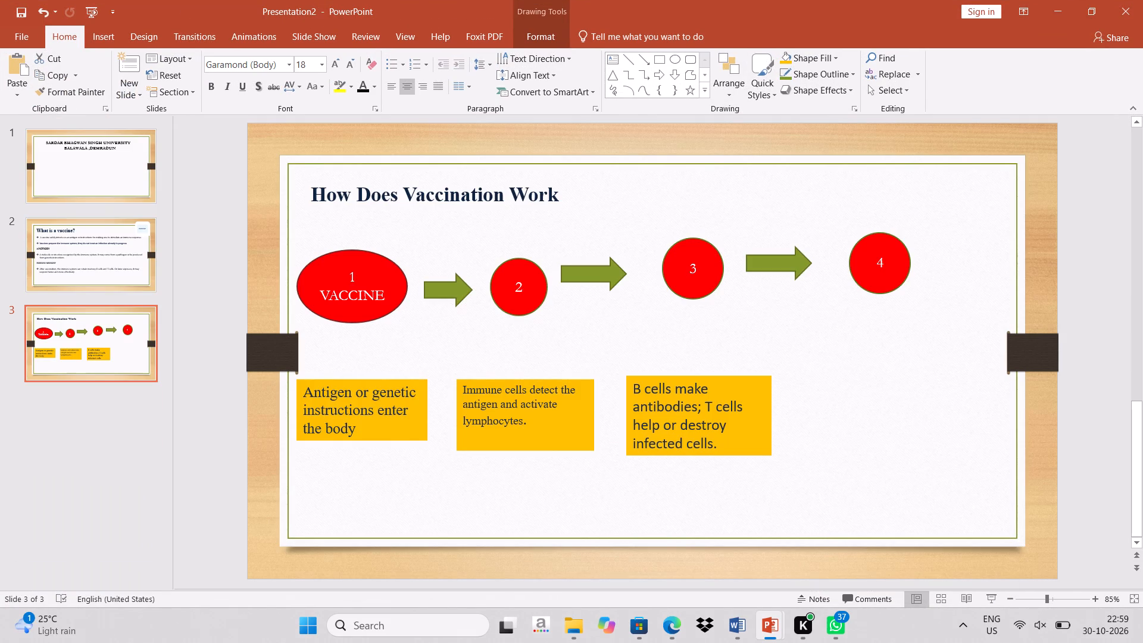
Spread circles 3 and 4 and their two arrows farther right along the row, lowering them closer to circle 2's level.
{"action": "left_click_drag", "start_coordinate": [864, 267], "coordinate": [918, 283]}
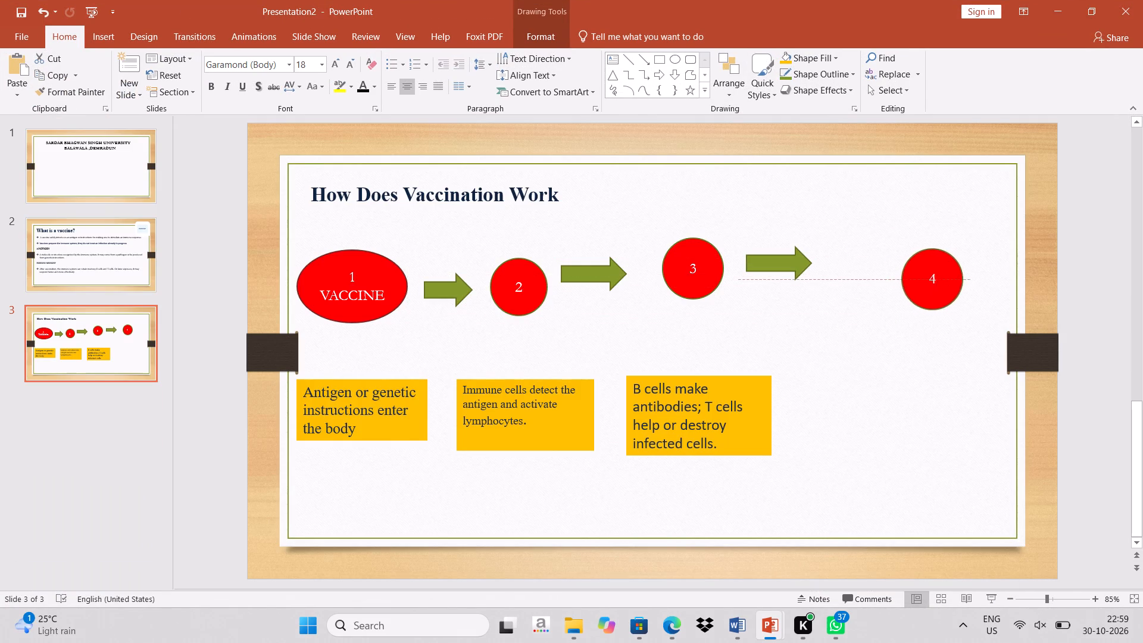
{"action": "left_click_drag", "start_coordinate": [918, 283], "coordinate": [936, 281]}
{"action": "left_click_drag", "start_coordinate": [770, 265], "coordinate": [836, 288]}
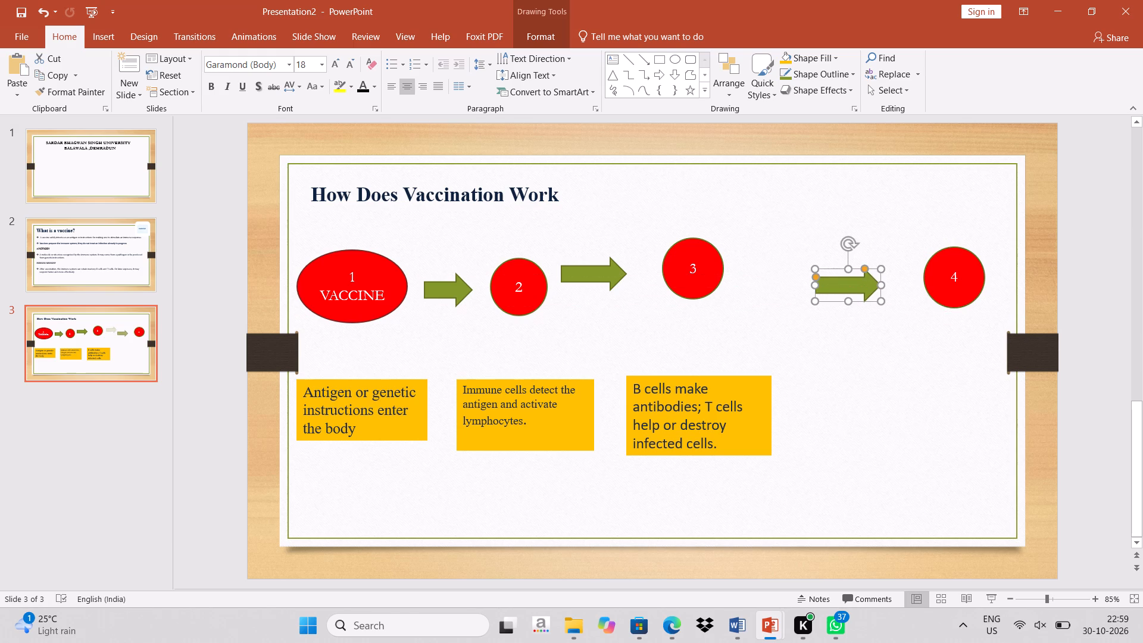
{"action": "left_click_drag", "start_coordinate": [694, 264], "coordinate": [713, 286]}
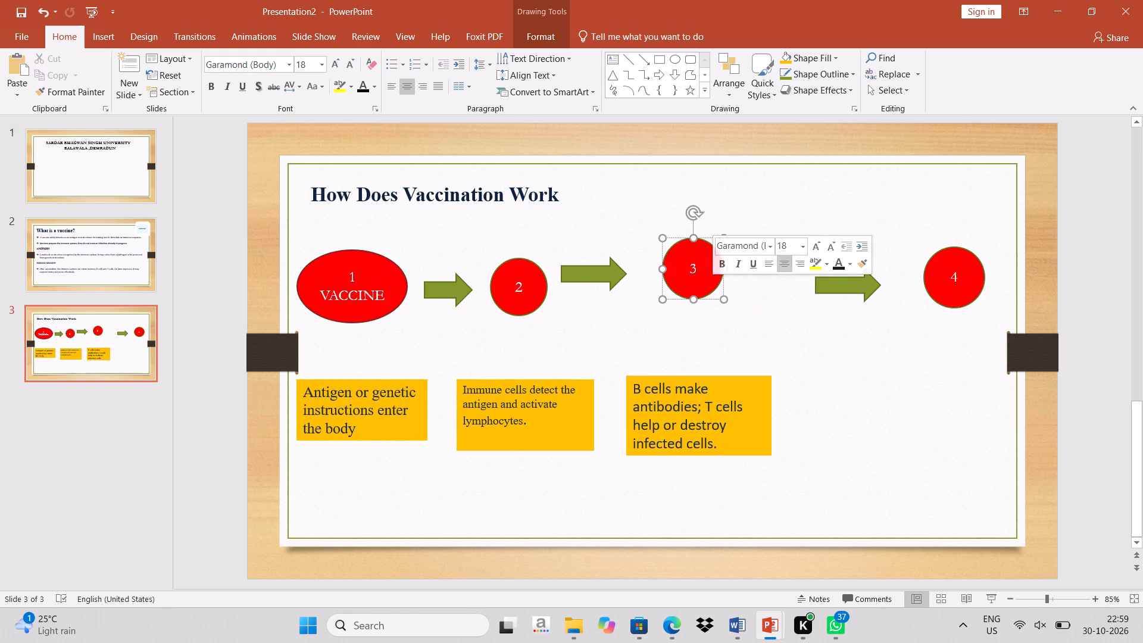
{"action": "left_click_drag", "start_coordinate": [695, 275], "coordinate": [718, 308]}
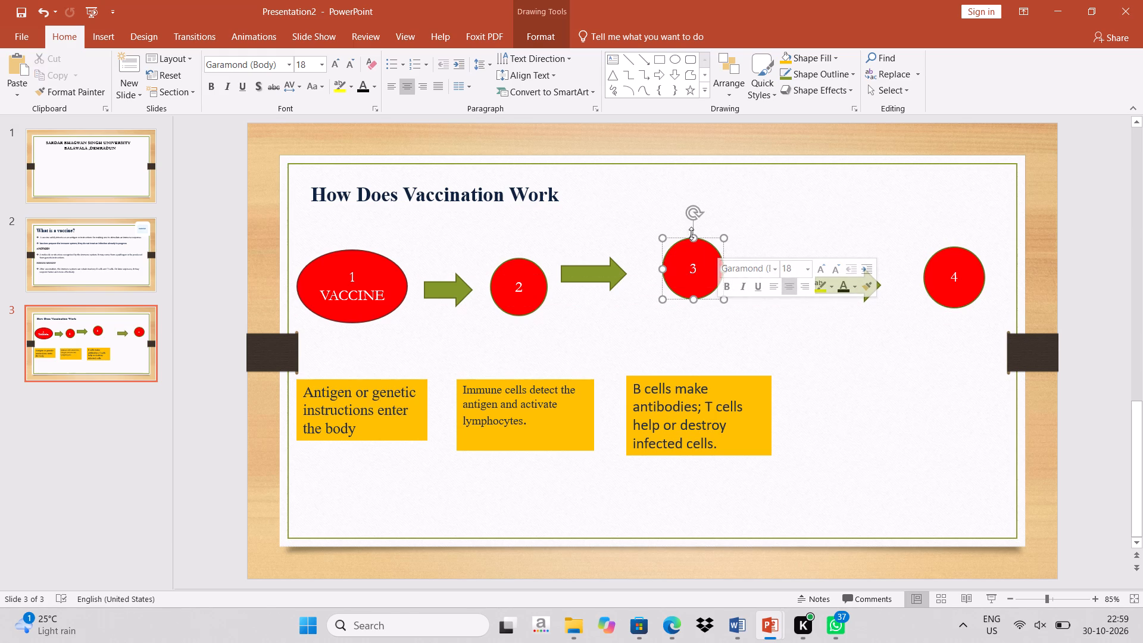
{"action": "left_click_drag", "start_coordinate": [680, 238], "coordinate": [724, 259]}
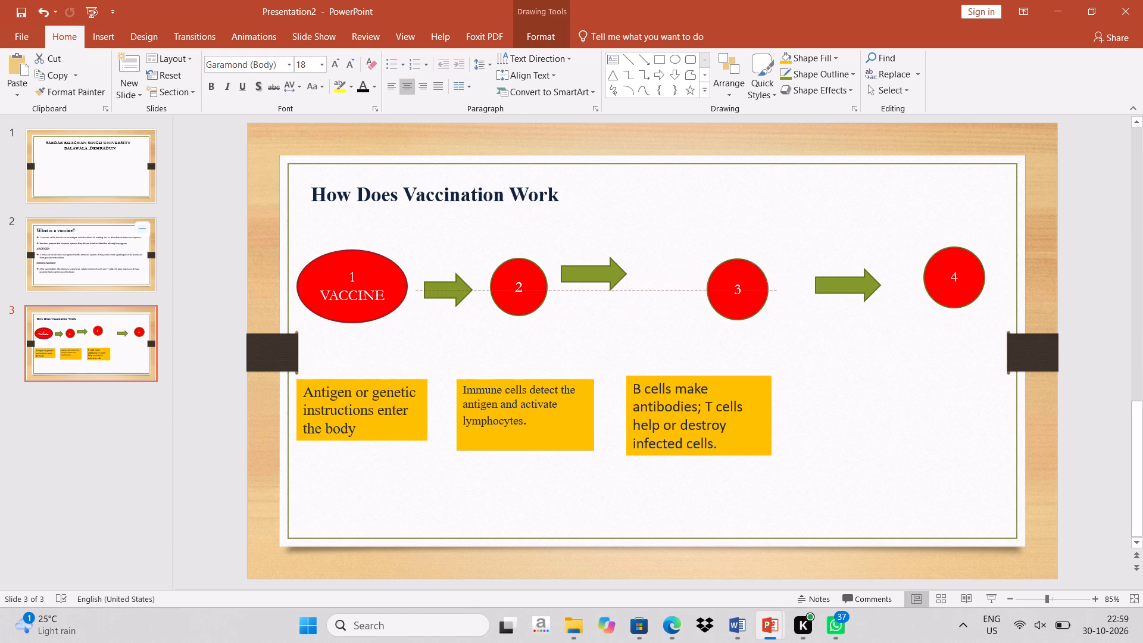
{"action": "left_click_drag", "start_coordinate": [724, 259], "coordinate": [726, 259]}
{"action": "left_click_drag", "start_coordinate": [597, 272], "coordinate": [602, 276]}
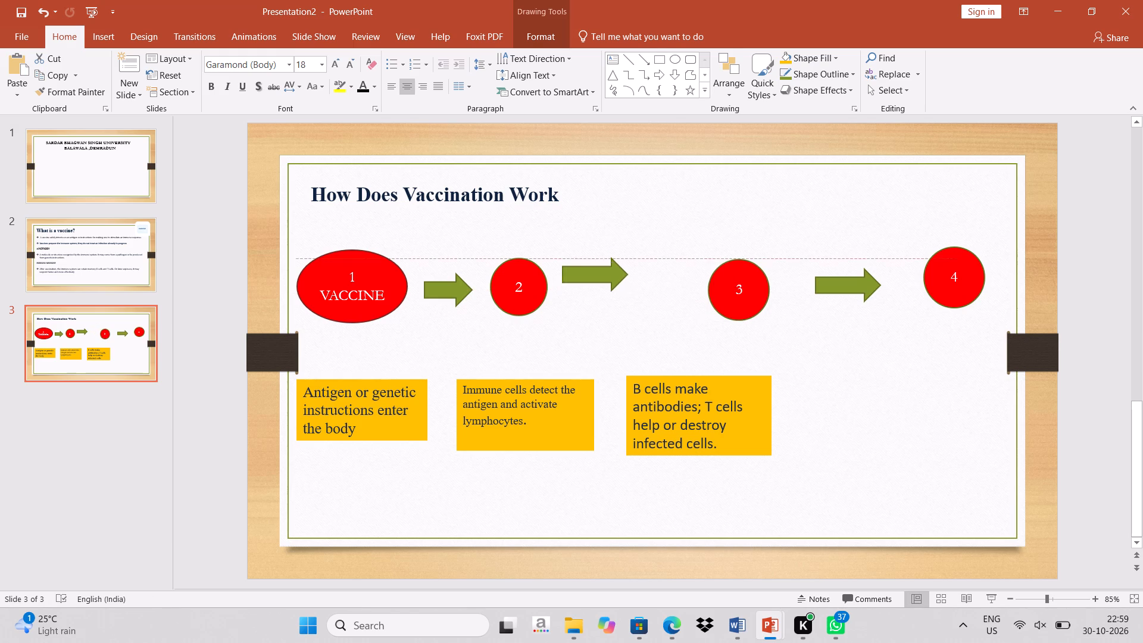
{"action": "left_click_drag", "start_coordinate": [602, 276], "coordinate": [654, 292]}
Stretch circle 2 into a wide oval about the same size as the VACCINE oval.
{"action": "left_click", "coordinate": [509, 305]}
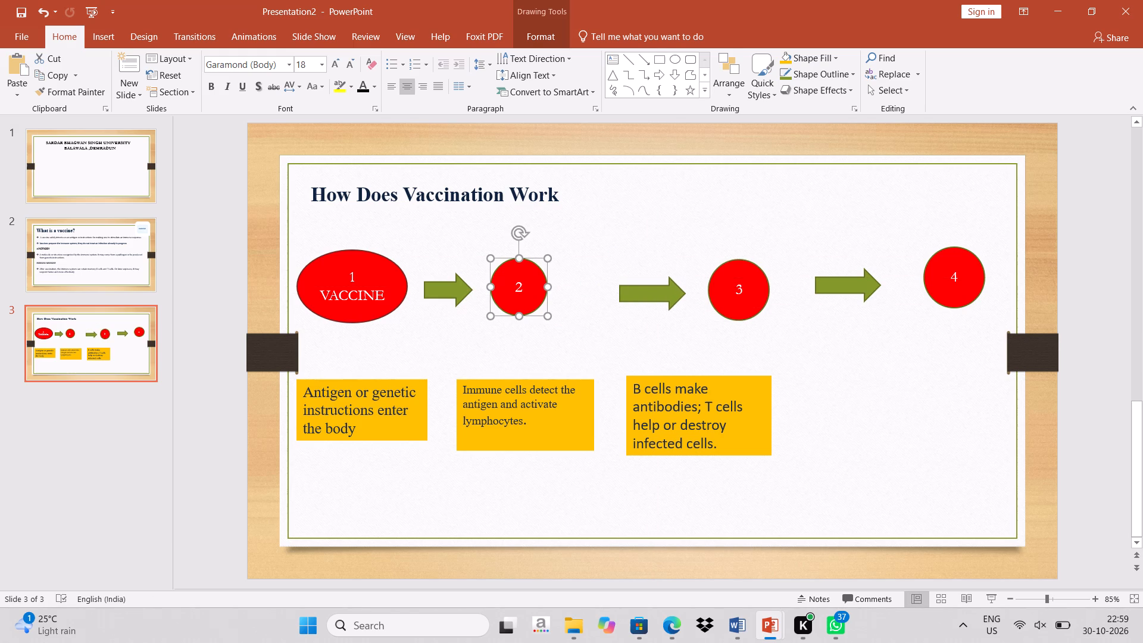
{"action": "left_click_drag", "start_coordinate": [545, 288], "coordinate": [595, 292]}
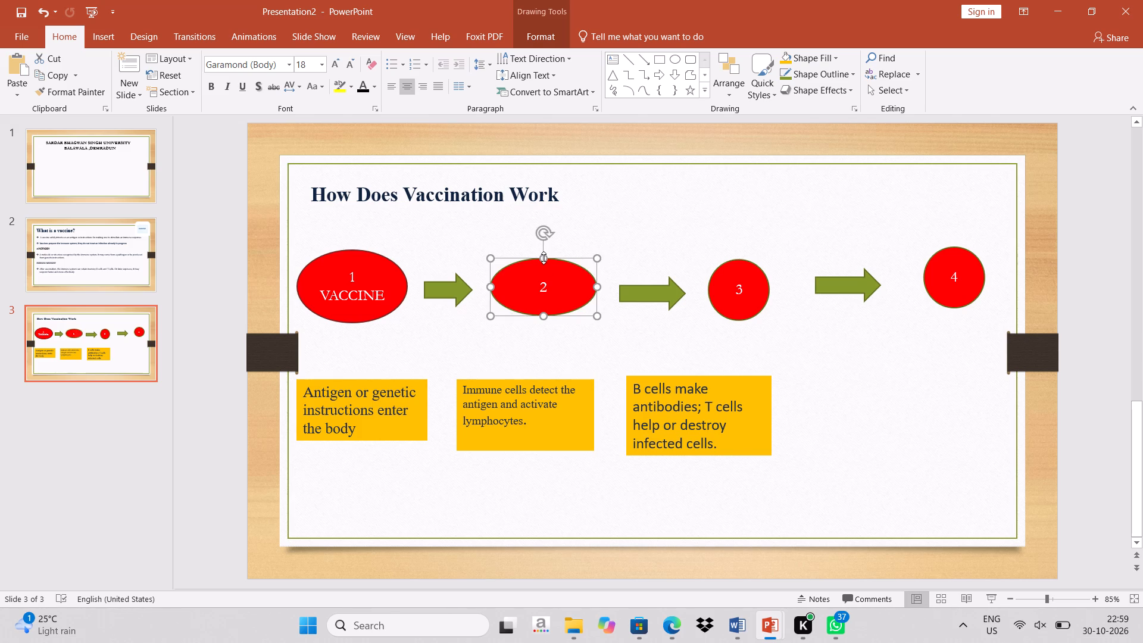
{"action": "left_click_drag", "start_coordinate": [544, 258], "coordinate": [544, 254]}
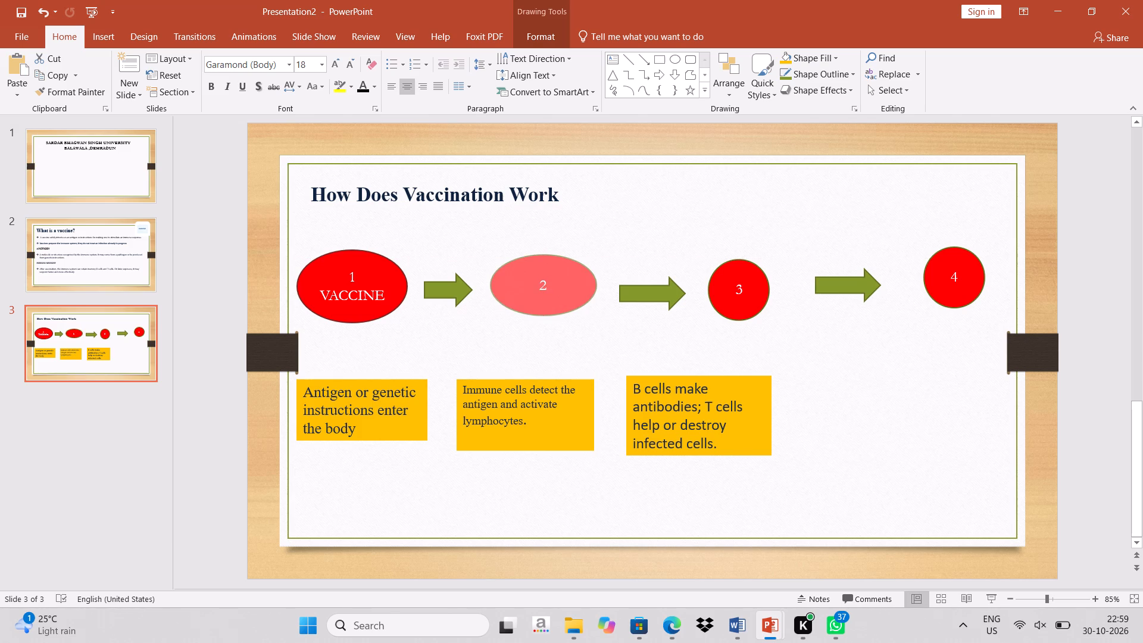
{"action": "left_click_drag", "start_coordinate": [544, 254], "coordinate": [544, 251]}
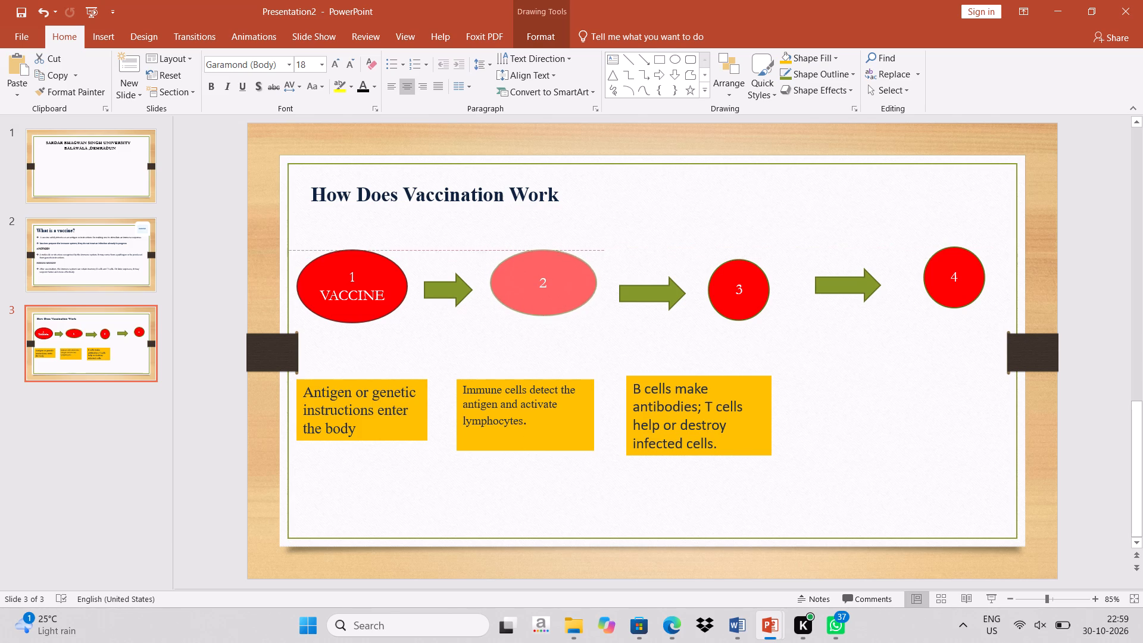
{"action": "left_click_drag", "start_coordinate": [544, 251], "coordinate": [544, 249]}
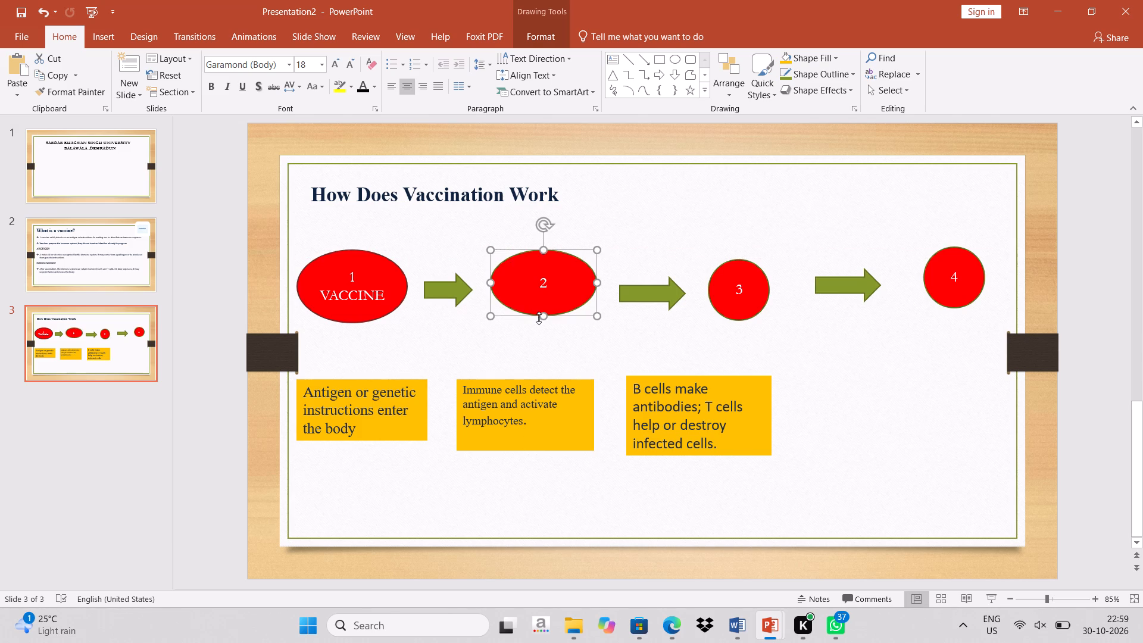
{"action": "left_click", "coordinate": [539, 315]}
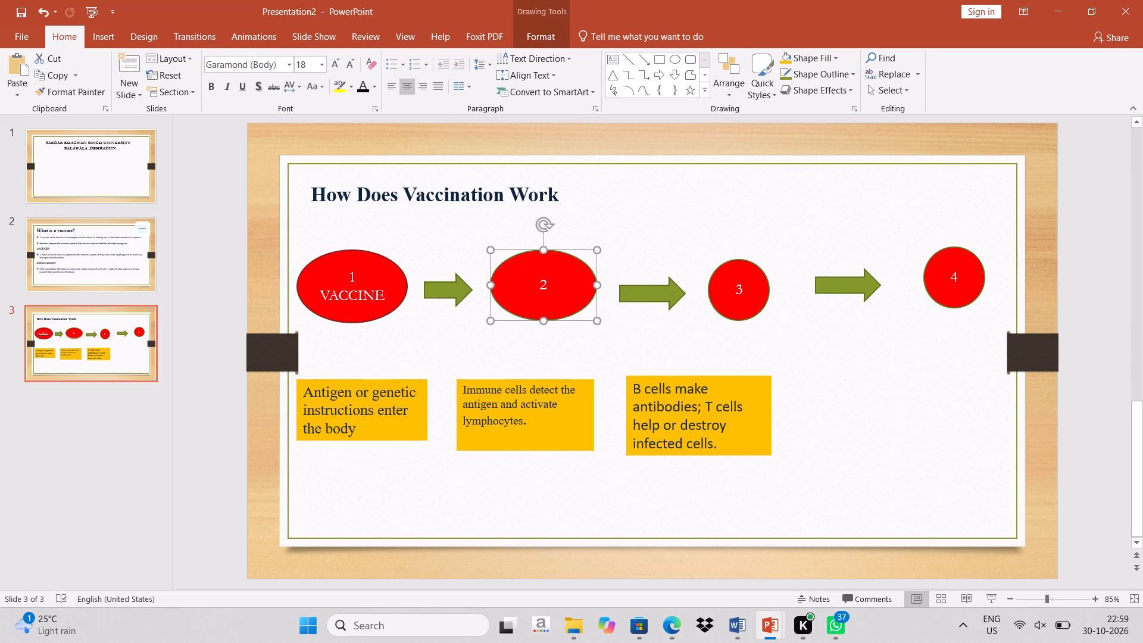
Add the label Recognition on a new line below the number inside oval 2.
{"action": "left_click", "coordinate": [556, 298]}
{"action": "double_click", "coordinate": [548, 286]}
{"action": "key", "text": "Return"}
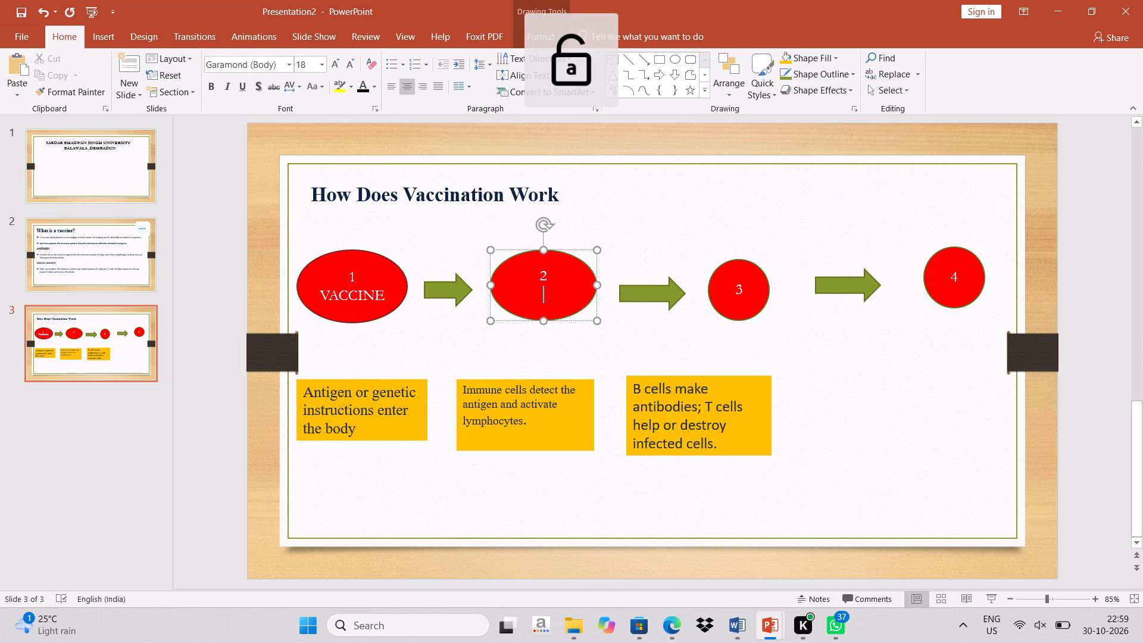
{"action": "key", "text": "shift+r"}
{"action": "type", "text": "ev"}
{"action": "key", "text": "BackSpace"}
{"action": "type", "text": "cognitio"}
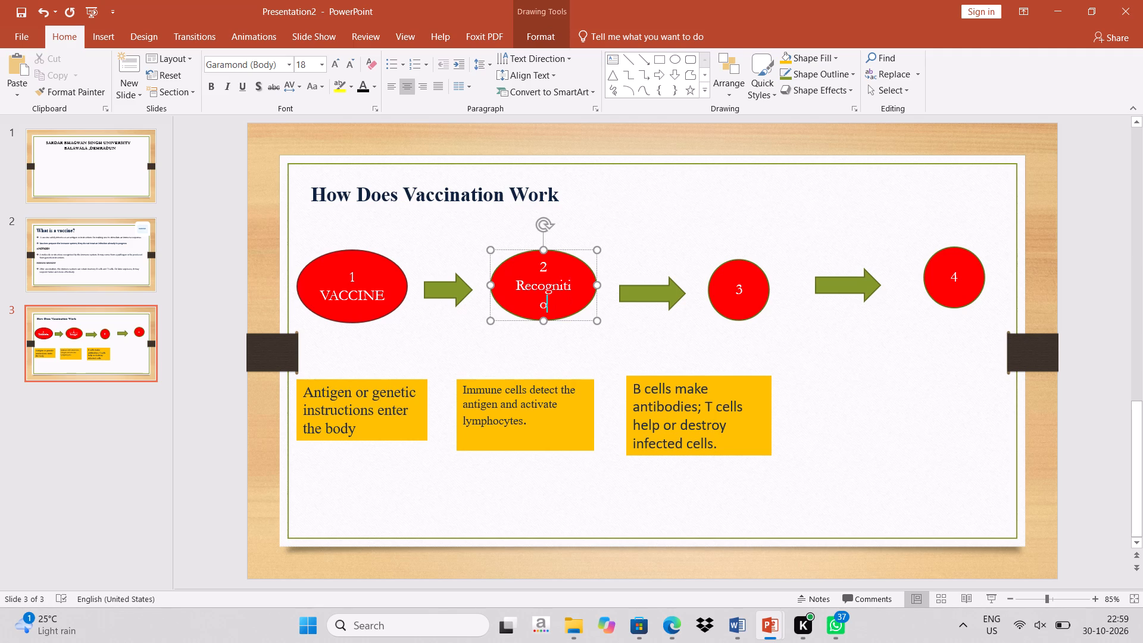
{"action": "key", "text": "n"}
Widen the Recognition oval slightly and move it a little closer to the first arrow.
{"action": "left_click_drag", "start_coordinate": [597, 283], "coordinate": [603, 285]}
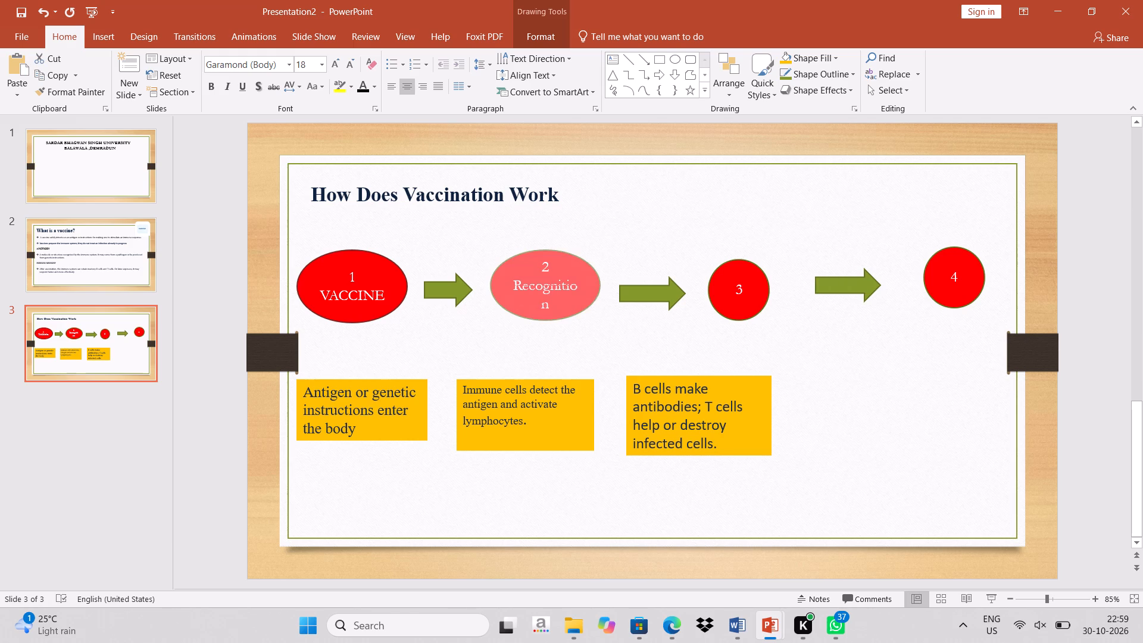
{"action": "left_click_drag", "start_coordinate": [603, 285], "coordinate": [607, 286]}
{"action": "left_click_drag", "start_coordinate": [582, 285], "coordinate": [574, 289]}
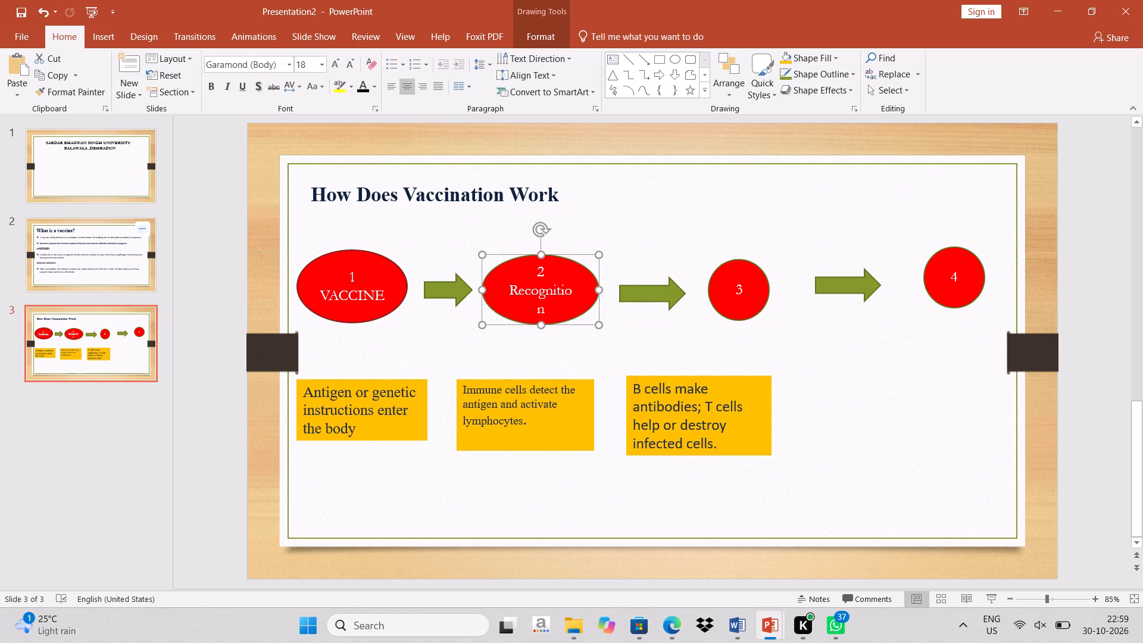
Shorten the second arrow and move circle 3 closer to its tip.
{"action": "left_click", "coordinate": [668, 295]}
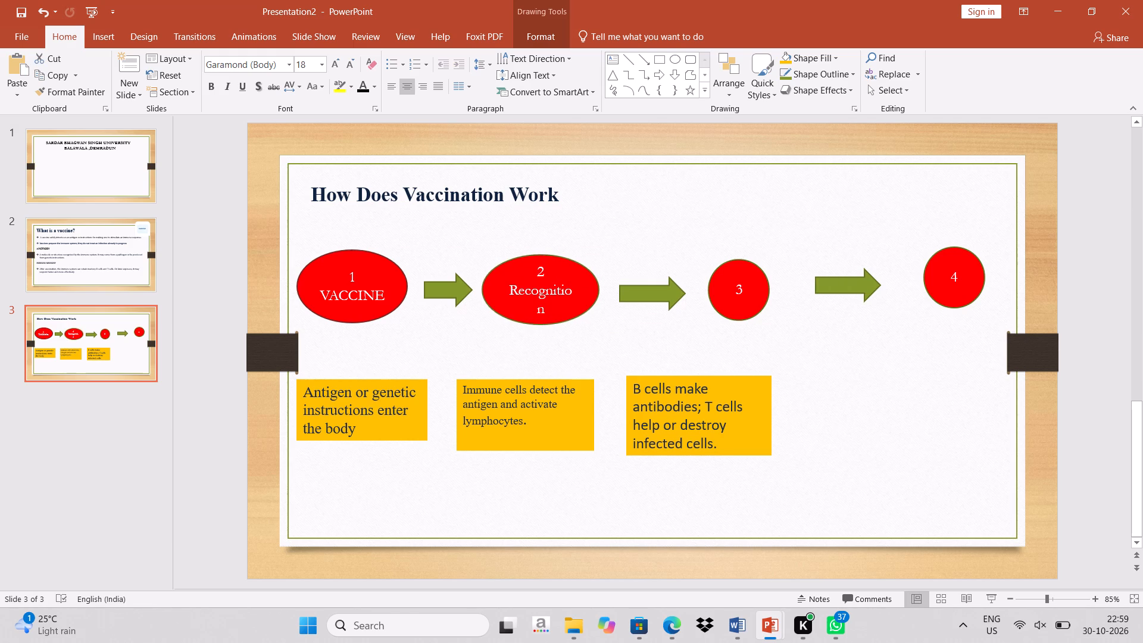
{"action": "left_click_drag", "start_coordinate": [686, 294], "coordinate": [685, 294]}
{"action": "left_click_drag", "start_coordinate": [685, 294], "coordinate": [661, 292]}
{"action": "left_click_drag", "start_coordinate": [743, 285], "coordinate": [708, 288]}
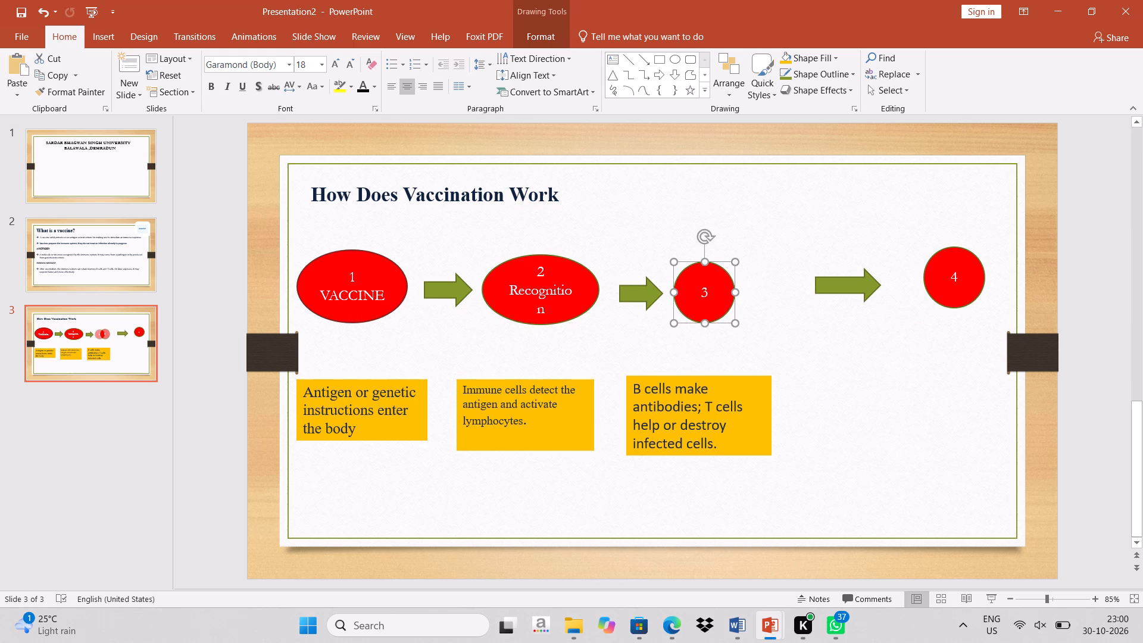
Stretch circle 3 horizontally into a wide oval.
{"action": "left_click_drag", "start_coordinate": [738, 295], "coordinate": [744, 296]}
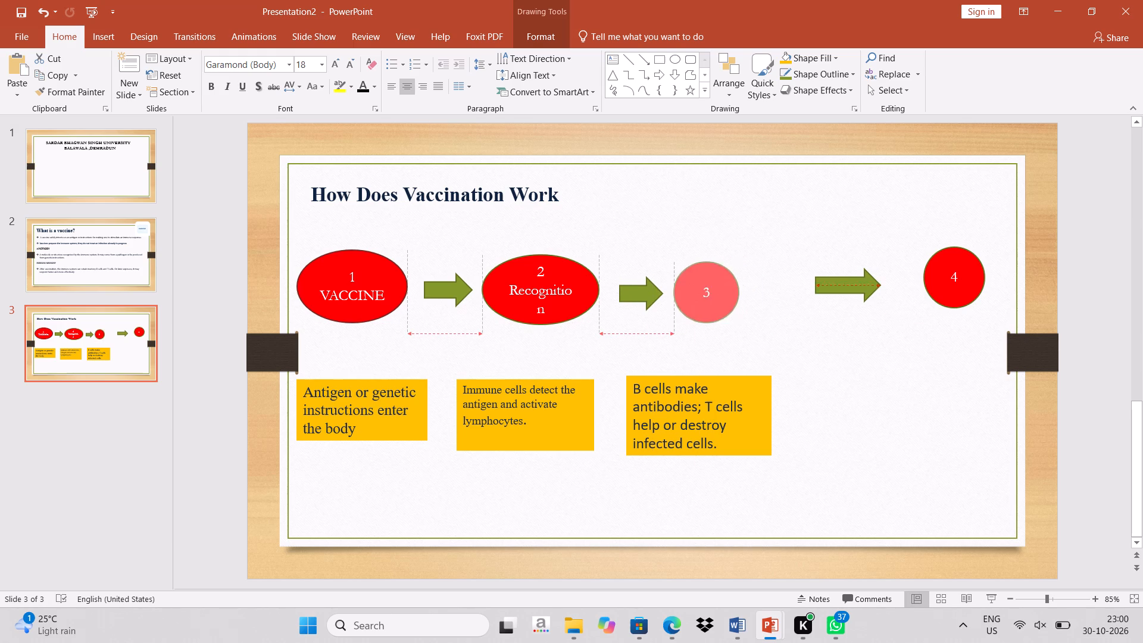
{"action": "left_click_drag", "start_coordinate": [744, 296], "coordinate": [776, 297]}
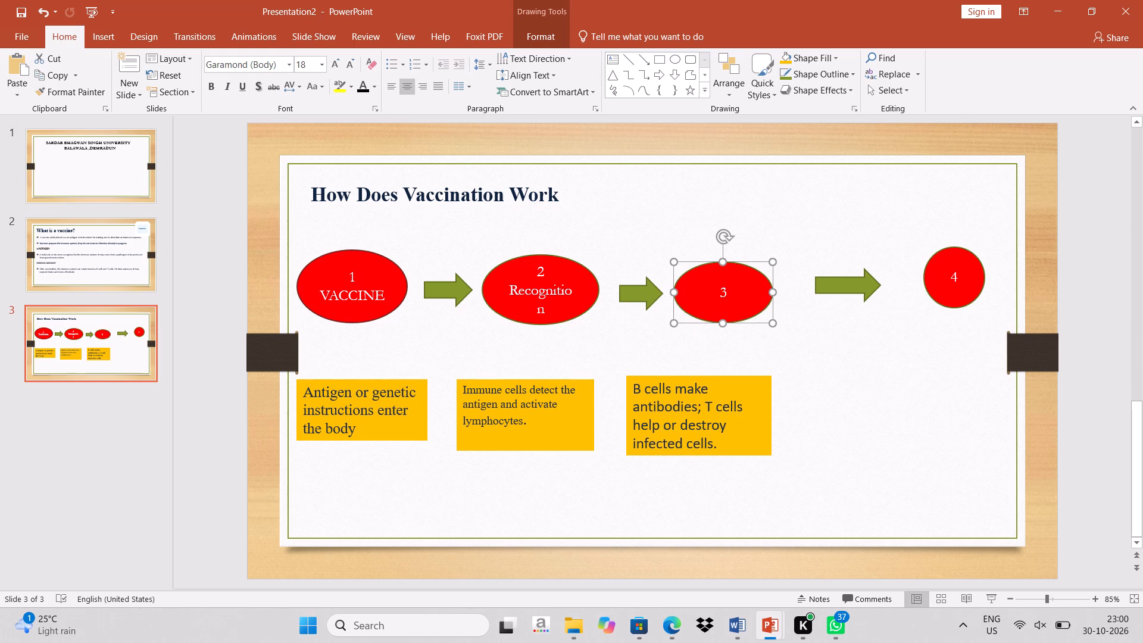
Widen oval 2 slightly so that its label Recognition fits on a single line.
{"action": "left_click", "coordinate": [579, 291]}
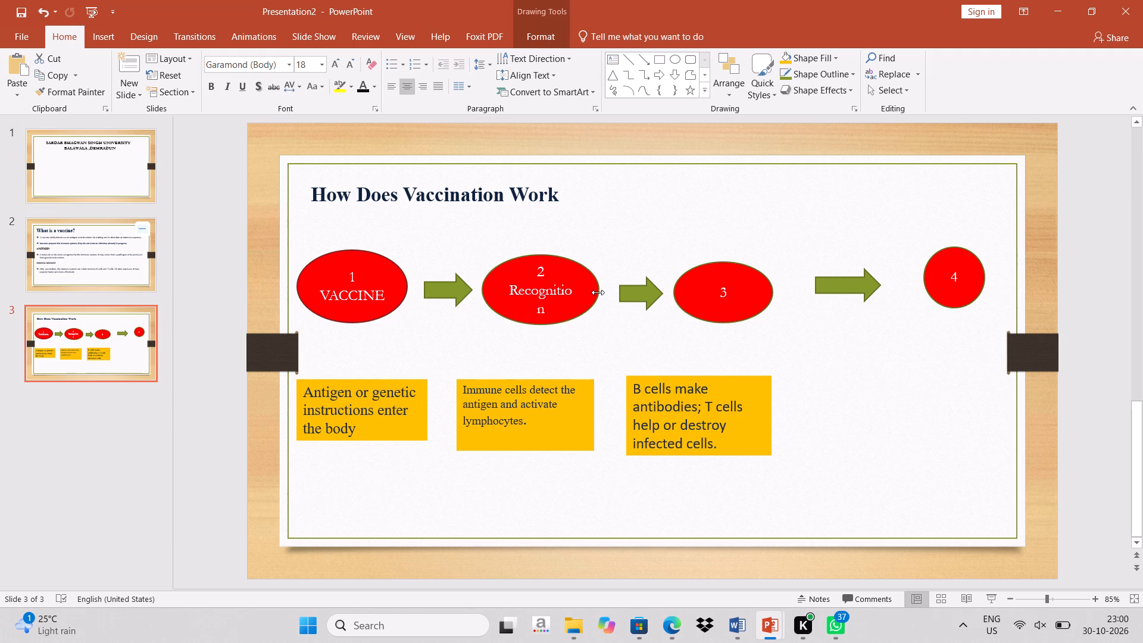
{"action": "left_click_drag", "start_coordinate": [598, 292], "coordinate": [603, 292]}
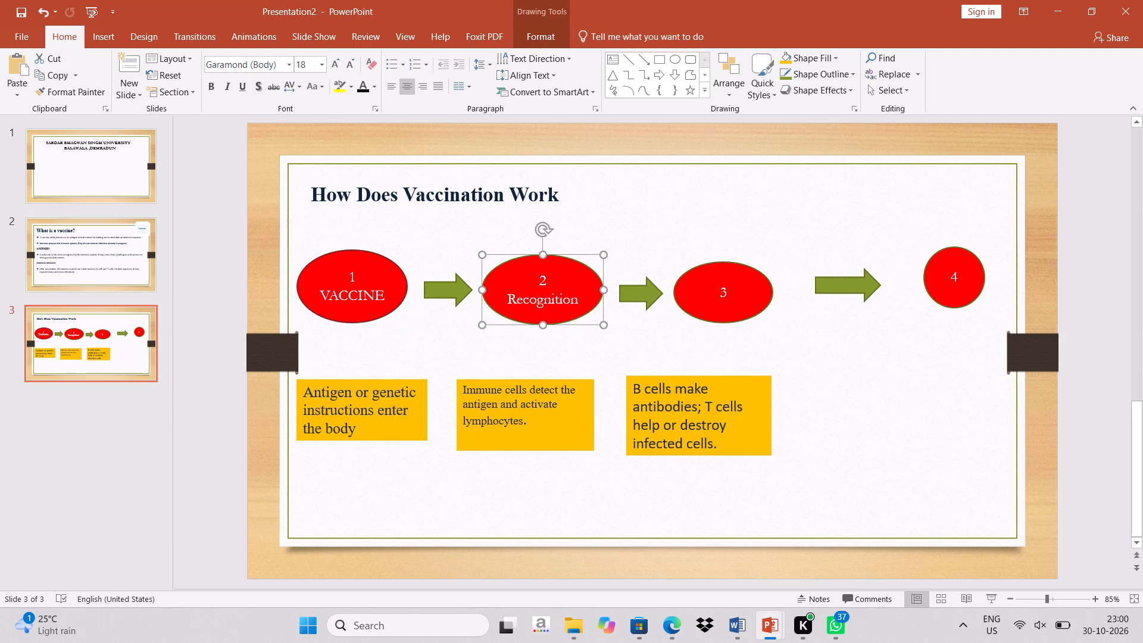
Add the label Response on a new line below the number inside oval 3.
{"action": "left_click", "coordinate": [729, 294]}
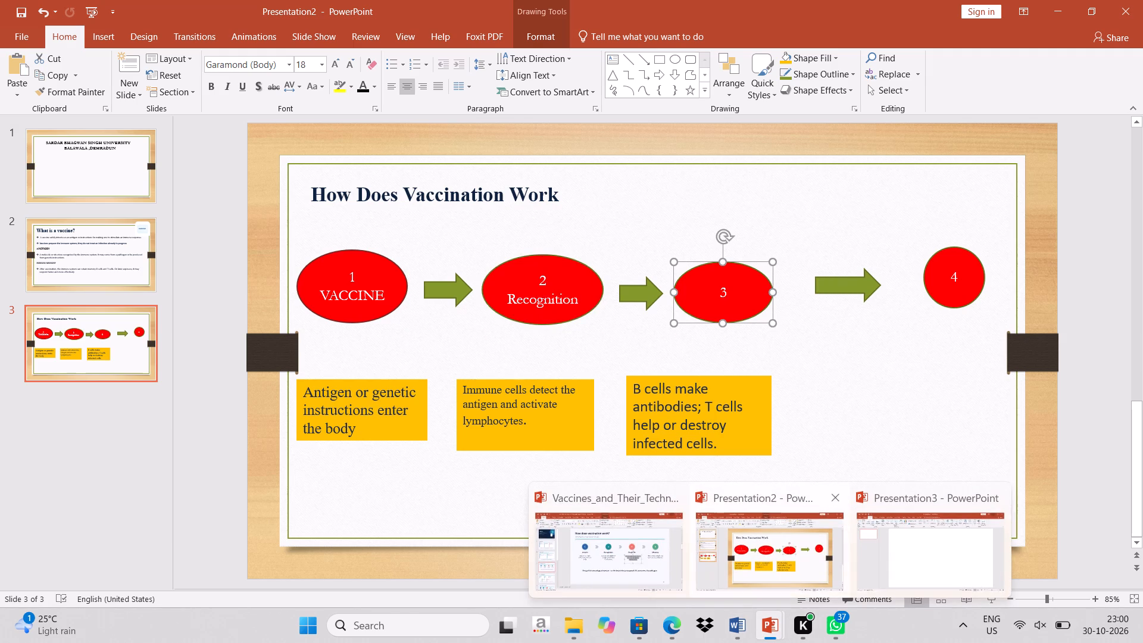
{"action": "left_click", "coordinate": [738, 294]}
{"action": "double_click", "coordinate": [738, 294]}
{"action": "key", "text": "Return"}
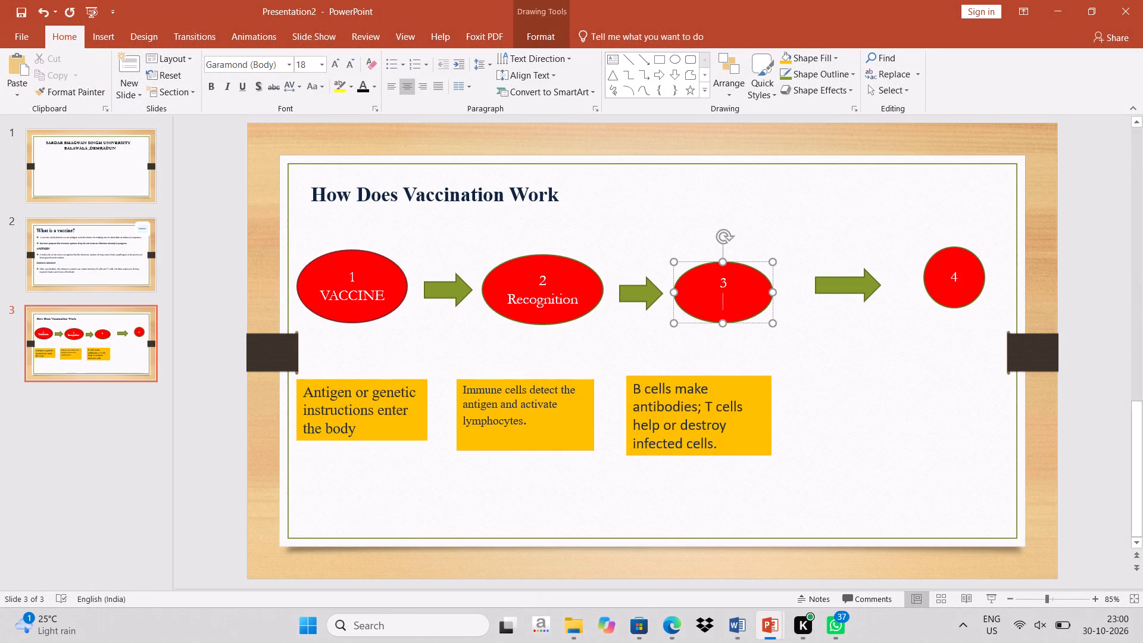
{"action": "key", "text": "shift+r"}
{"action": "type", "text": "esponse"}
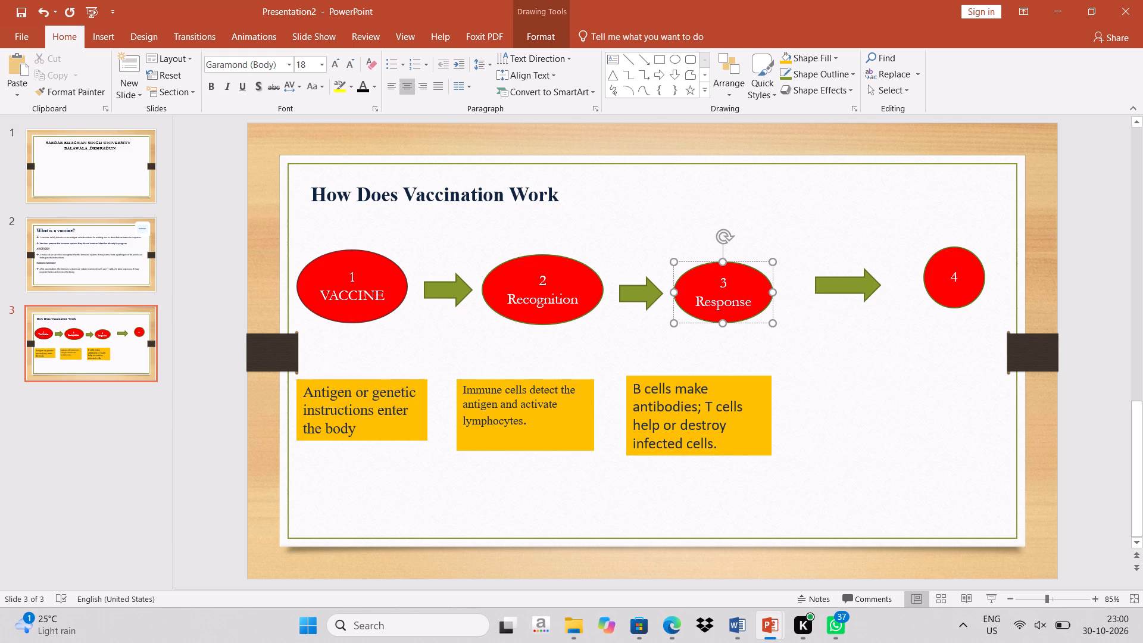
Shorten the third arrow and move it closer to the Response oval, level with the other arrows.
{"action": "left_click_drag", "start_coordinate": [850, 290], "coordinate": [844, 300]}
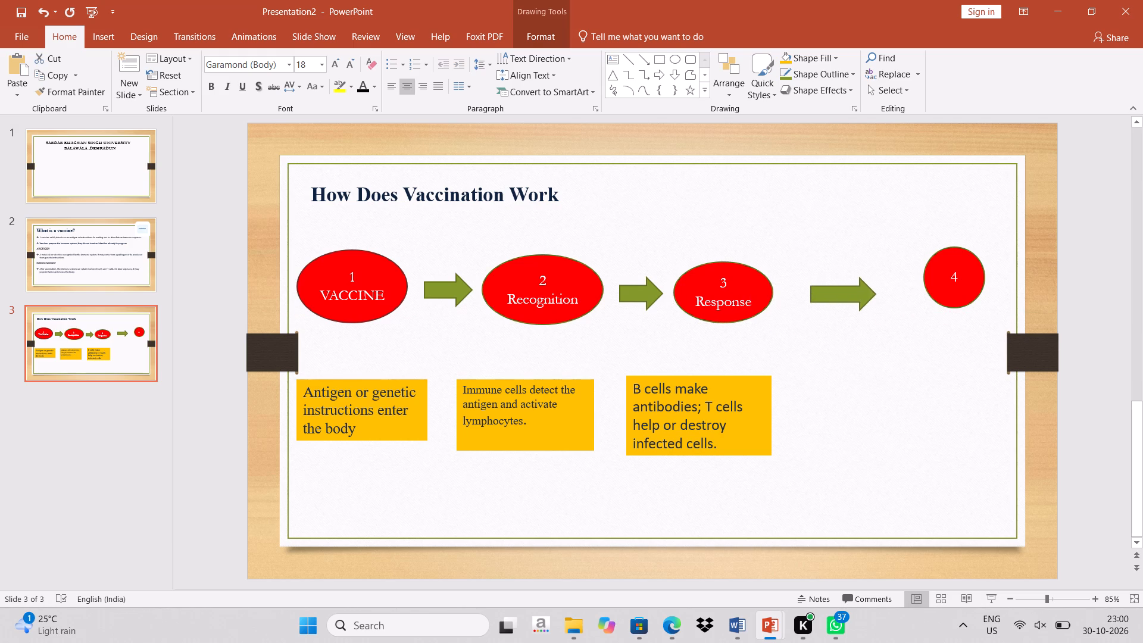
{"action": "left_click_drag", "start_coordinate": [844, 300], "coordinate": [835, 295]}
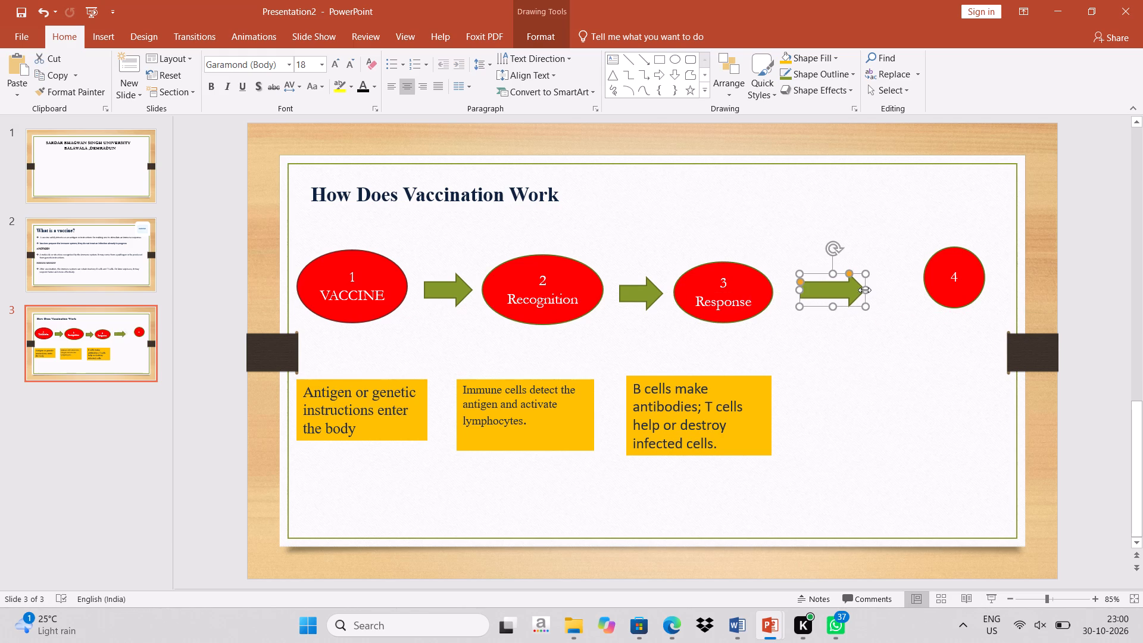
{"action": "left_click_drag", "start_coordinate": [867, 290], "coordinate": [850, 293]}
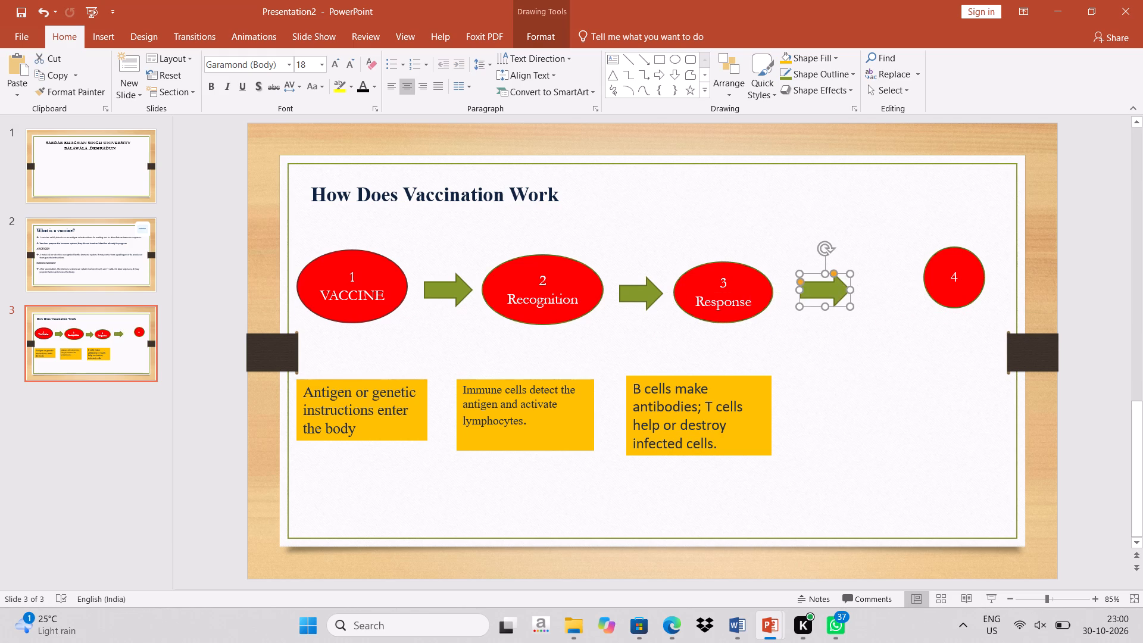
{"action": "left_click_drag", "start_coordinate": [834, 294], "coordinate": [827, 303]}
{"action": "left_click_drag", "start_coordinate": [827, 303], "coordinate": [827, 296]}
Move circle 4 closer to the third arrow's tip and stretch it horizontally into a wide oval.
{"action": "left_click_drag", "start_coordinate": [935, 268], "coordinate": [897, 298]}
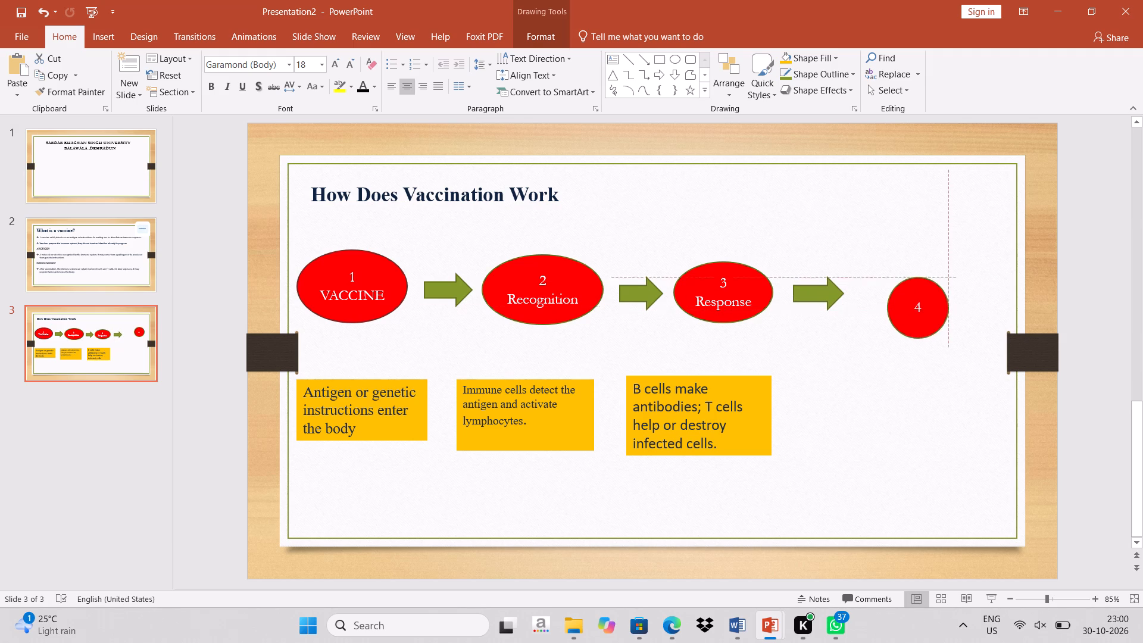
{"action": "left_click_drag", "start_coordinate": [897, 298], "coordinate": [882, 292]}
{"action": "left_click", "coordinate": [902, 305]}
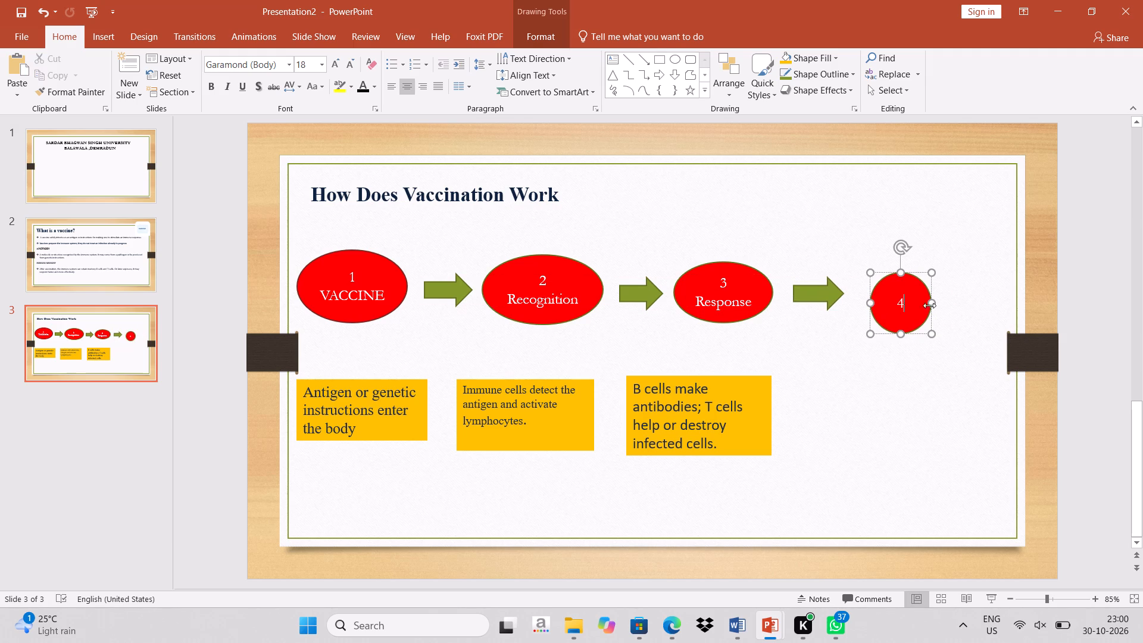
{"action": "left_click_drag", "start_coordinate": [933, 305], "coordinate": [982, 300]}
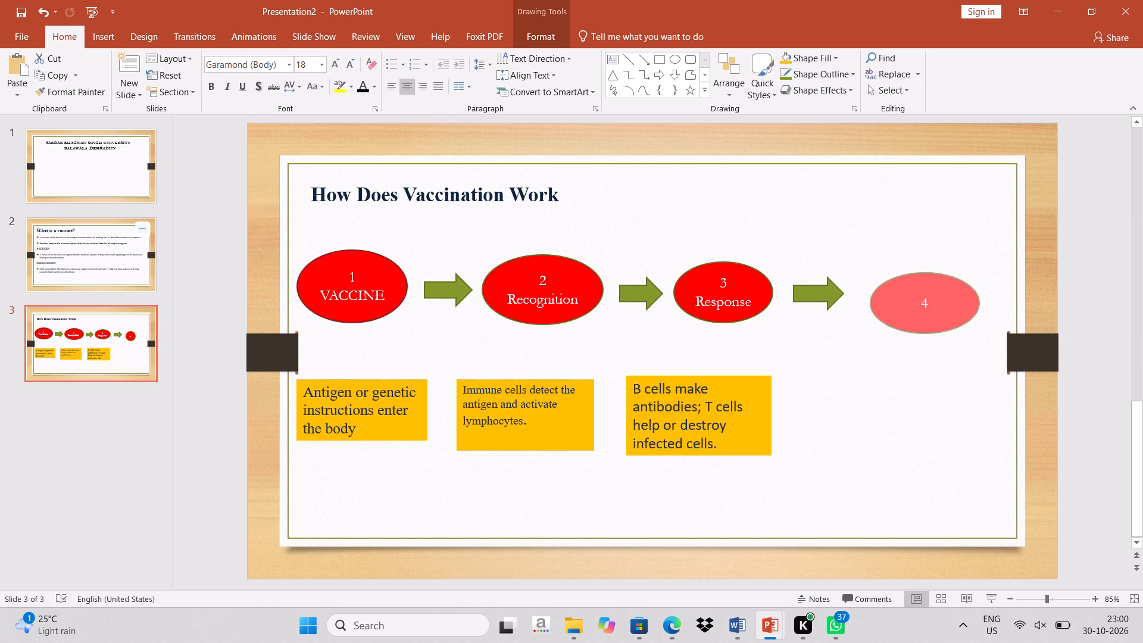
{"action": "left_click_drag", "start_coordinate": [982, 300], "coordinate": [988, 300]}
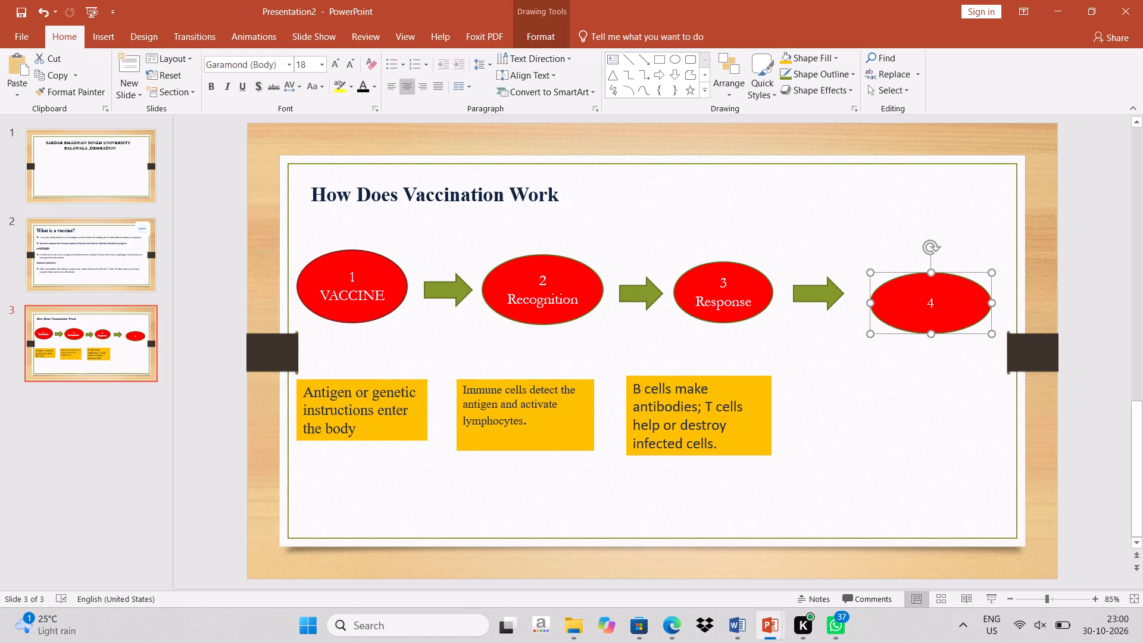
Add the label Memoey on a new line below the number inside oval 4.
{"action": "left_click", "coordinate": [943, 310]}
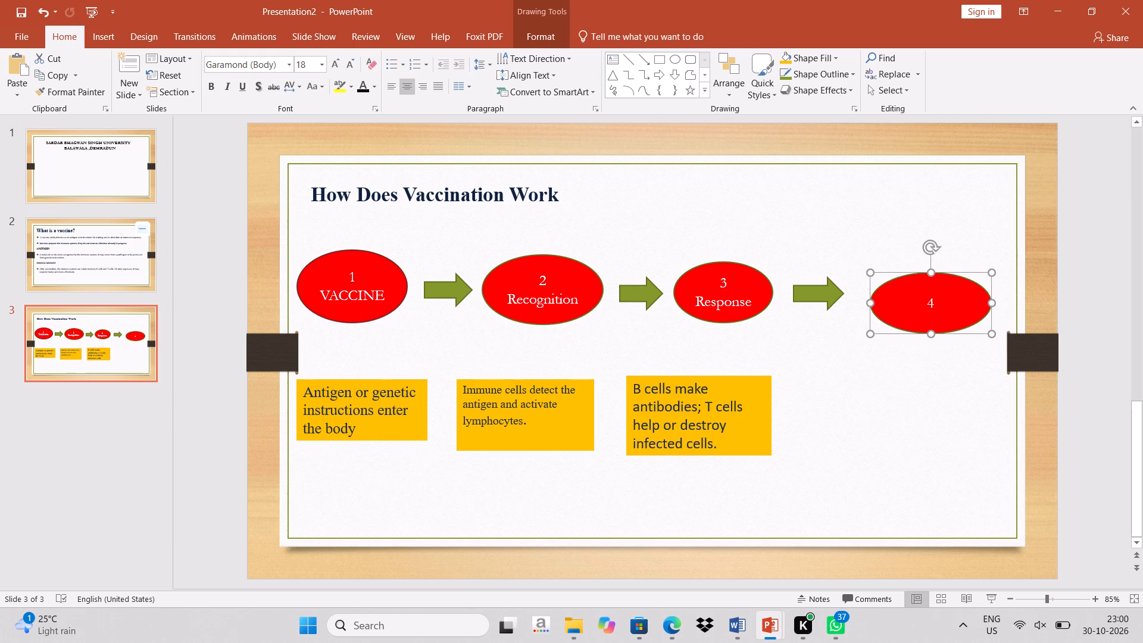
{"action": "double_click", "coordinate": [937, 305]}
{"action": "key", "text": "Return"}
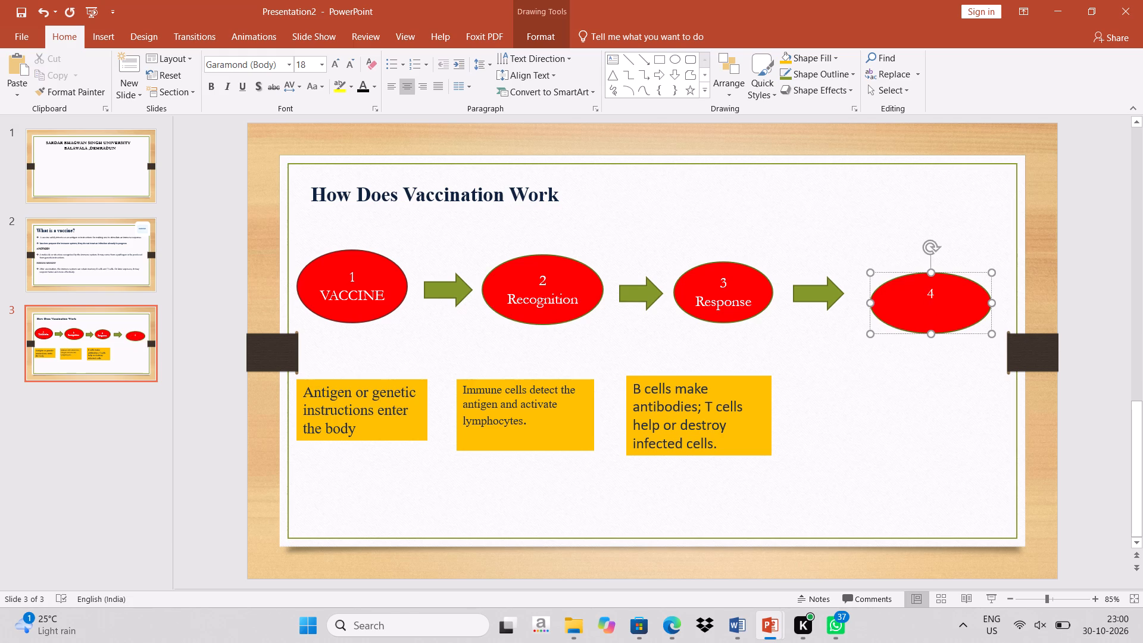
{"action": "key", "text": "shift+m"}
{"action": "type", "text": "emot"}
{"action": "key", "text": "BackSpace"}
{"action": "type", "text": "ey"}
Duplicate the orange B cells description box and place the copy below oval 4.
{"action": "right_click", "coordinate": [688, 399]}
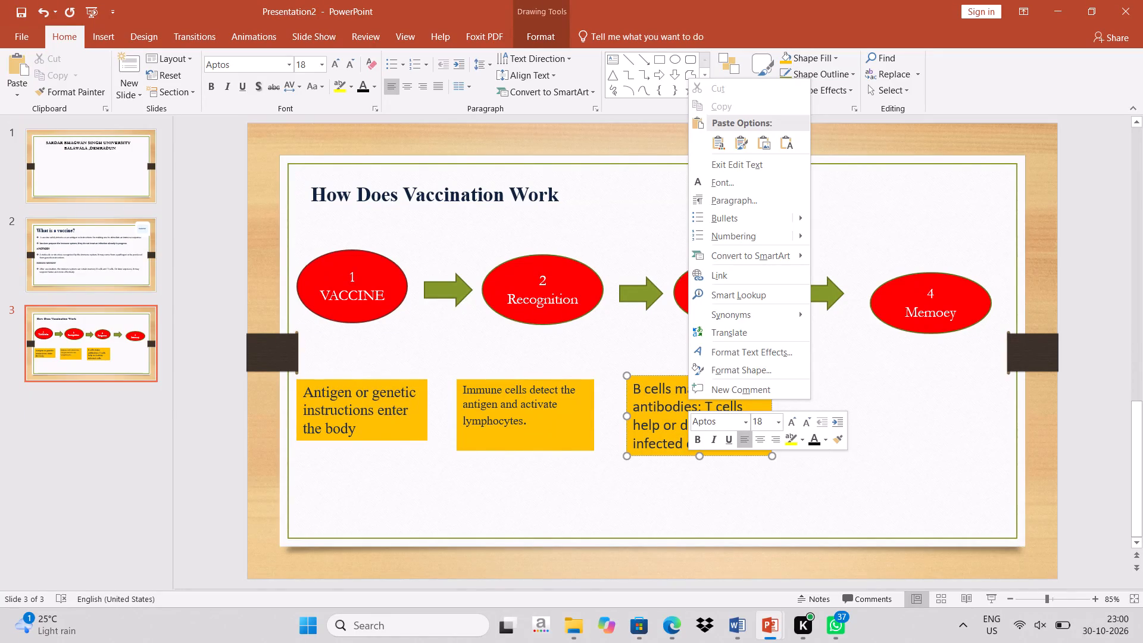
{"action": "left_click", "coordinate": [633, 388]}
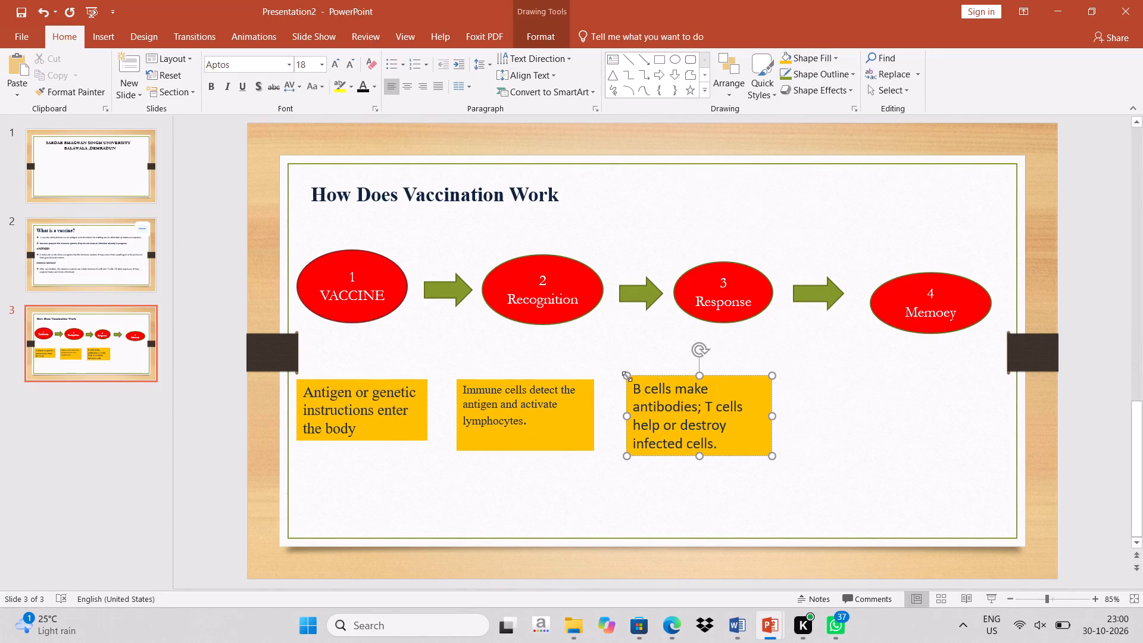
{"action": "right_click", "coordinate": [627, 376]}
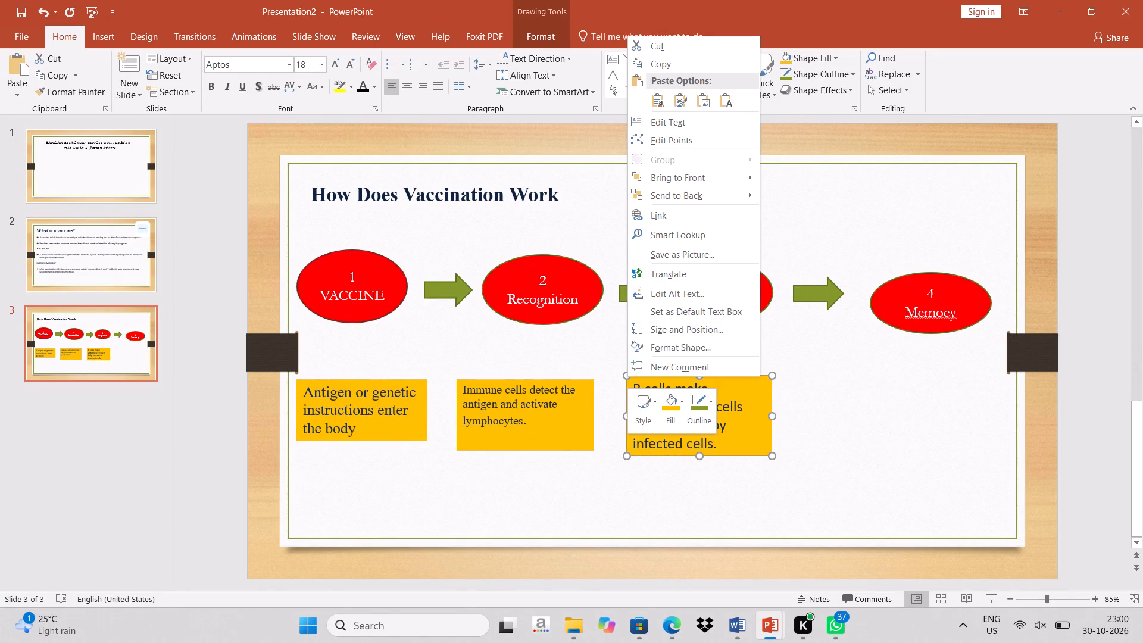
{"action": "left_click", "coordinate": [657, 61]}
{"action": "double_click", "coordinate": [916, 415]}
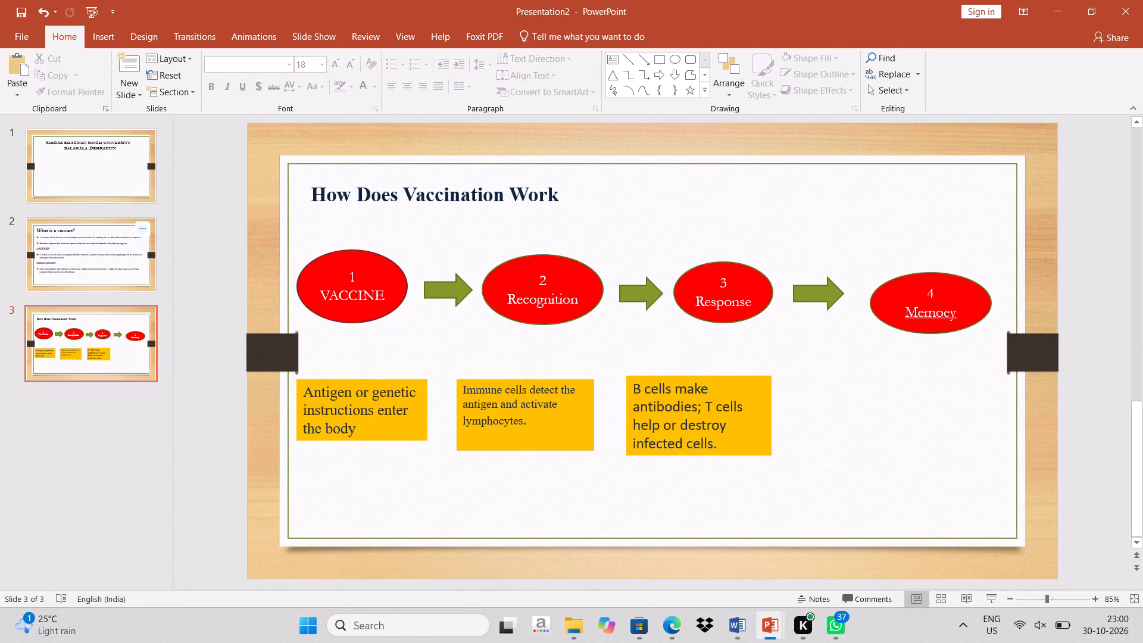
{"action": "key", "text": "ctrl+v"}
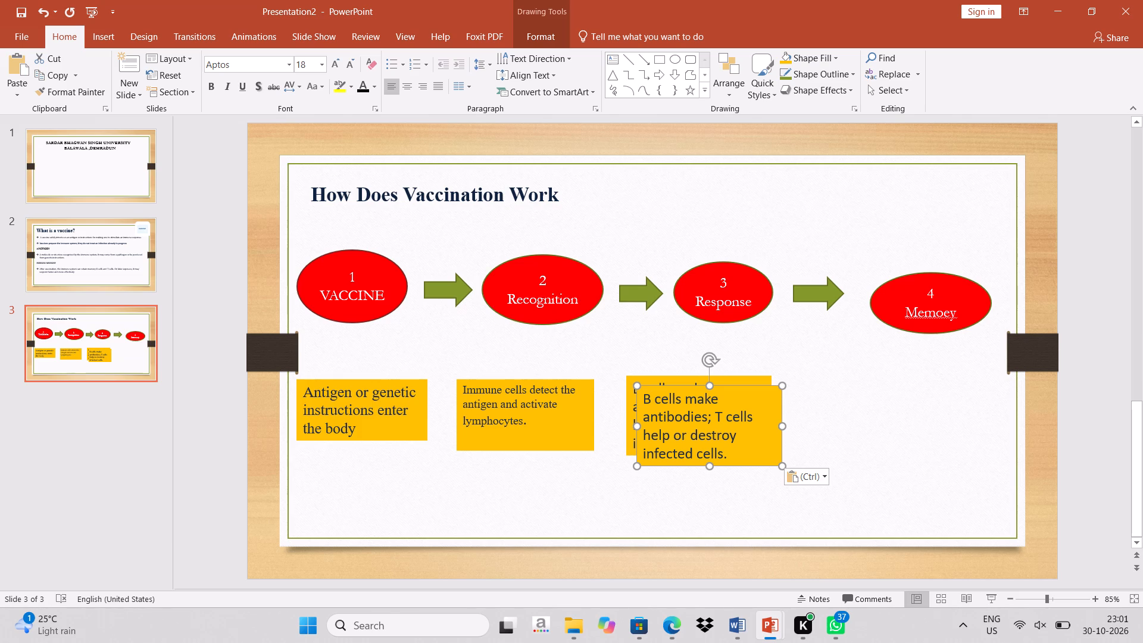
{"action": "left_click_drag", "start_coordinate": [727, 405], "coordinate": [787, 397]}
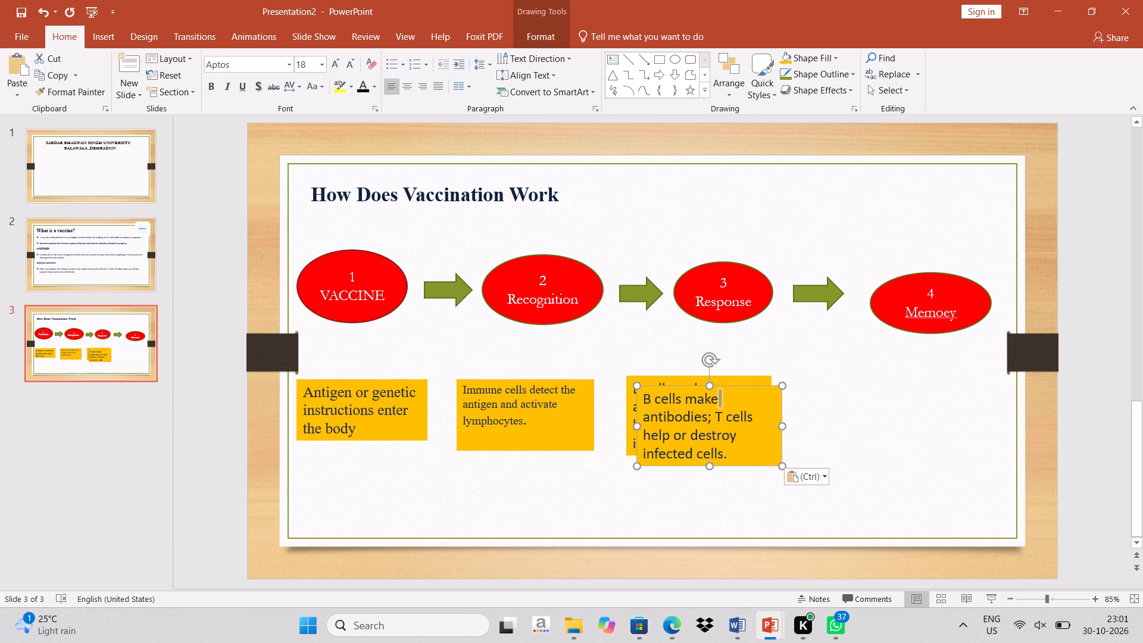
{"action": "left_click_drag", "start_coordinate": [675, 389], "coordinate": [835, 373]}
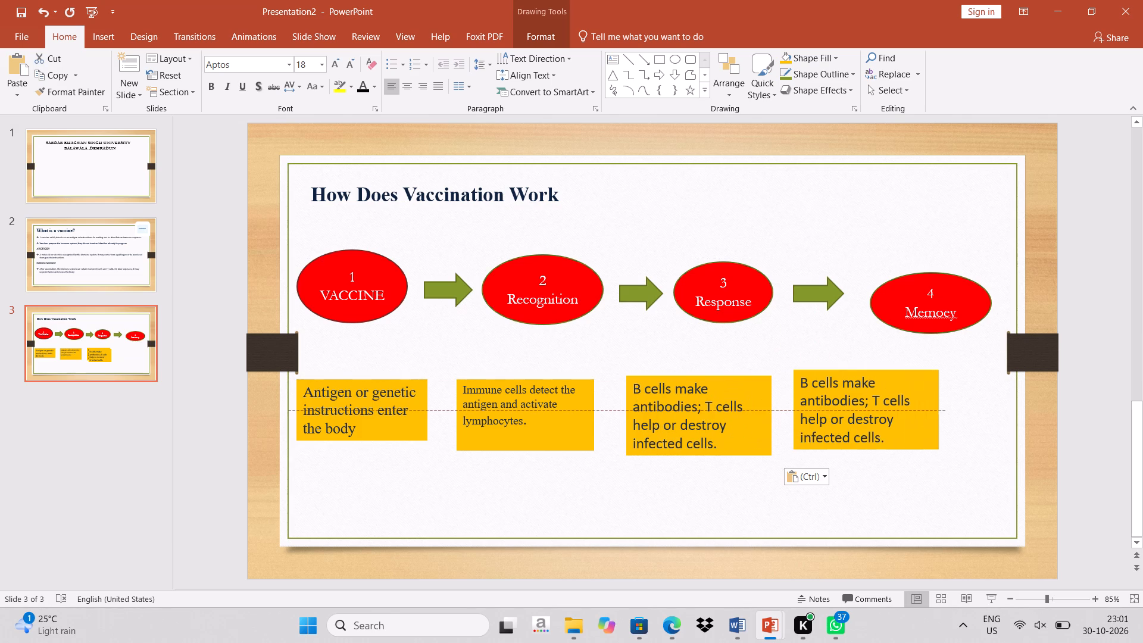
{"action": "left_click_drag", "start_coordinate": [835, 373], "coordinate": [872, 376]}
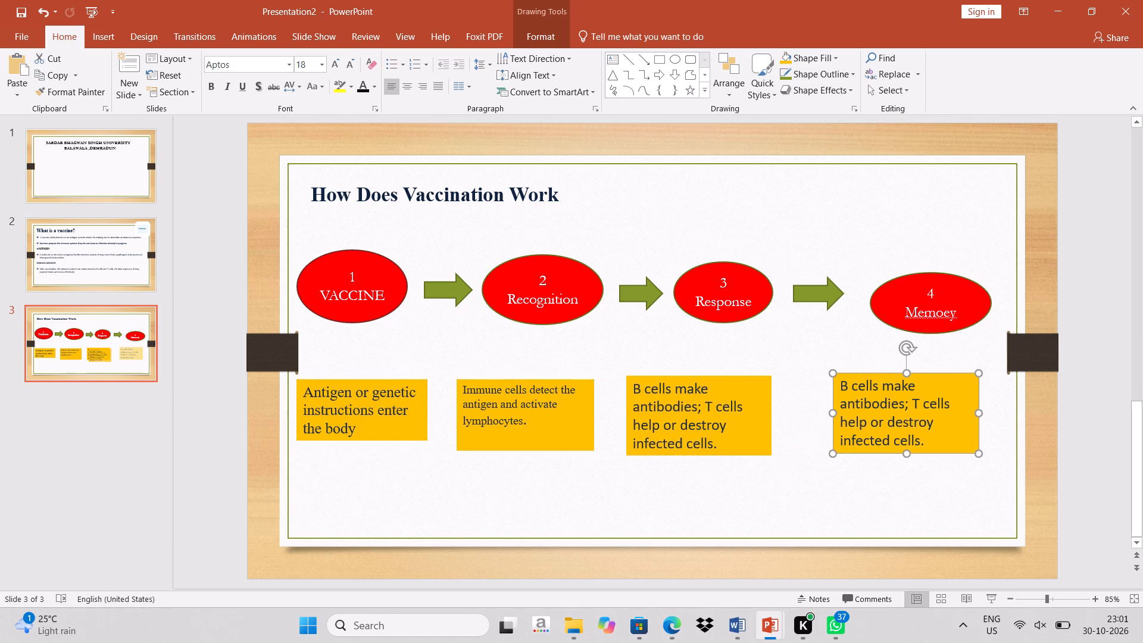
Correct the spelling of the label inside oval 4 to Memory.
{"action": "left_click", "coordinate": [946, 311]}
{"action": "key", "text": "Right"}
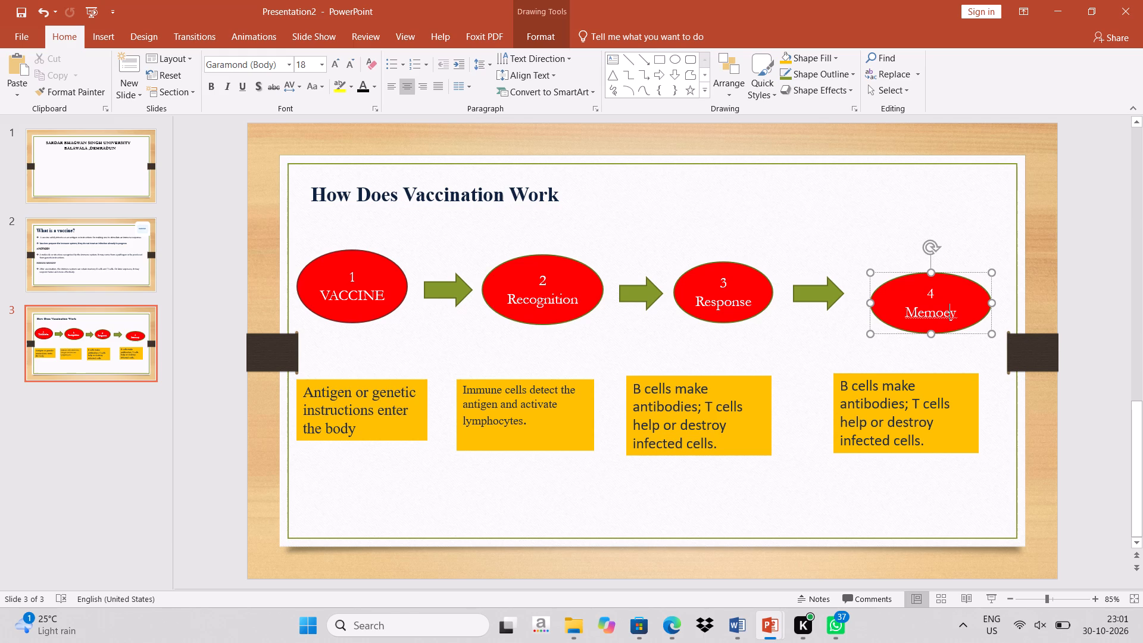
{"action": "key", "text": "BackSpace"}
{"action": "key", "text": "e"}
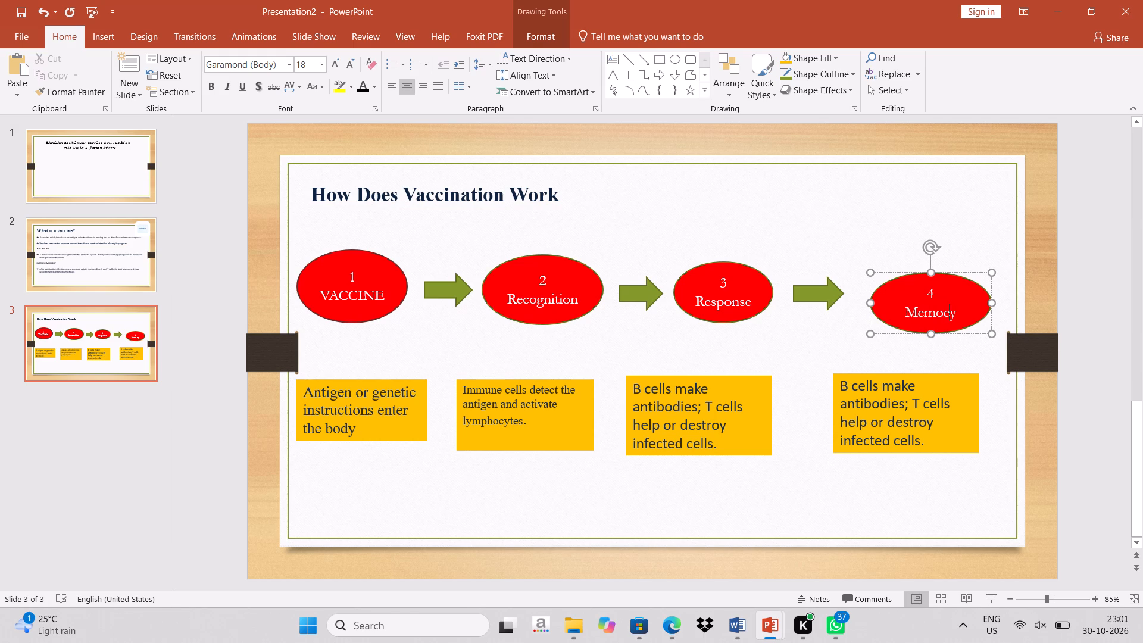
{"action": "key", "text": "BackSpace"}
{"action": "key", "text": "r"}
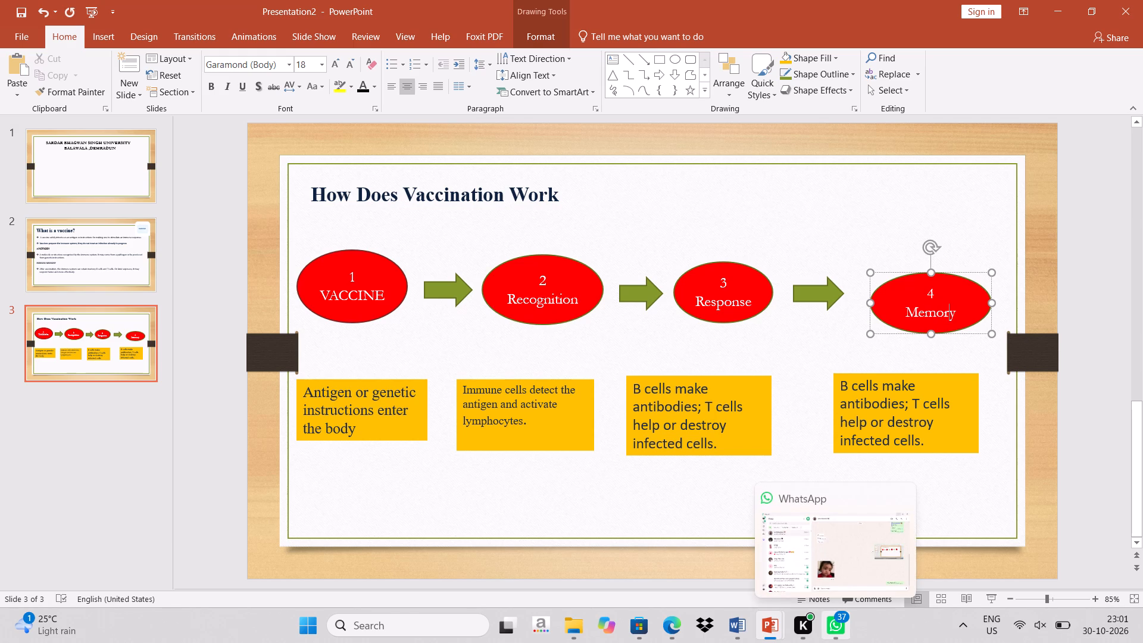
Replace the fourth orange box's text with "Memory cells remain and can respond rapidly later.", copied from slide 4 of the Vaccines_and_Their_Technology_BSc_Biotechnology presentation.
{"action": "left_click", "coordinate": [617, 562]}
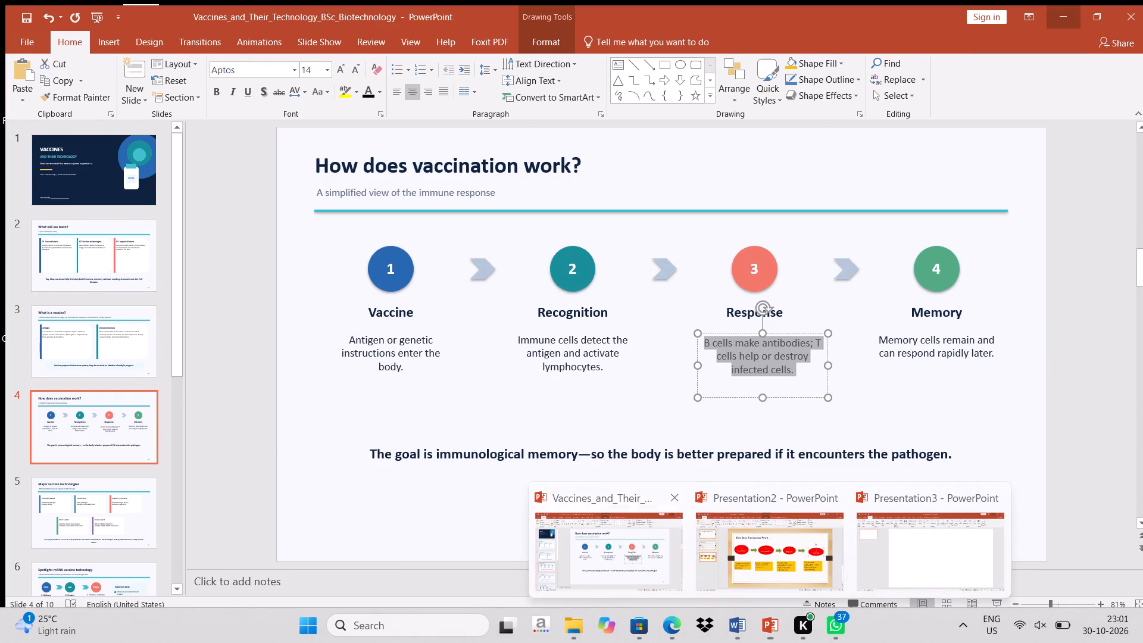
{"action": "left_click", "coordinate": [883, 348]}
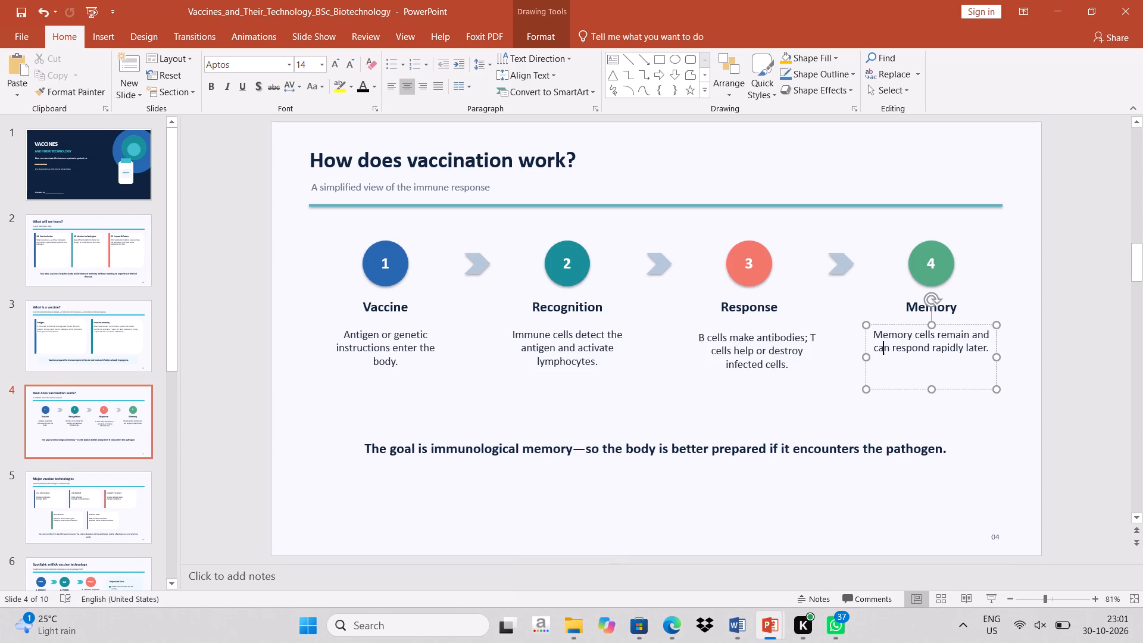
{"action": "left_click_drag", "start_coordinate": [873, 333], "coordinate": [911, 349]}
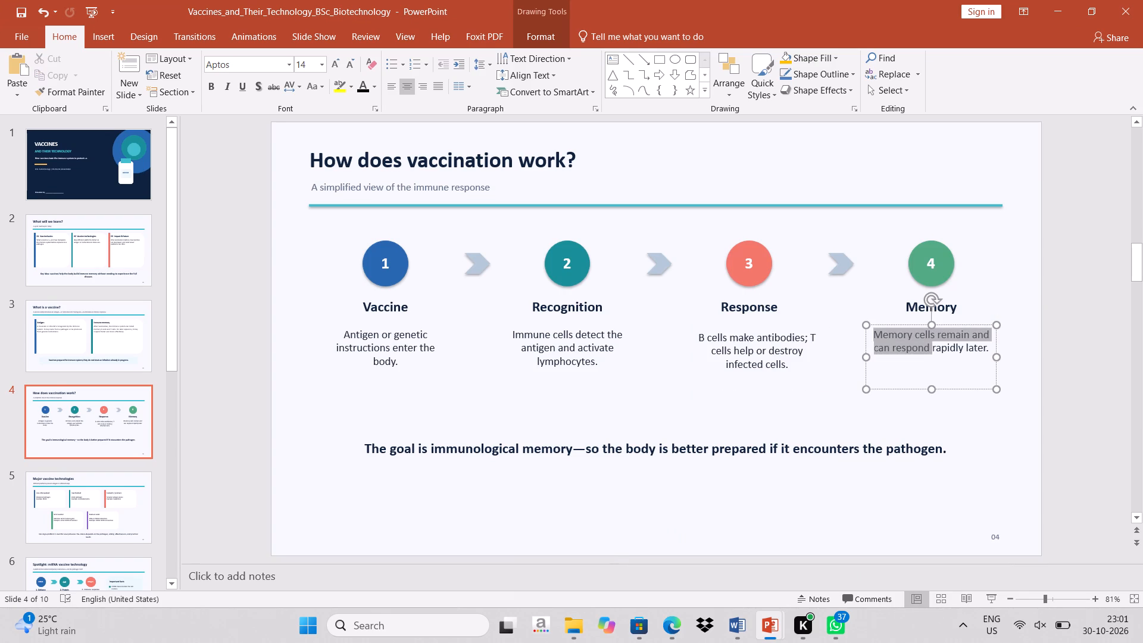
{"action": "left_click_drag", "start_coordinate": [911, 349], "coordinate": [990, 355]}
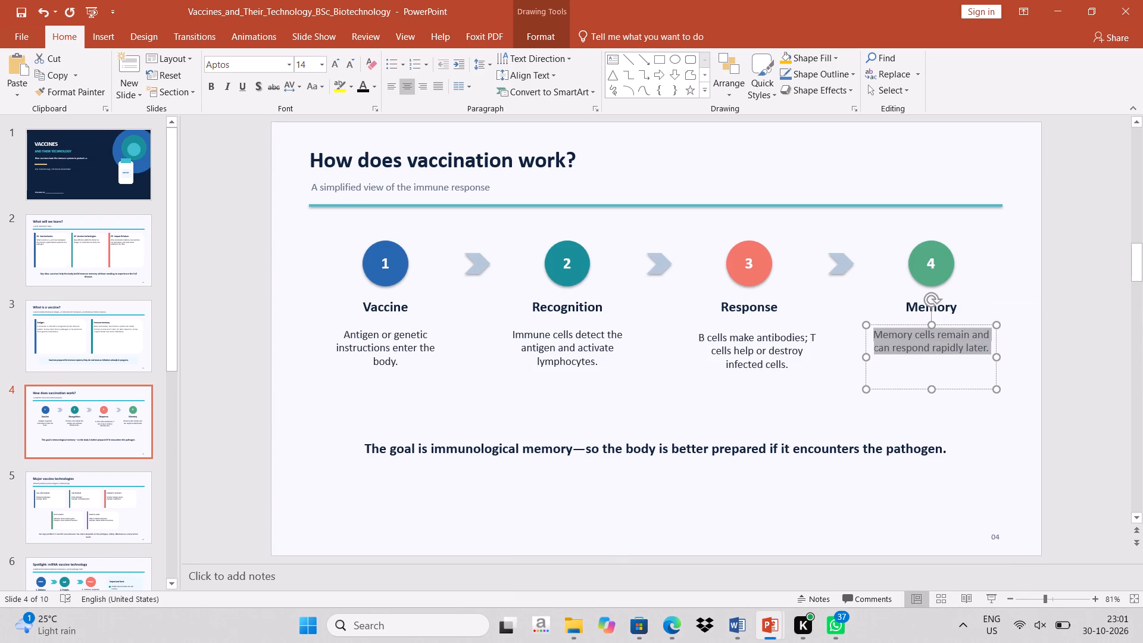
{"action": "key", "text": "ctrl+c"}
{"action": "left_click", "coordinate": [1051, 2]}
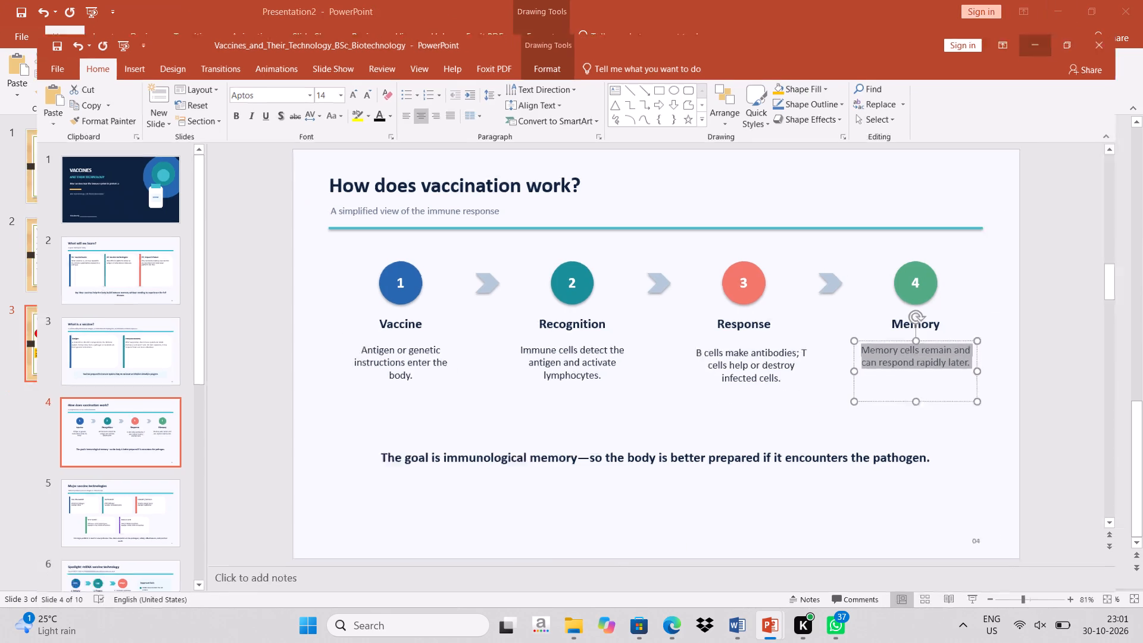
{"action": "left_click_drag", "start_coordinate": [841, 385], "coordinate": [926, 443]}
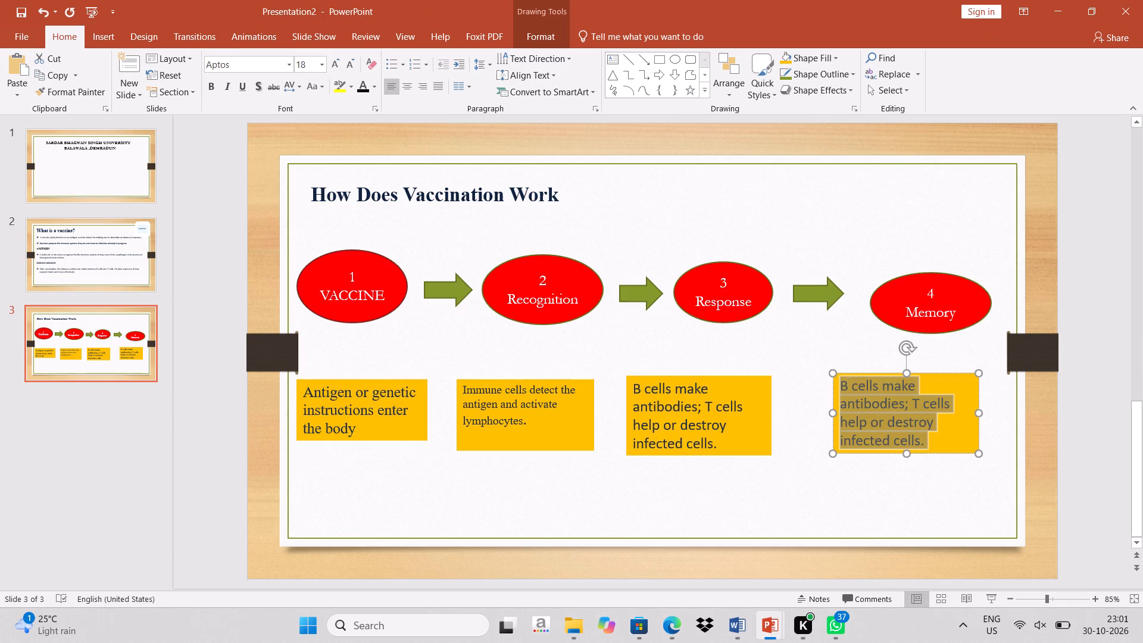
{"action": "key", "text": "ctrl+v"}
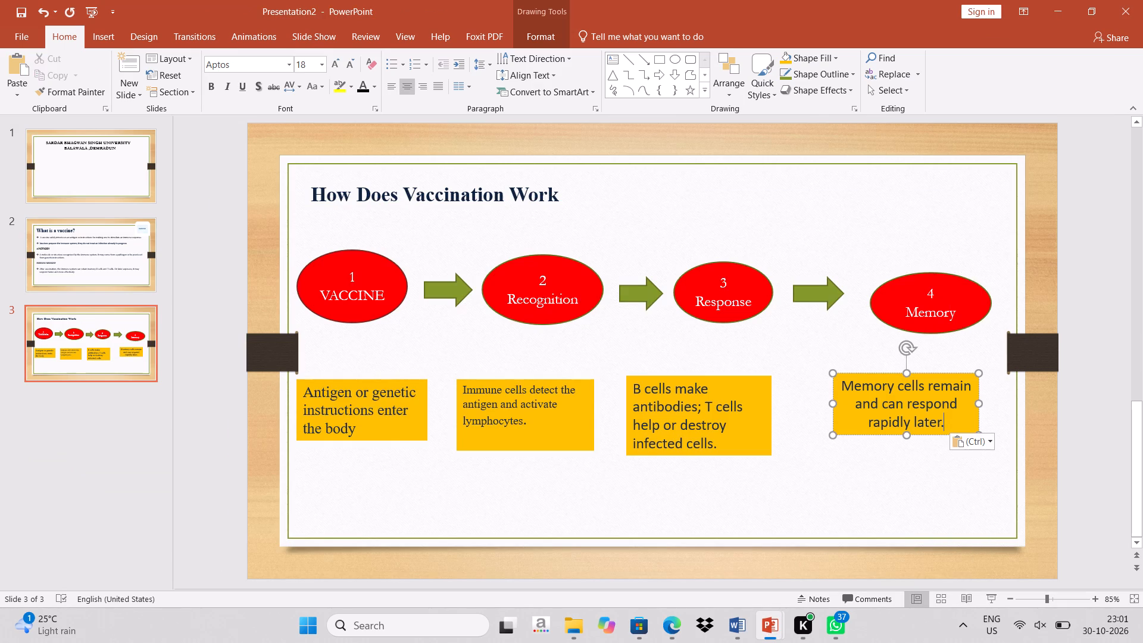
Widen the orange Memory cells description box slightly toward the B cells description box.
{"action": "left_click_drag", "start_coordinate": [831, 402], "coordinate": [829, 402]}
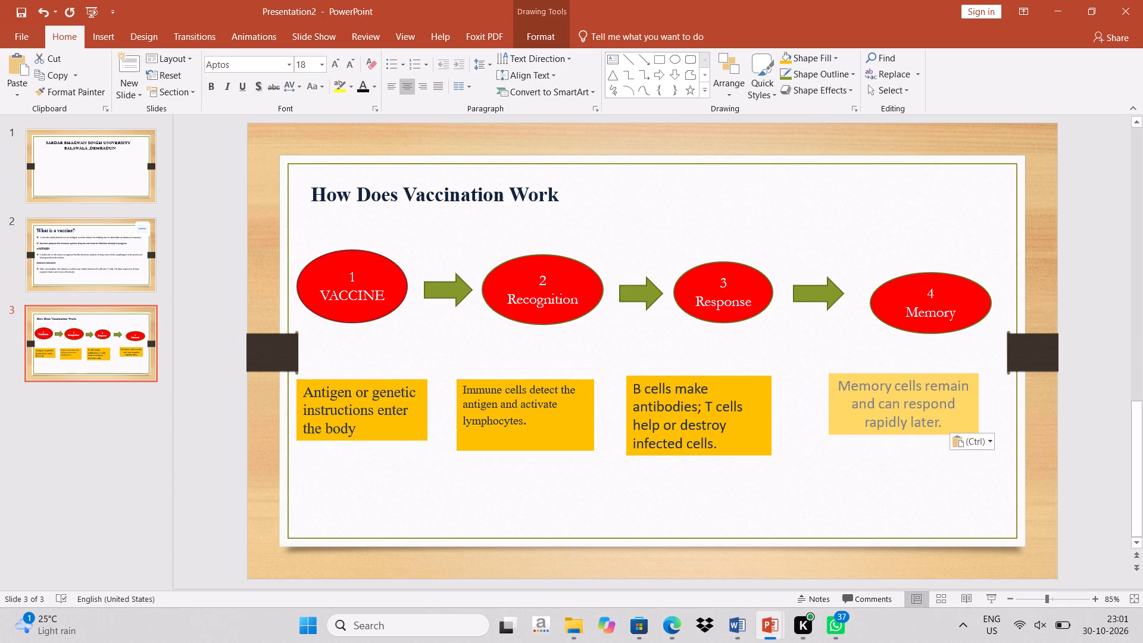
{"action": "left_click_drag", "start_coordinate": [829, 402], "coordinate": [817, 401]}
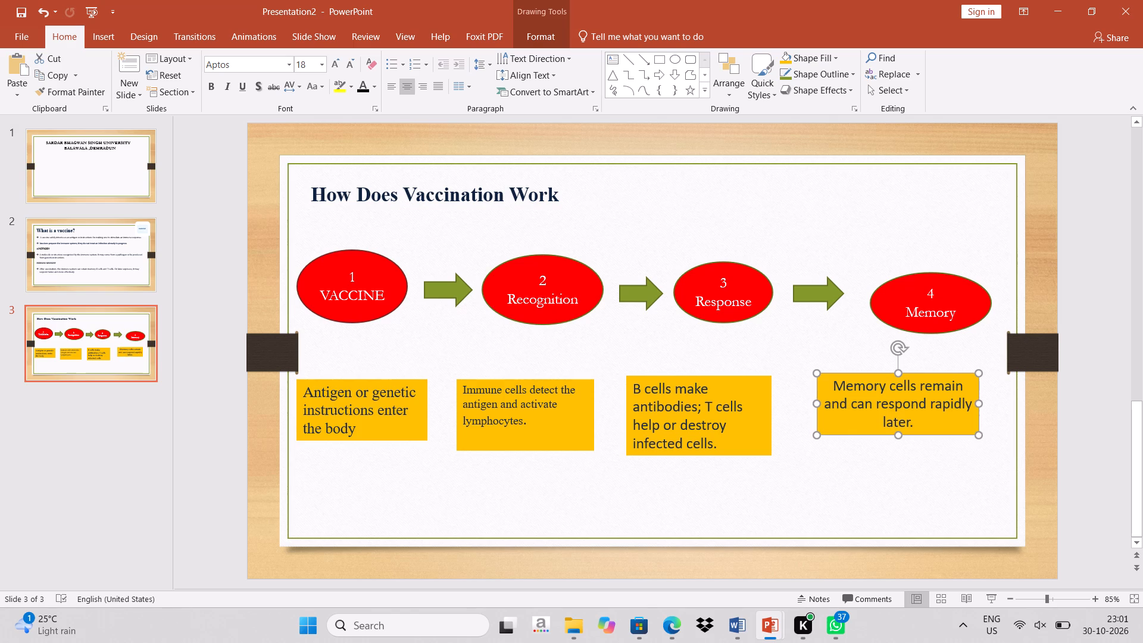
{"action": "left_click_drag", "start_coordinate": [897, 430], "coordinate": [898, 451]}
{"action": "left_click", "coordinate": [876, 445]}
{"action": "left_click", "coordinate": [911, 421]}
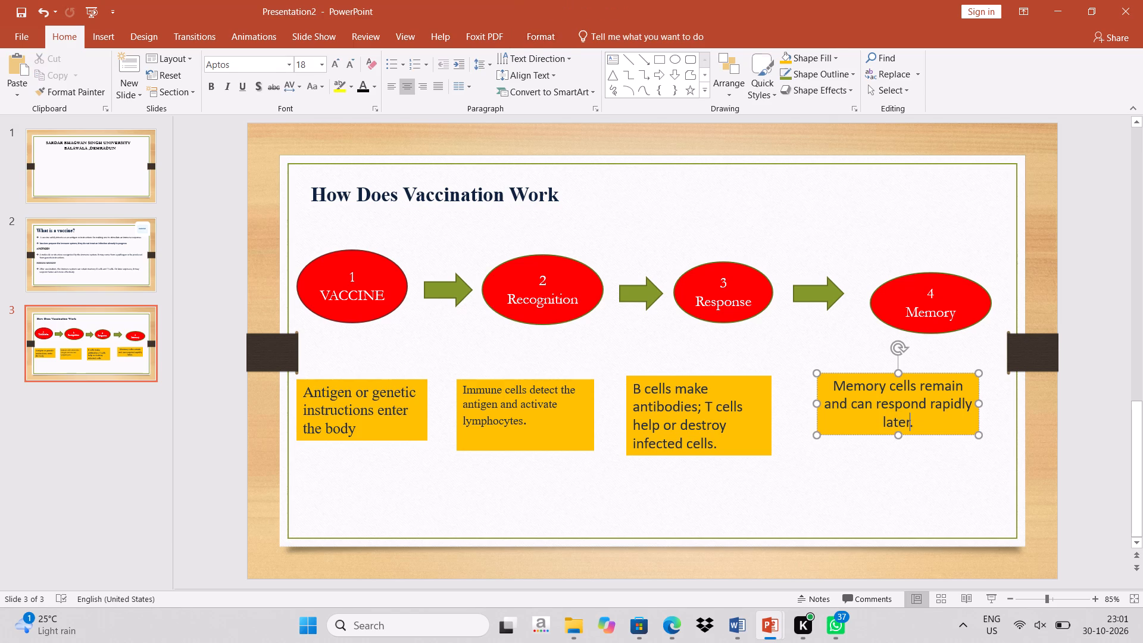
Move the orange Memory cells description box under oval 4, widen it slightly, and align its top edge with the first two description boxes.
{"action": "left_click", "coordinate": [911, 421]}
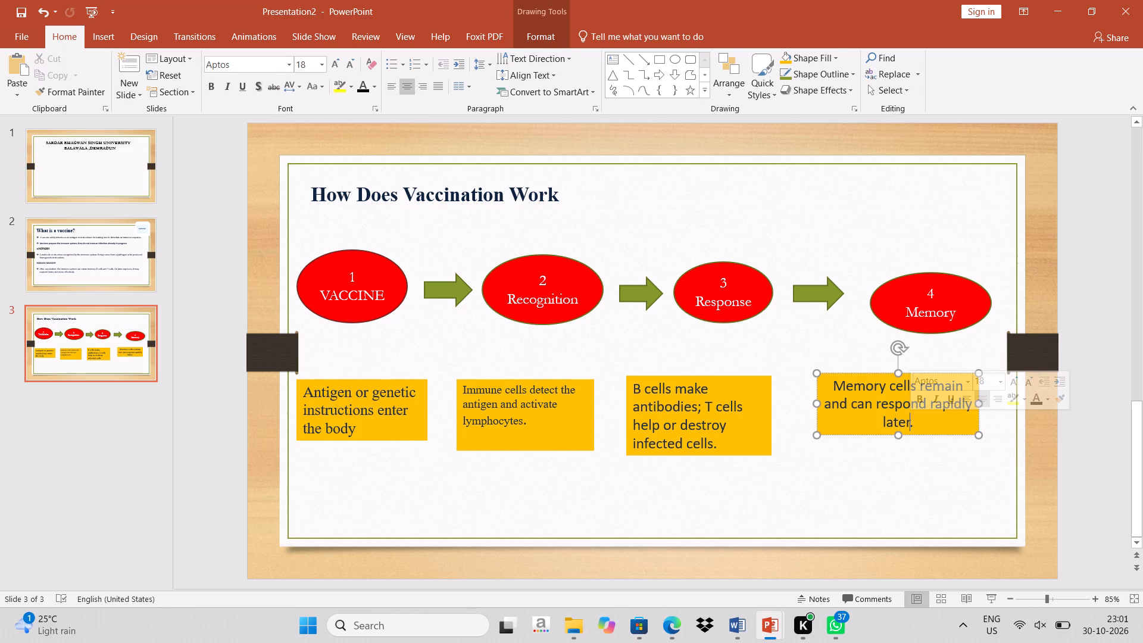
{"action": "left_click_drag", "start_coordinate": [870, 374], "coordinate": [887, 372]}
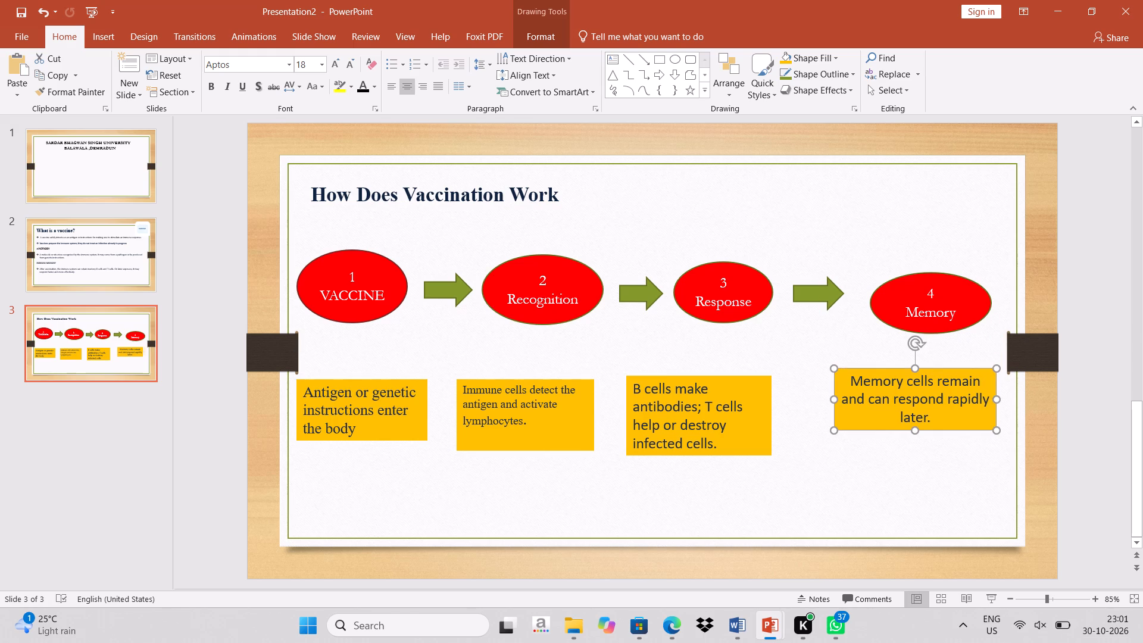
{"action": "left_click_drag", "start_coordinate": [995, 430], "coordinate": [998, 444]}
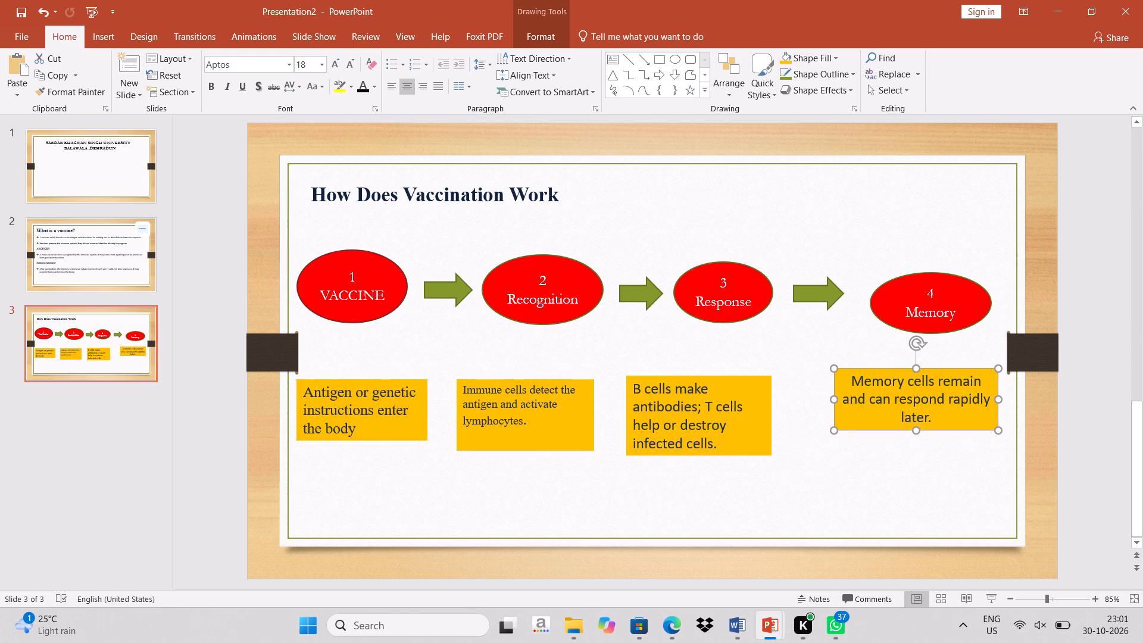
{"action": "right_click", "coordinate": [876, 407]}
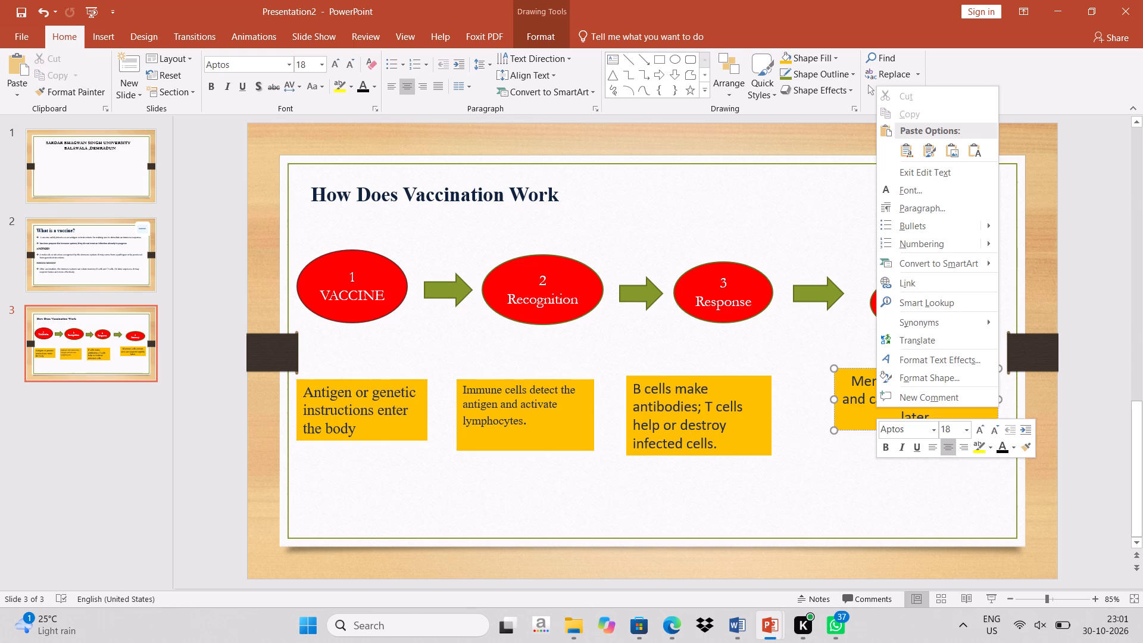
{"action": "left_click", "coordinate": [807, 493]}
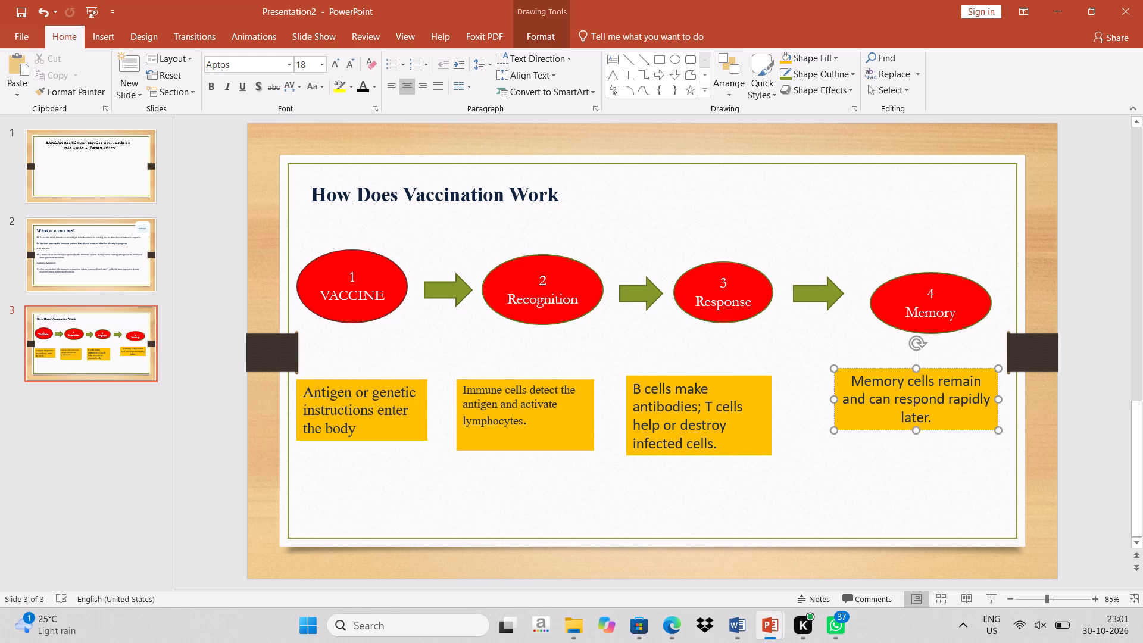
{"action": "left_click", "coordinate": [889, 526]}
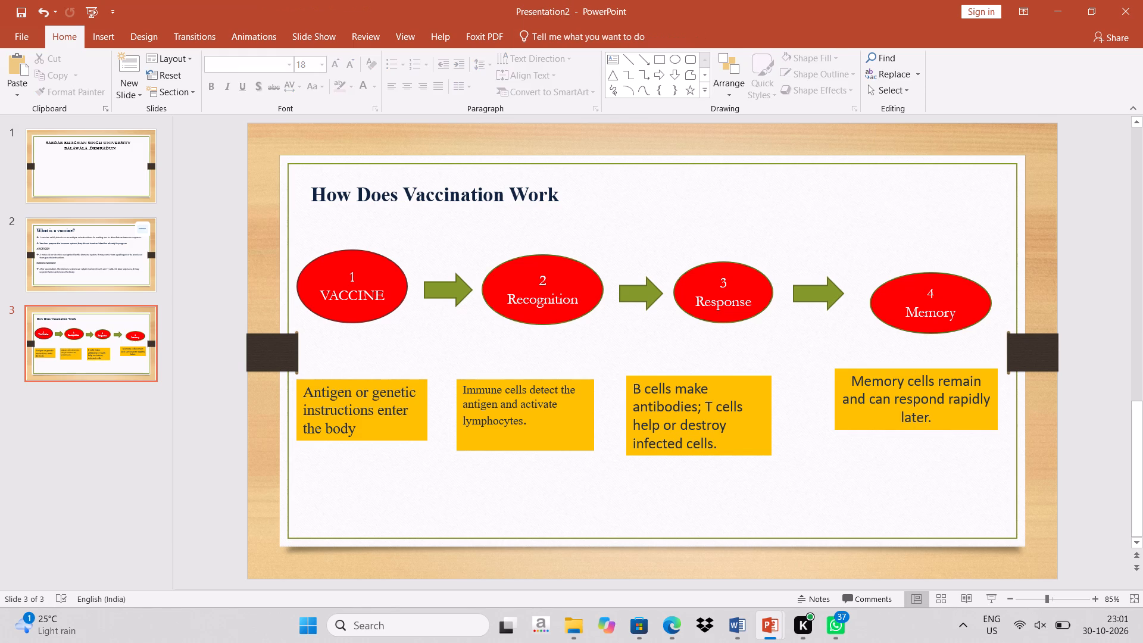
{"action": "left_click", "coordinate": [893, 369]}
{"action": "left_click_drag", "start_coordinate": [893, 369], "coordinate": [893, 374]}
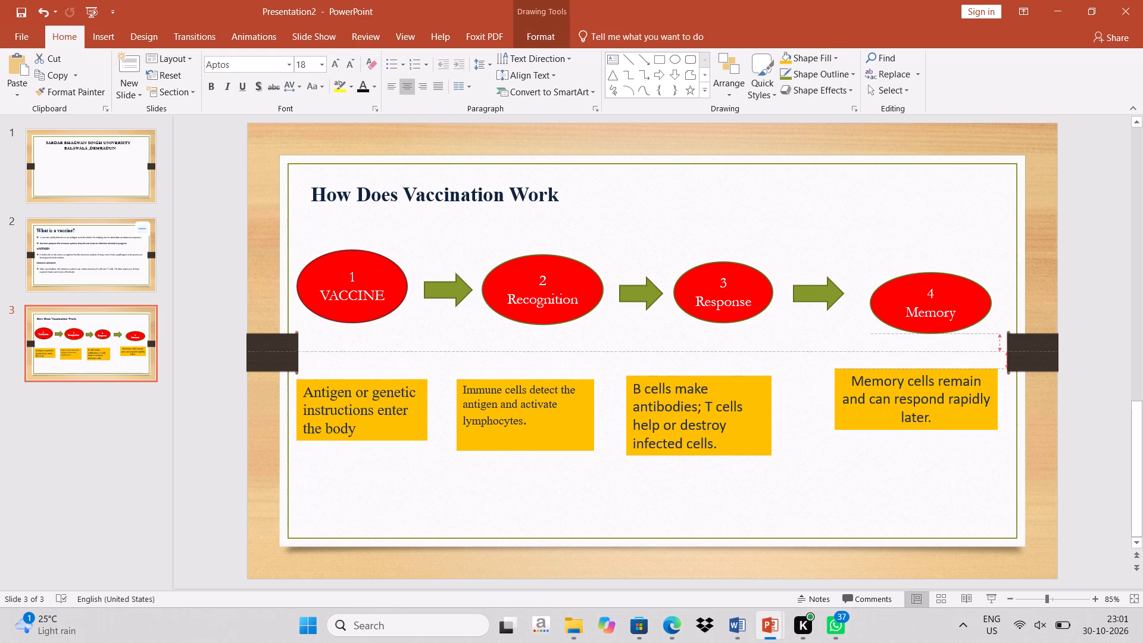
{"action": "left_click_drag", "start_coordinate": [893, 374], "coordinate": [893, 380]}
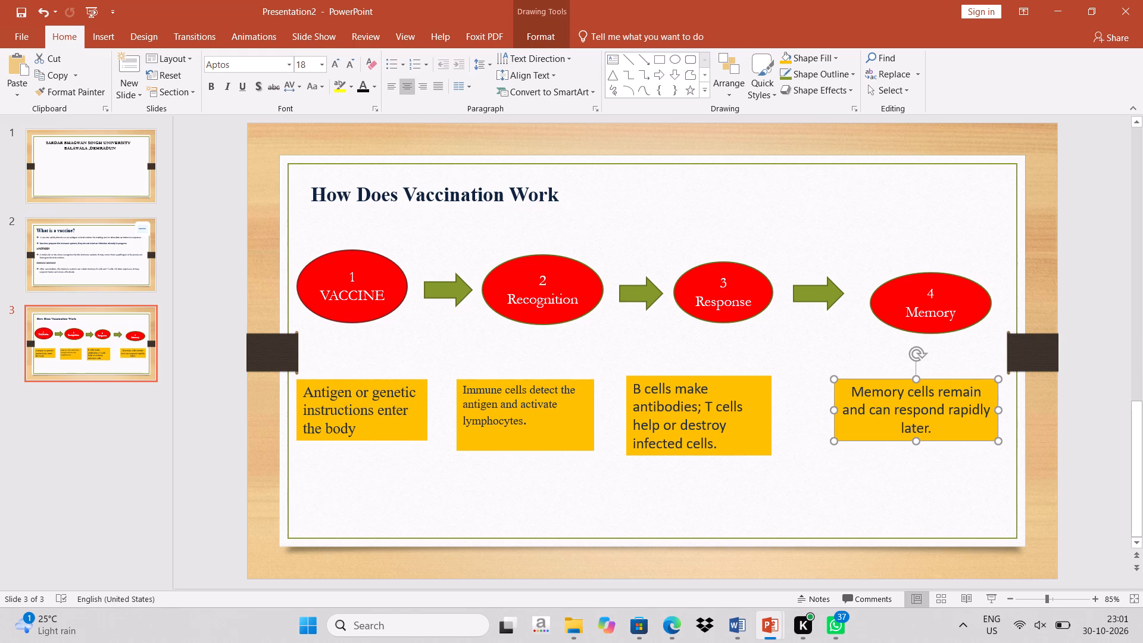
{"action": "left_click", "coordinate": [798, 457]}
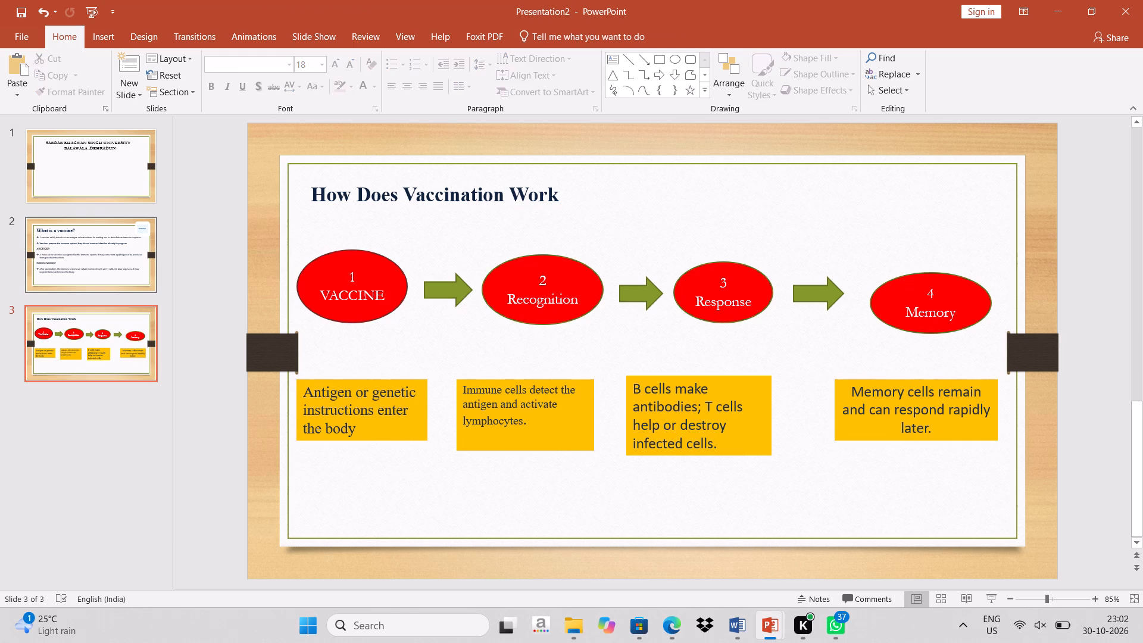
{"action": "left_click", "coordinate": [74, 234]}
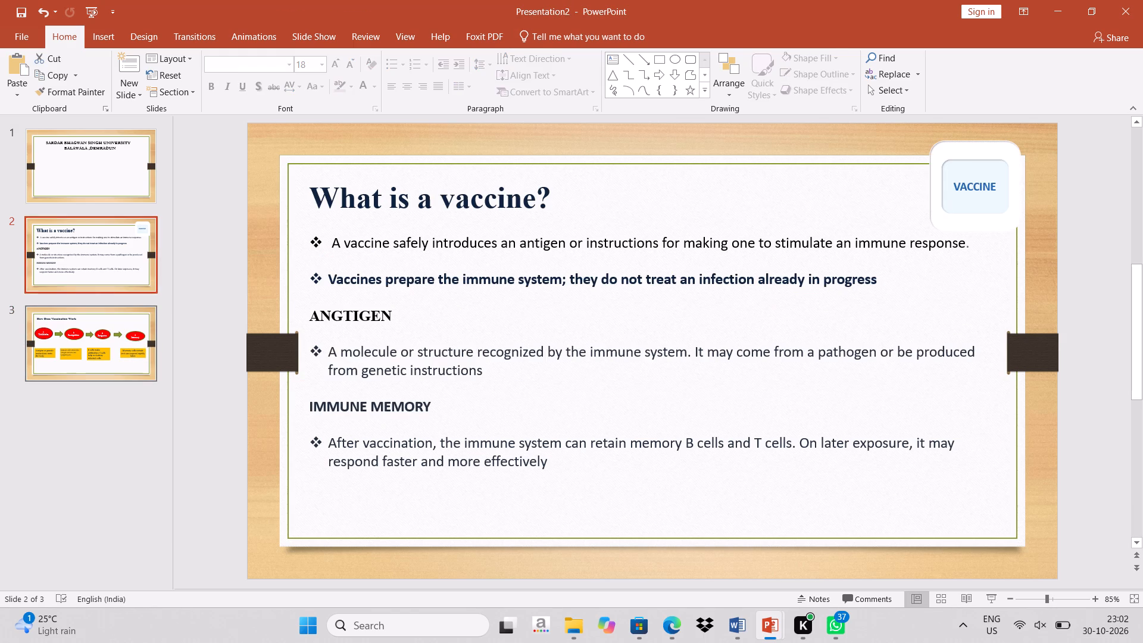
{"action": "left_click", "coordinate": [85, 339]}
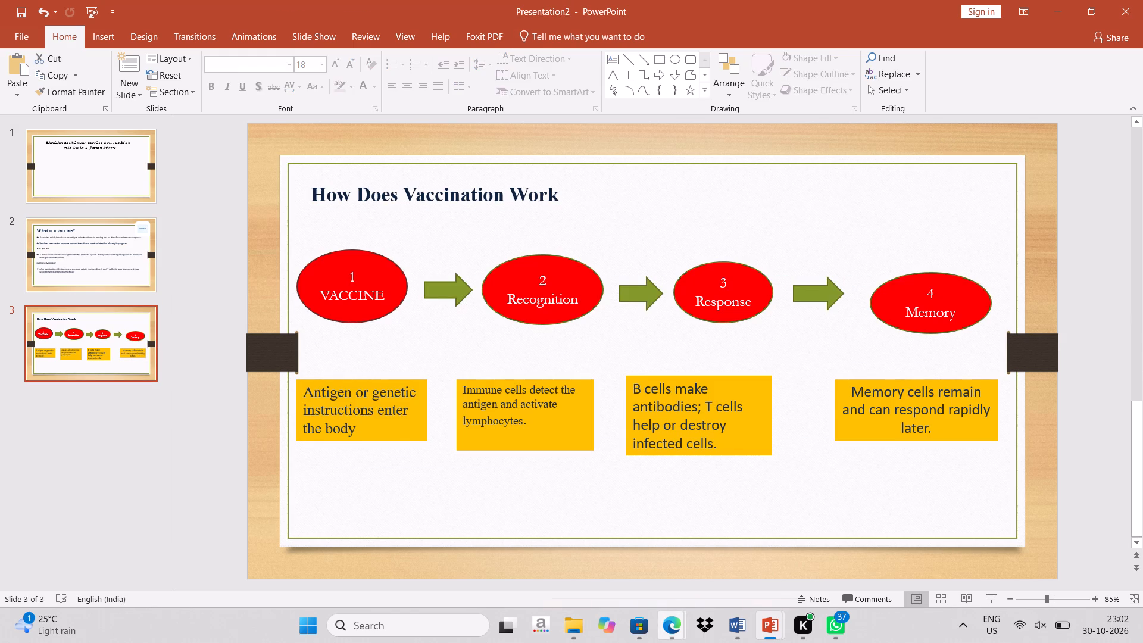
Switch to the Vaccines_and_Their_Technology_BSc_Biotechnology presentation, open slide 5 and select its title, "Major vaccine technologies".
{"action": "left_click", "coordinate": [643, 564]}
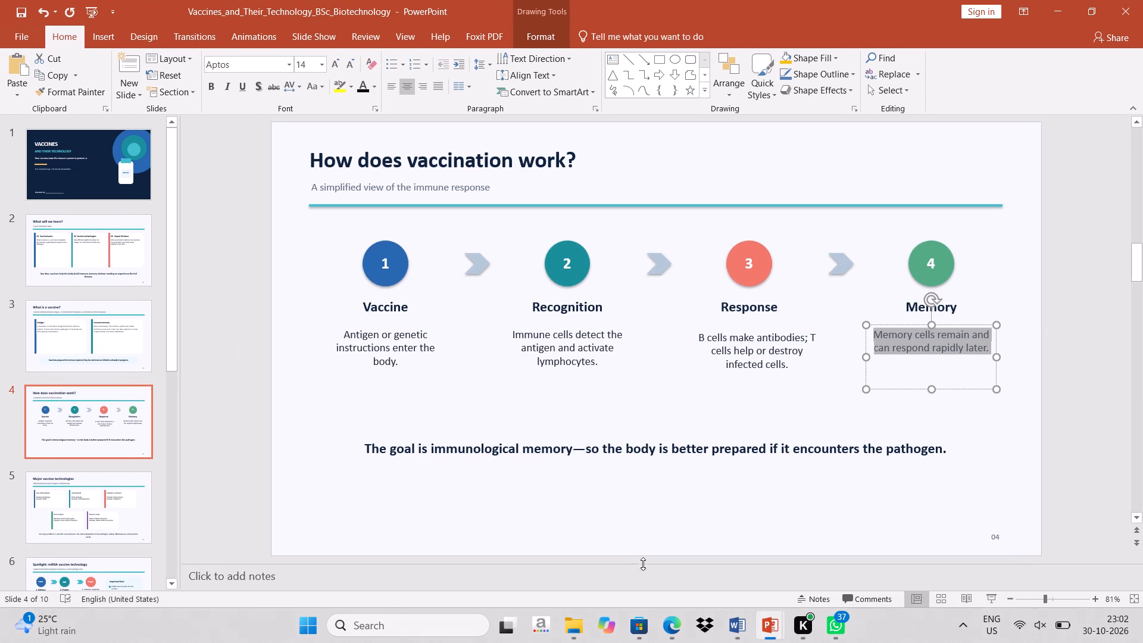
{"action": "key", "text": "Down"}
{"action": "key", "text": "Down"}
{"action": "key", "text": "Down"}
{"action": "key", "text": "Down"}
{"action": "key", "text": "Down"}
{"action": "key", "text": "Down"}
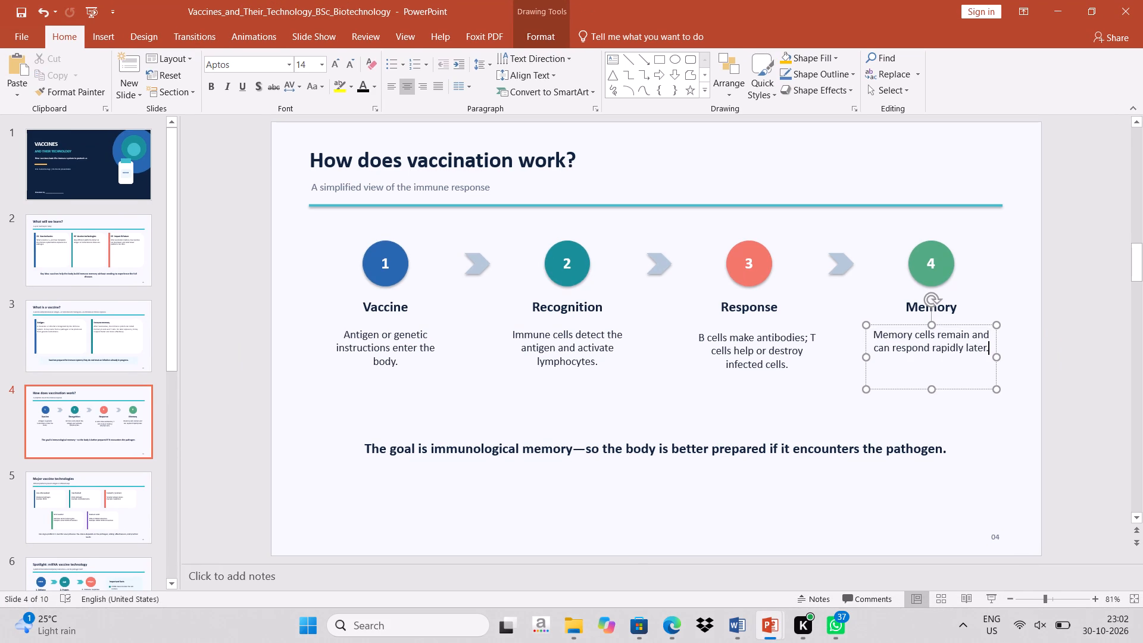
{"action": "left_click", "coordinate": [110, 515]}
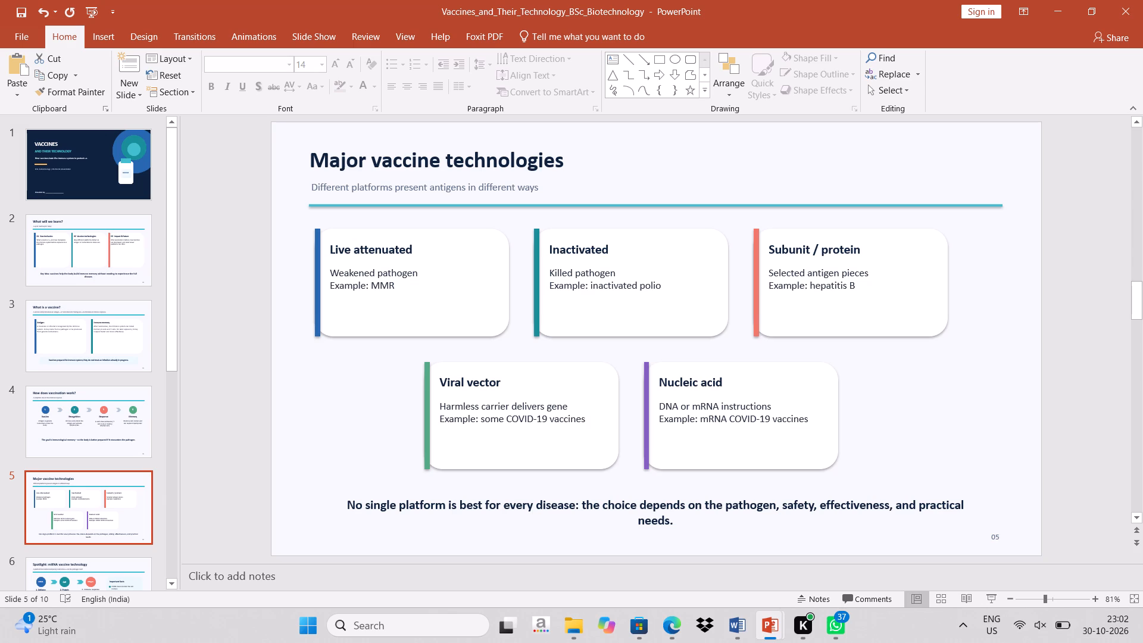
{"action": "left_click_drag", "start_coordinate": [311, 160], "coordinate": [549, 140]}
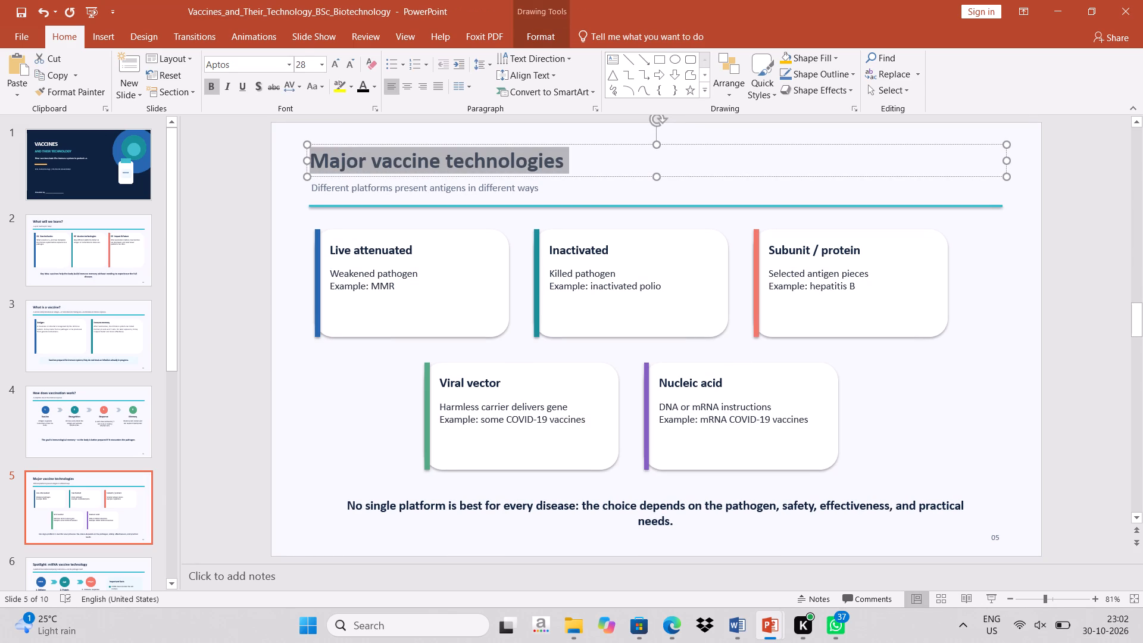
{"action": "left_click_drag", "start_coordinate": [549, 140], "coordinate": [558, 141]}
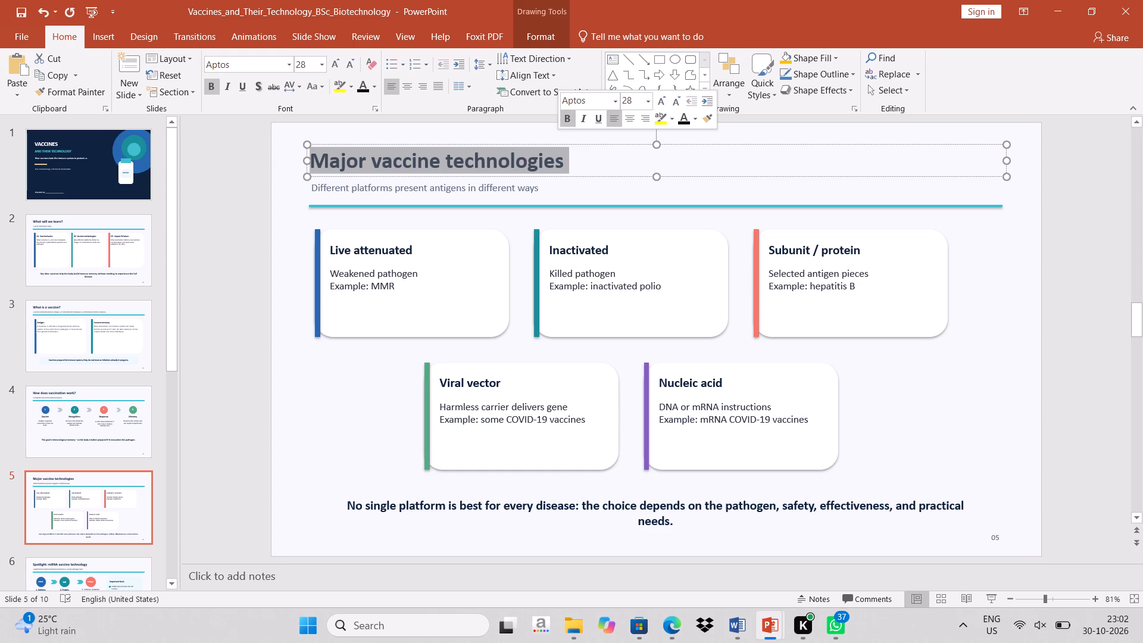
Look through the source presentation's slides from 5 onward, viewing slide 8 on why vaccines matter and slide 9 on future vaccine technology.
{"action": "left_click", "coordinate": [106, 483]}
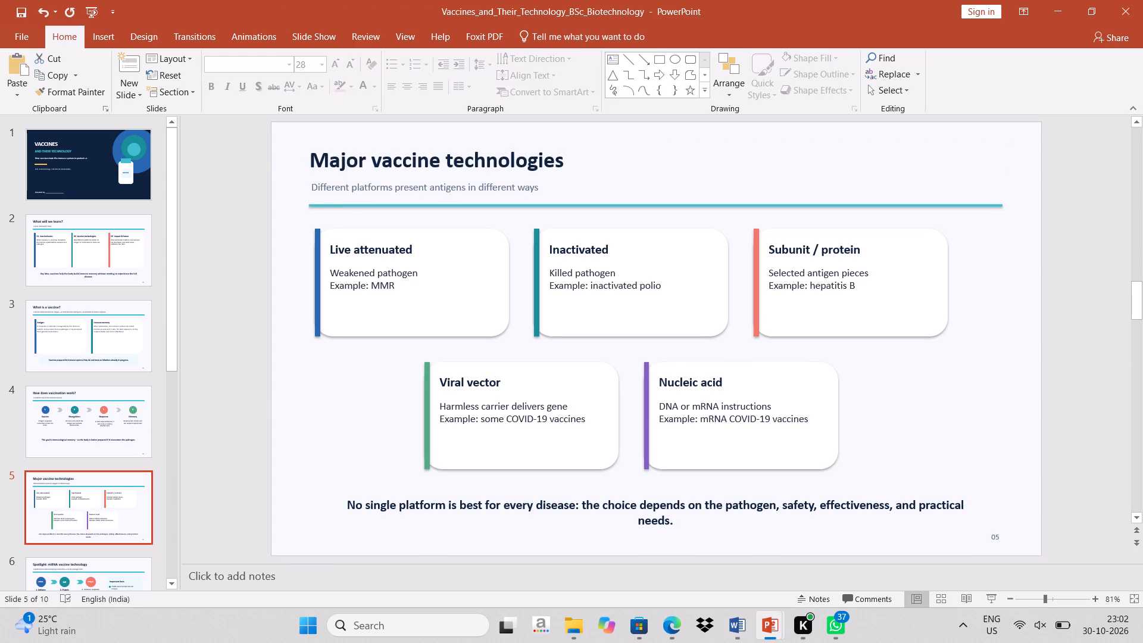
{"action": "left_click", "coordinate": [113, 432]}
{"action": "left_click", "coordinate": [90, 515]}
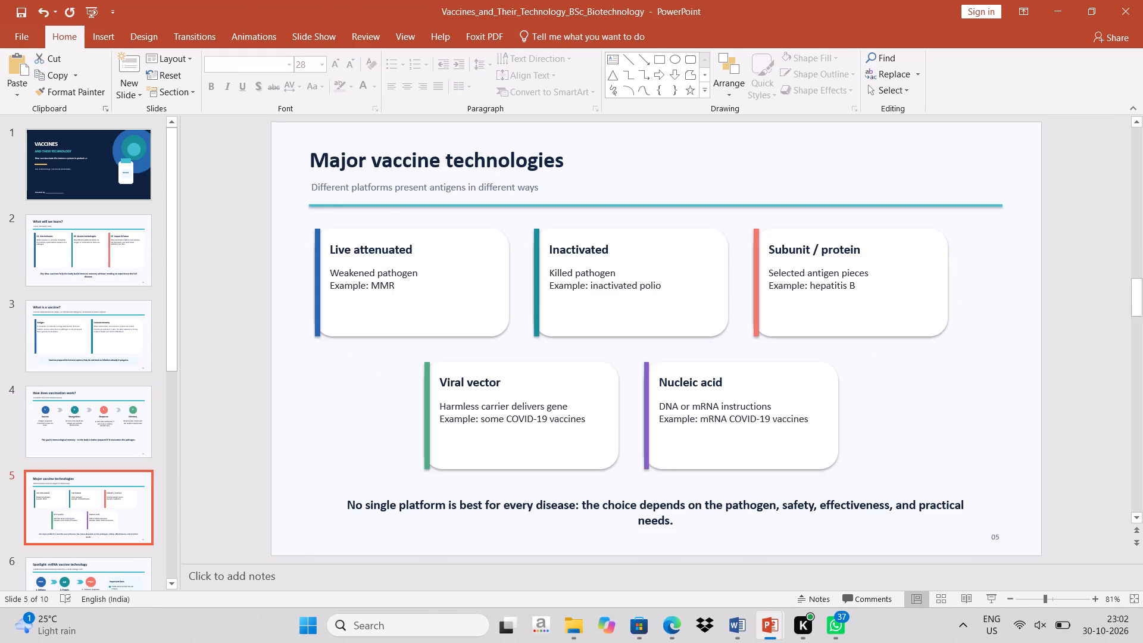
{"action": "scroll", "coordinate": [92, 516], "scroll_direction": "down", "scroll_amount": 3}
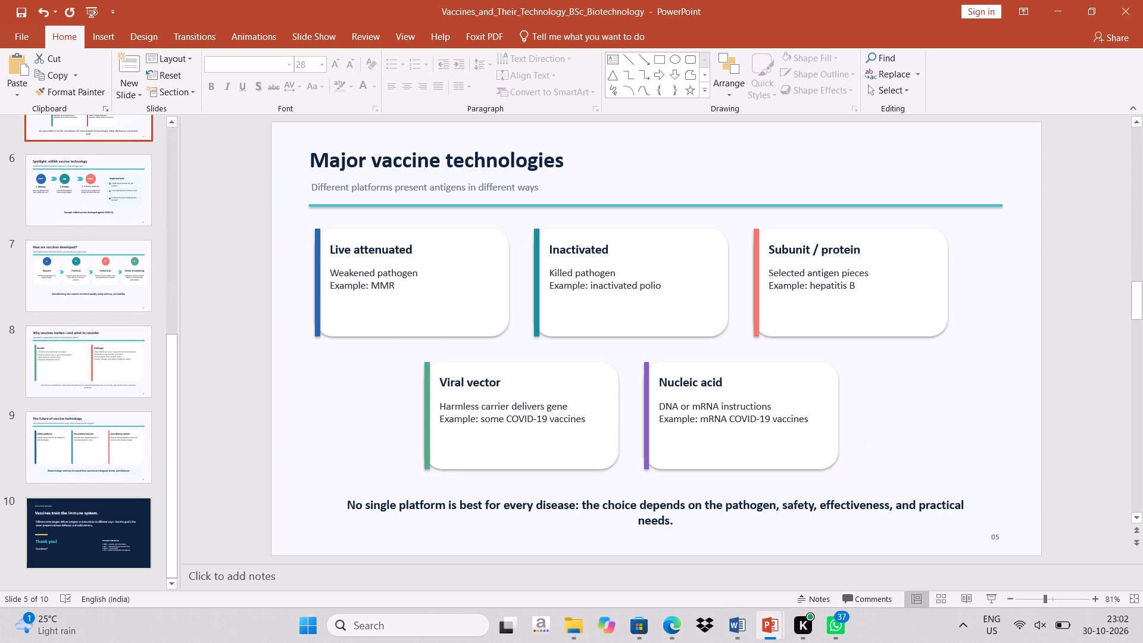
{"action": "left_click", "coordinate": [92, 305]}
{"action": "left_click", "coordinate": [77, 357]}
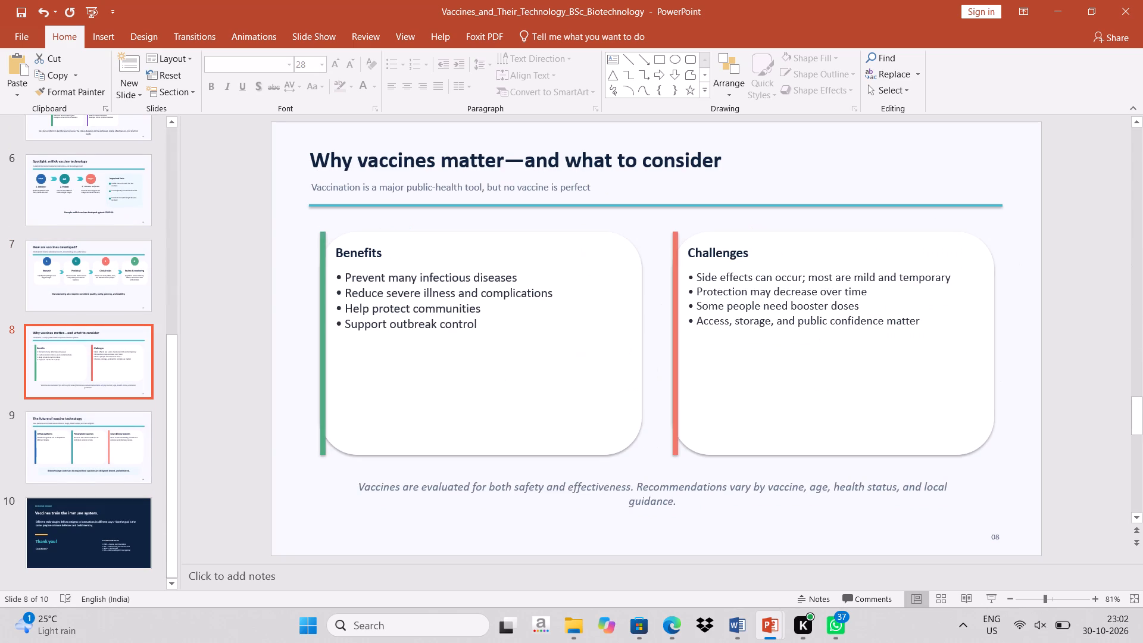
{"action": "left_click", "coordinate": [68, 448]}
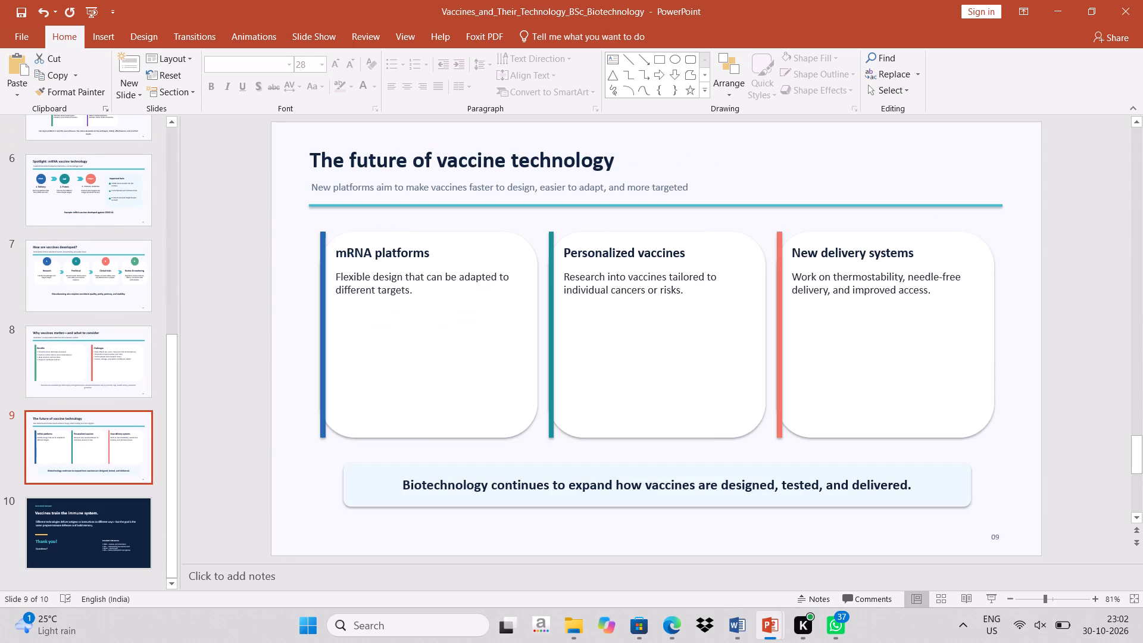
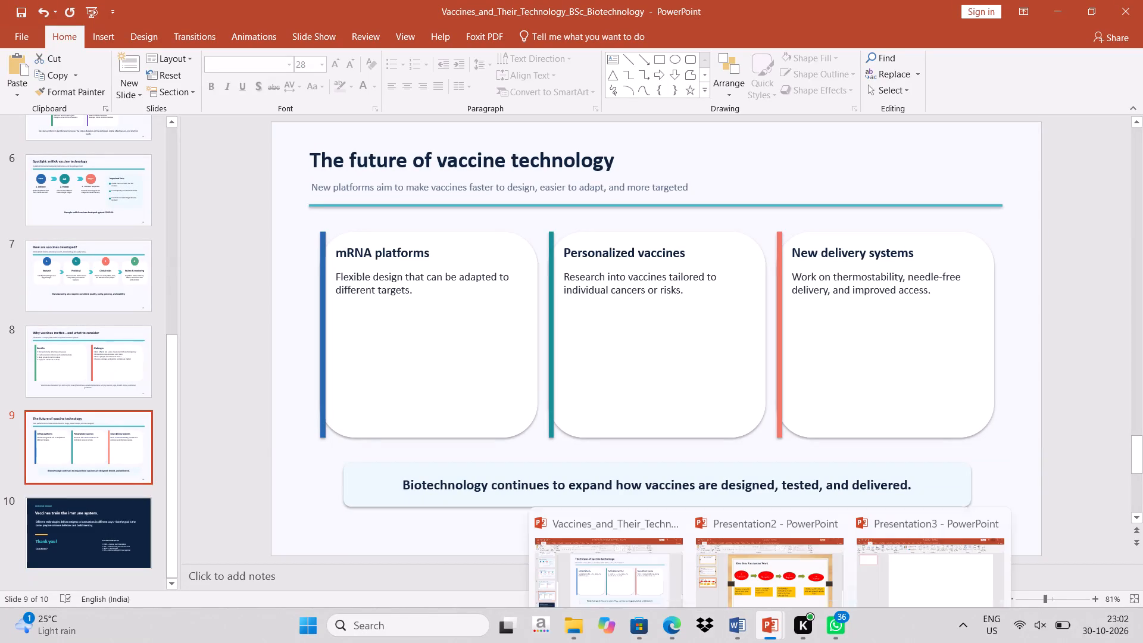
Switch back to the Presentation2 window with the "How Does Vaccination Work" slide.
{"action": "left_click", "coordinate": [729, 556]}
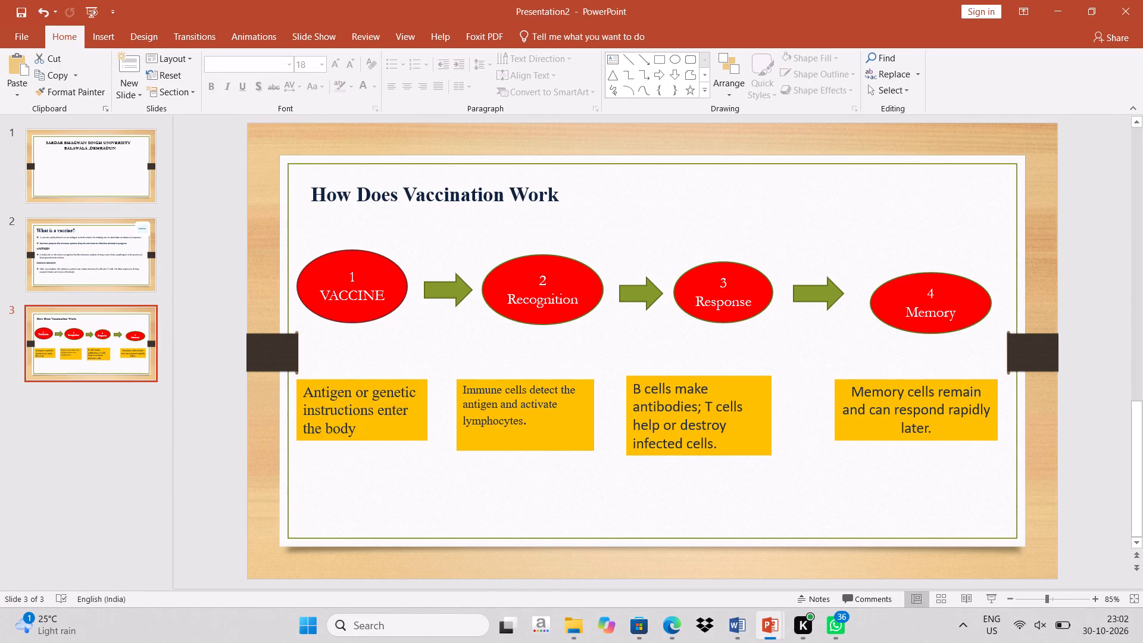
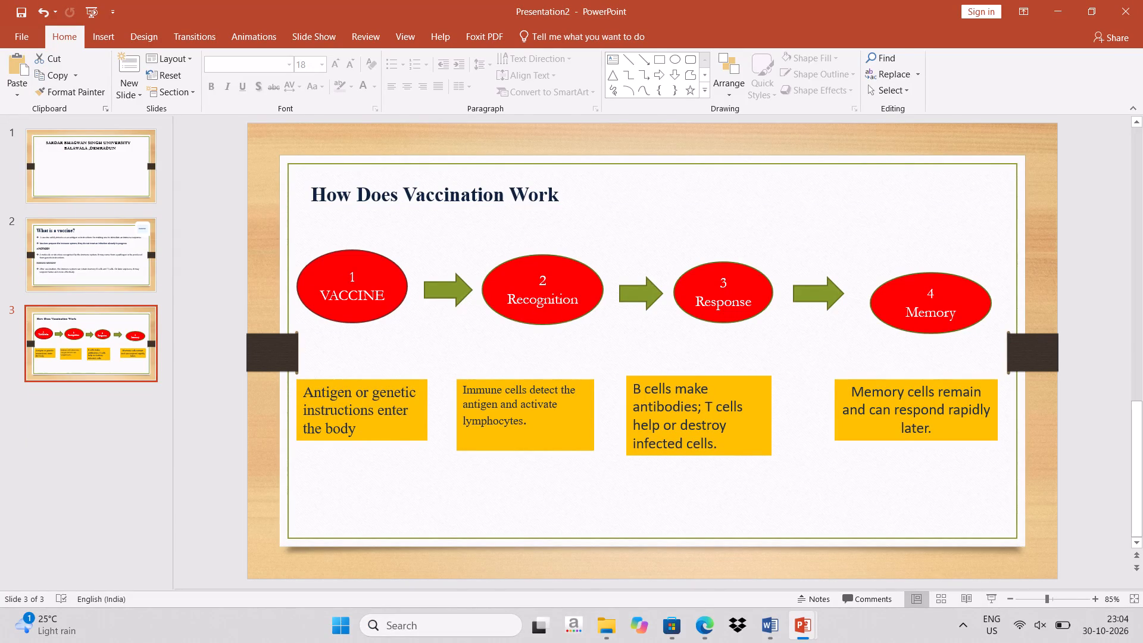
Turn off the computer's Wi-Fi connection in the Windows network settings.
{"action": "left_click", "coordinate": [1020, 621]}
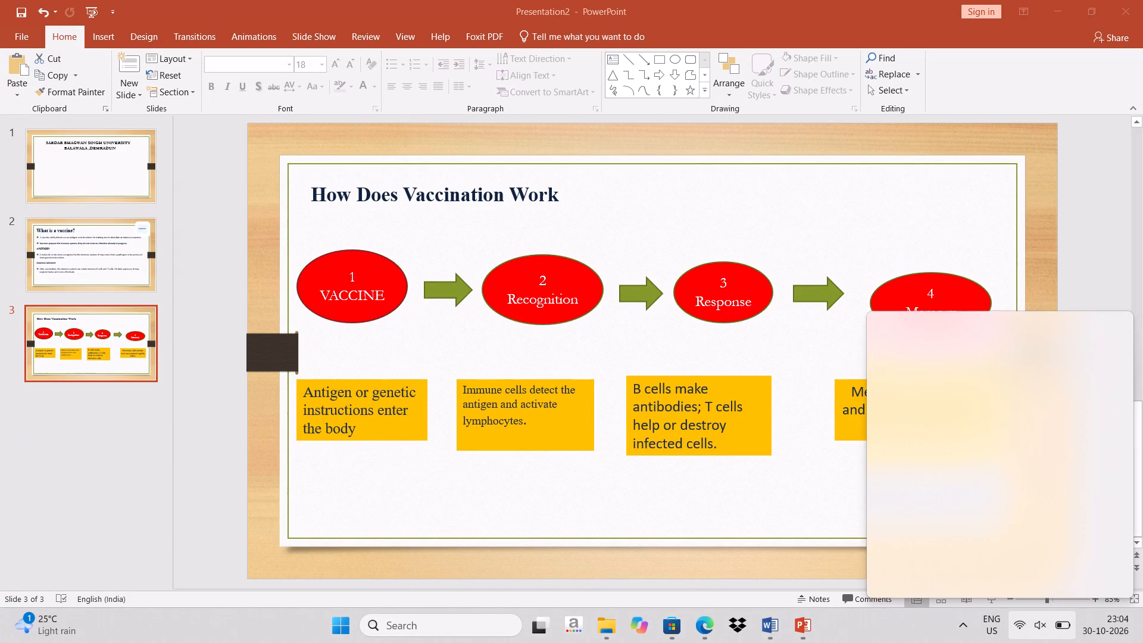
{"action": "left_click", "coordinate": [938, 355]}
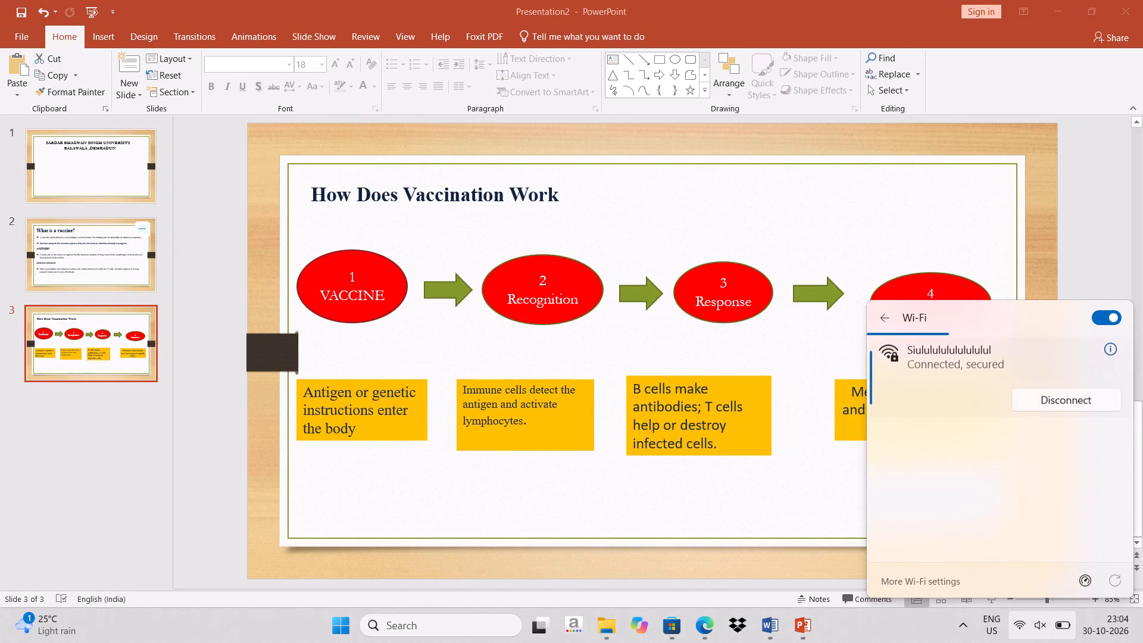
{"action": "left_click", "coordinate": [1106, 319]}
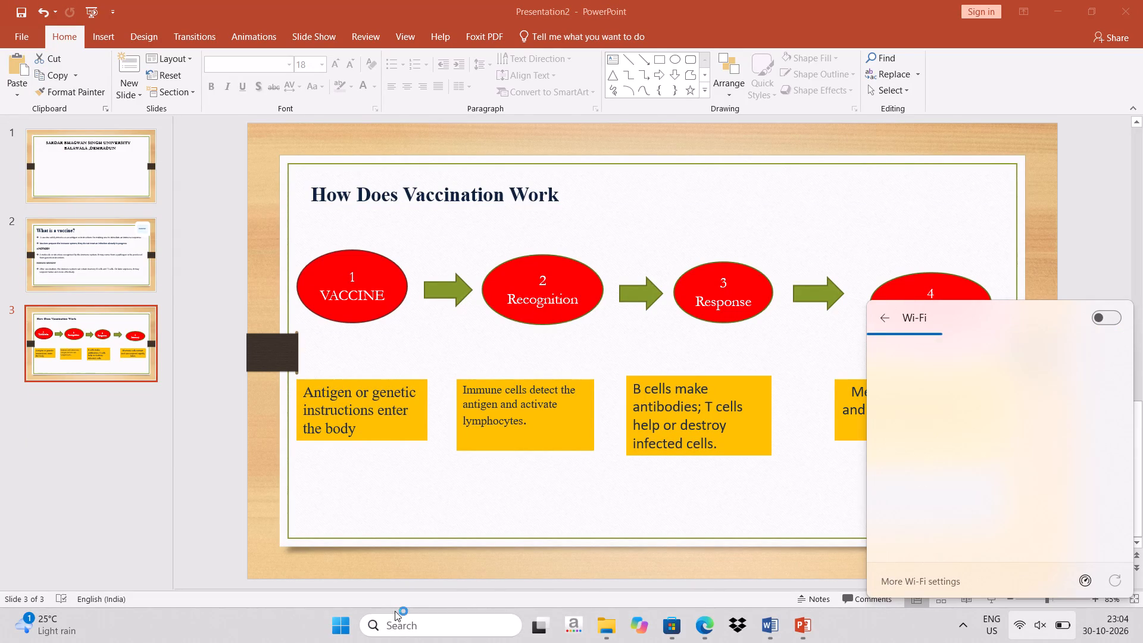
Open the Windows power options for locking, sleeping, shutting down or restarting the computer.
{"action": "left_click", "coordinate": [337, 618]}
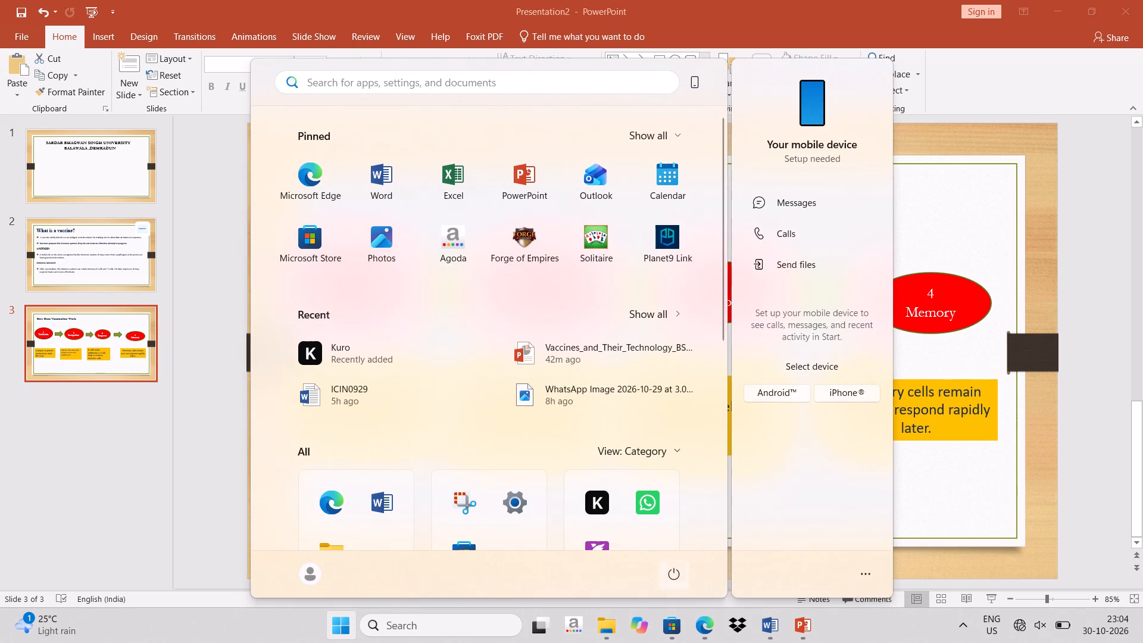
{"action": "left_click", "coordinate": [667, 570]}
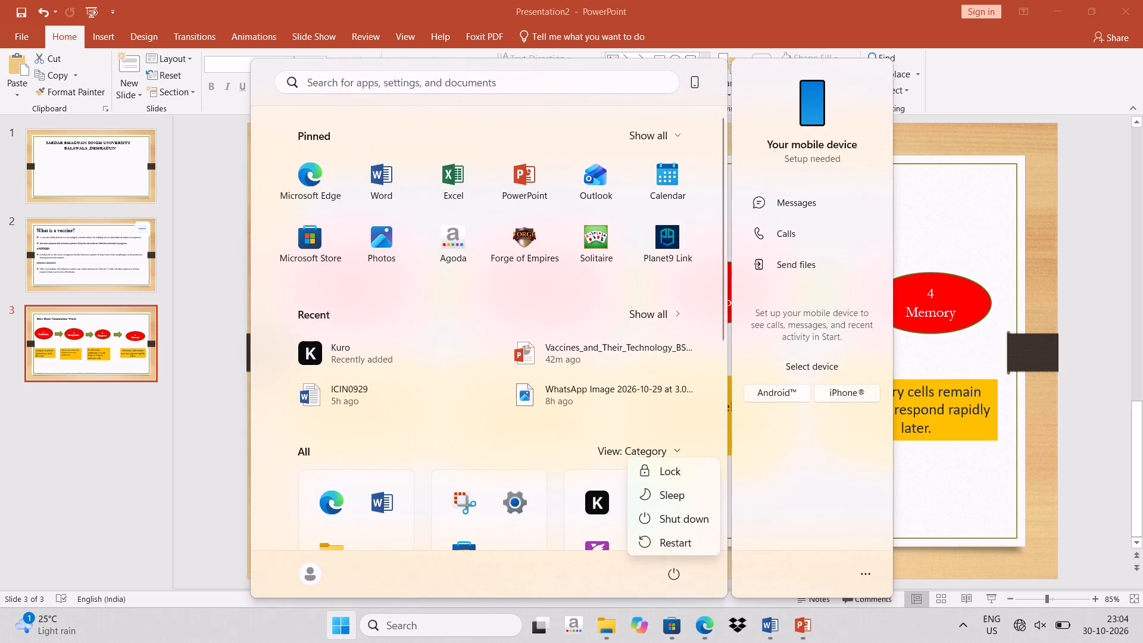